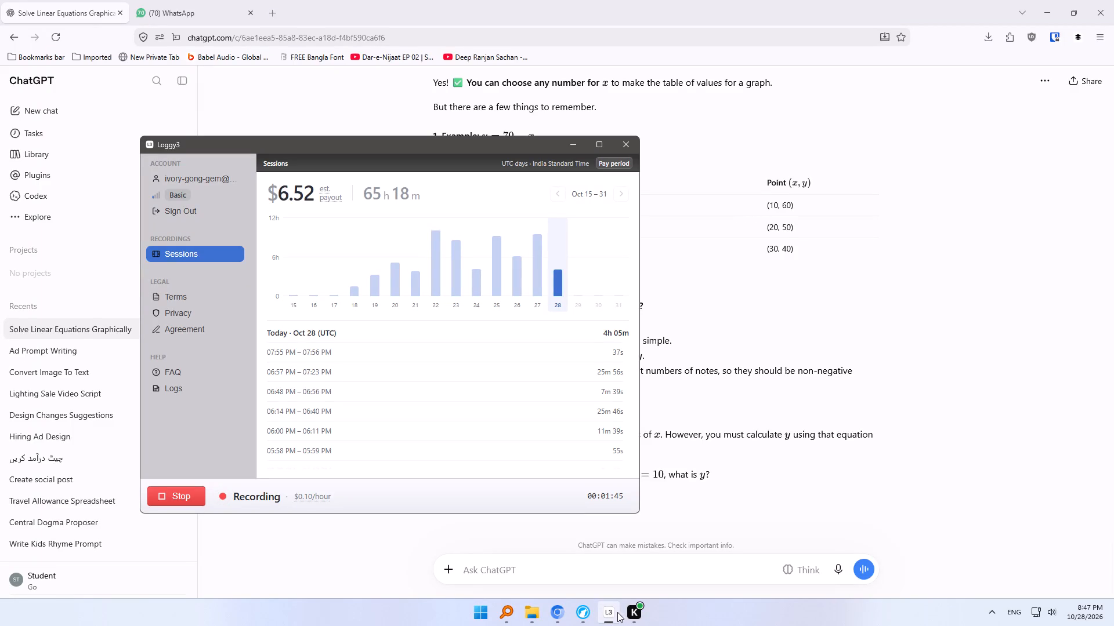
Open the file location of the InPage 3 Professional shortcut and follow it to the program's installation folder.
left_click(482, 614)
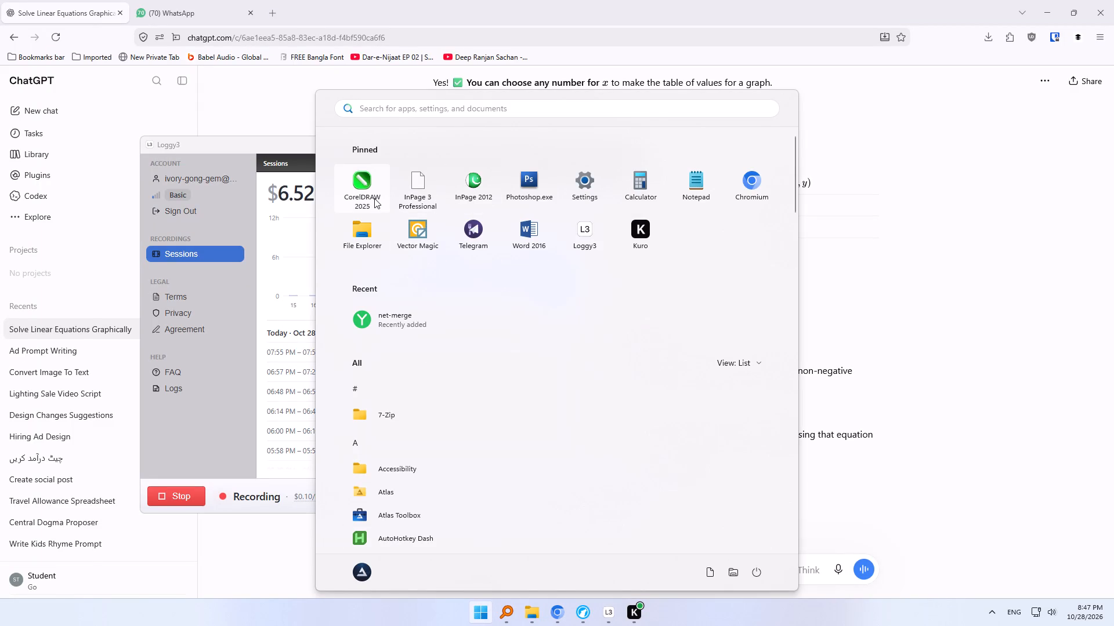
right_click(424, 195)
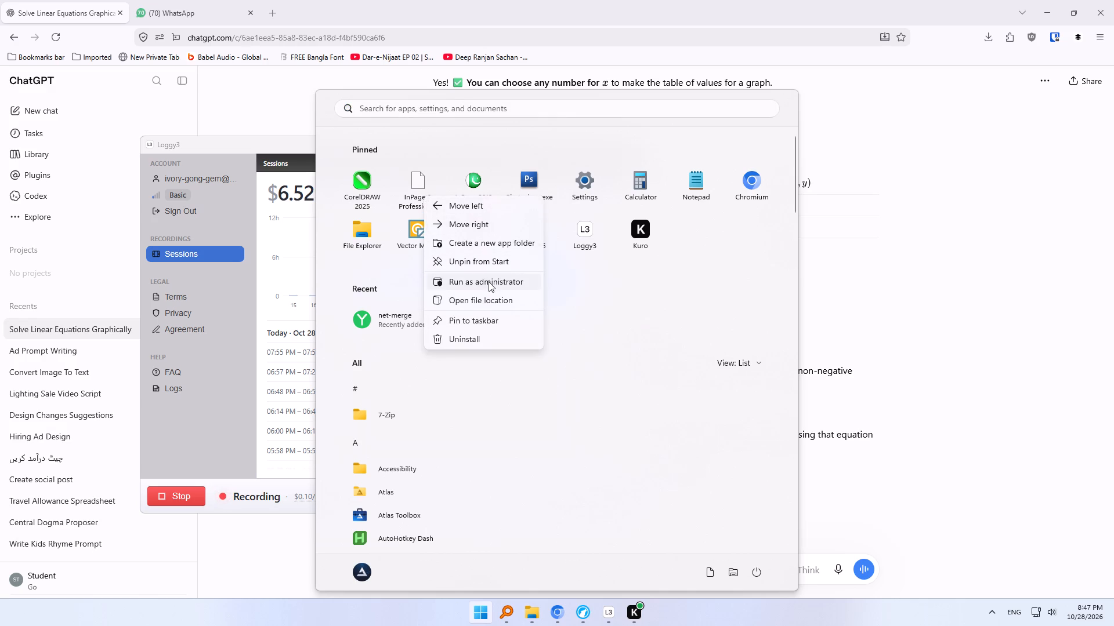
left_click(492, 297)
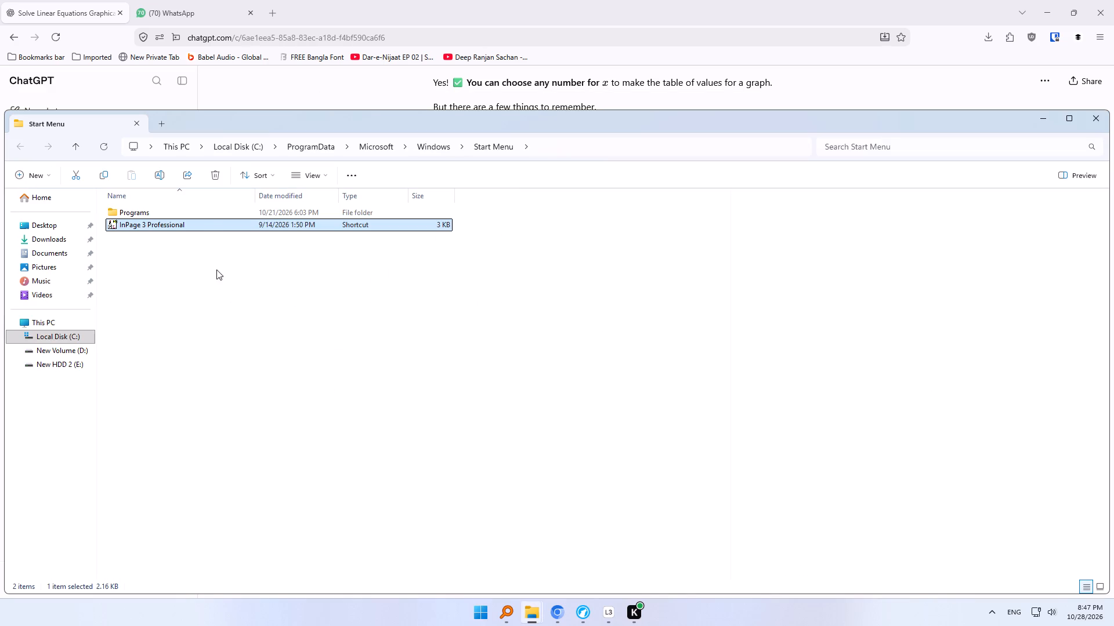
right_click(200, 226)
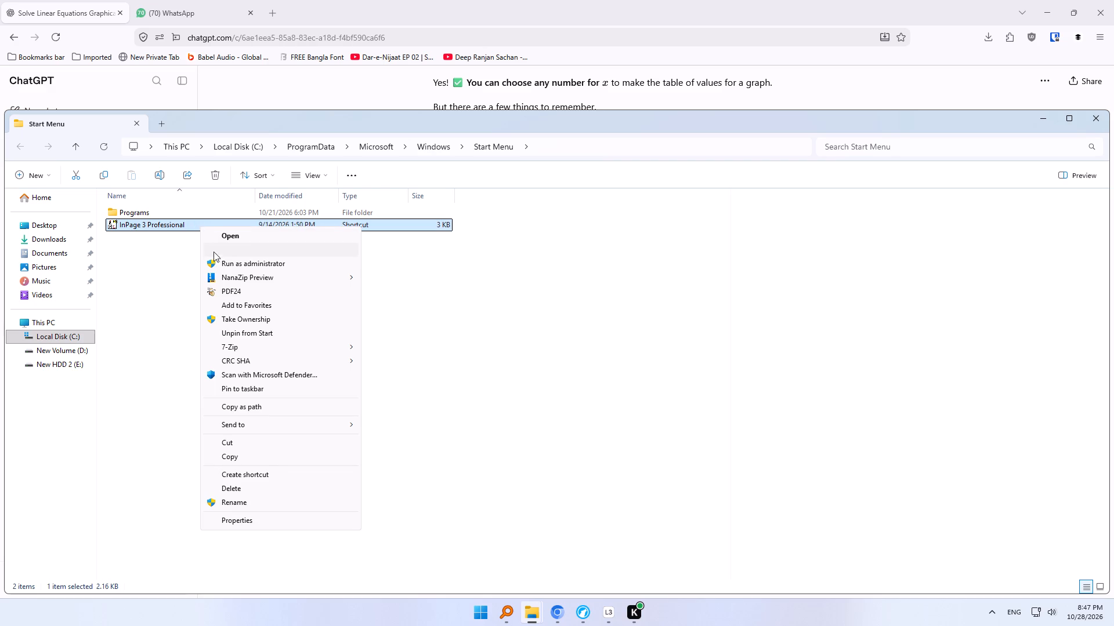
left_click(224, 251)
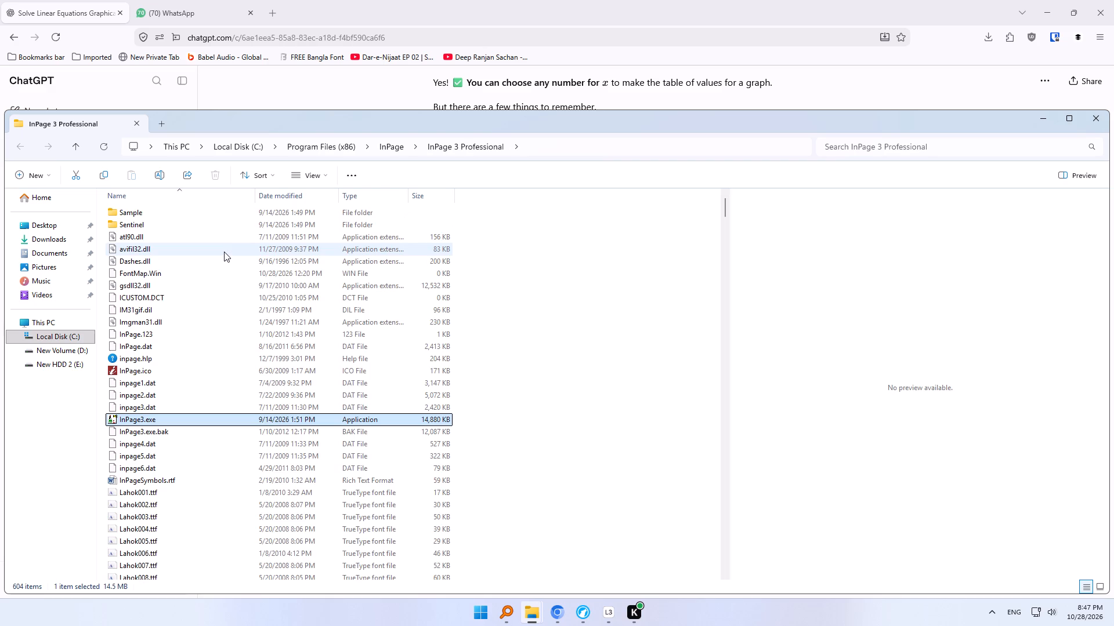
Launch InPage 3 Professional and open the recent document "Nasr Nigaran e Bangala - Vol. 3.inp".
left_click(474, 612)
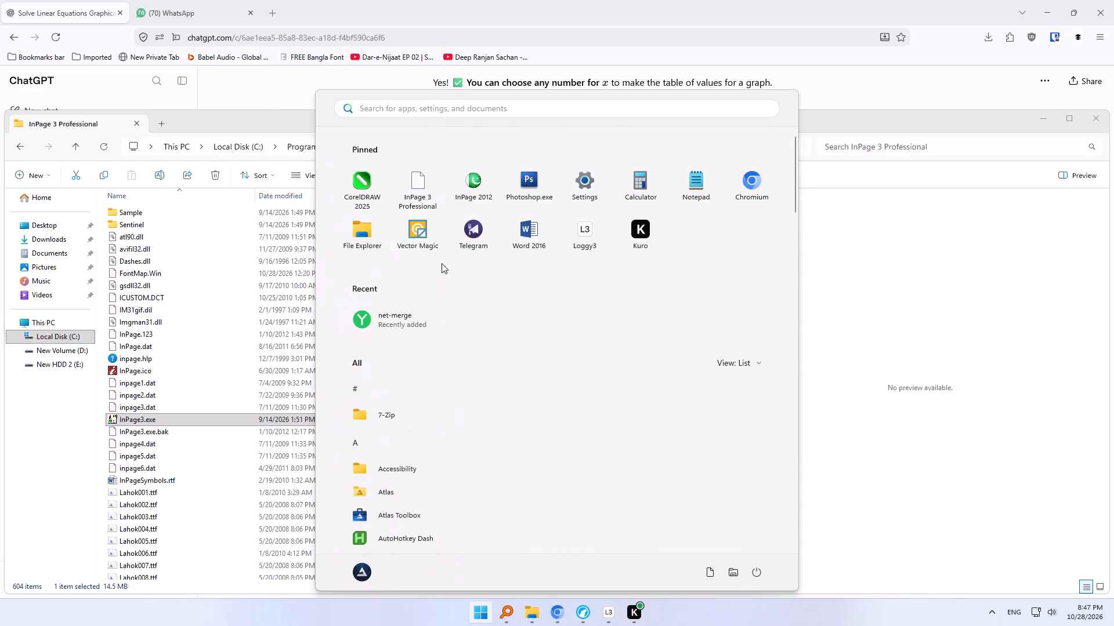
left_click(418, 189)
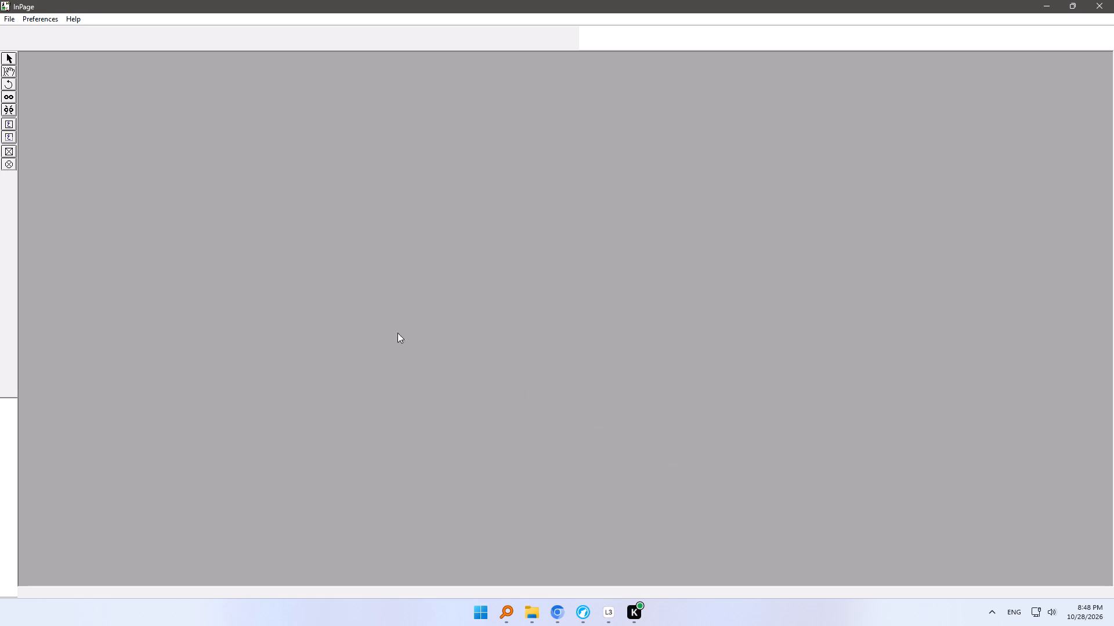
left_click(13, 20)
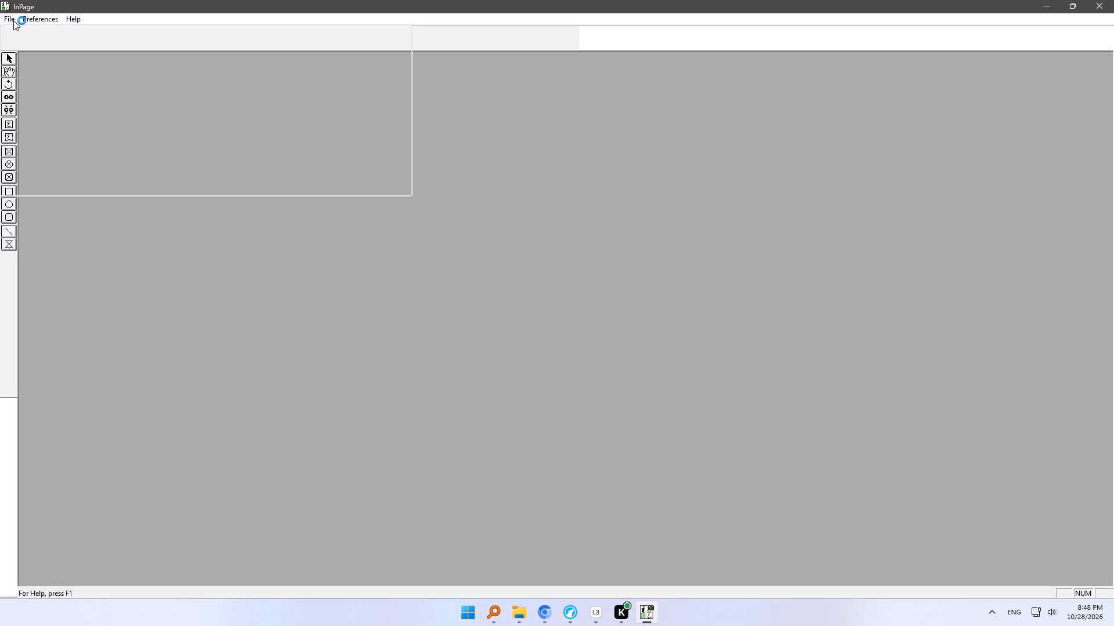
left_click(47, 94)
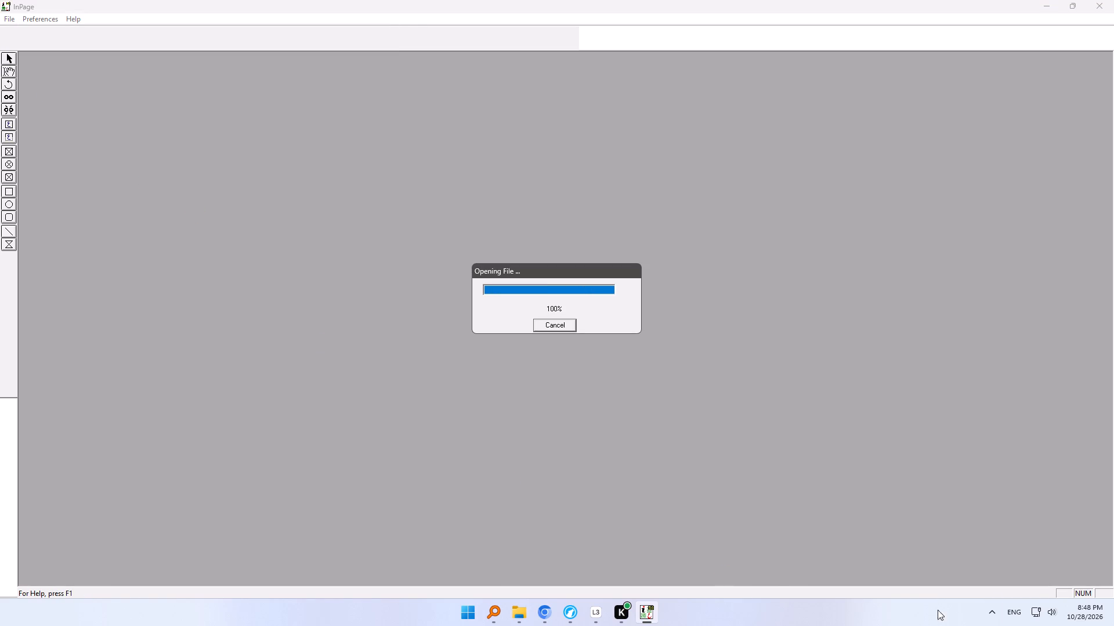
Raise the system sound volume.
left_click(1057, 613)
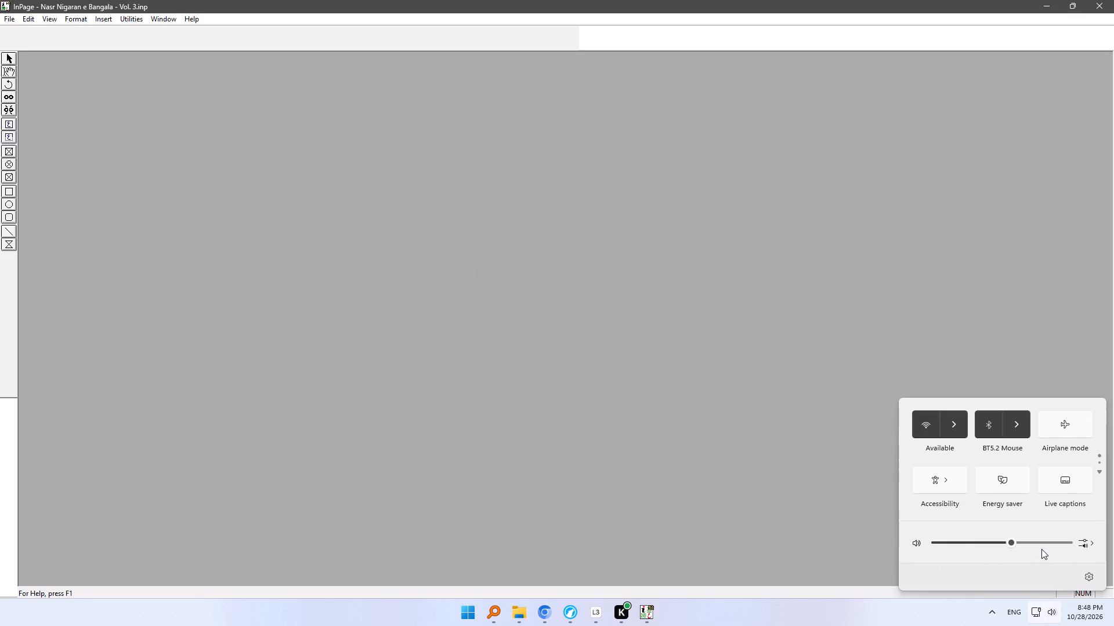
left_click(1040, 545)
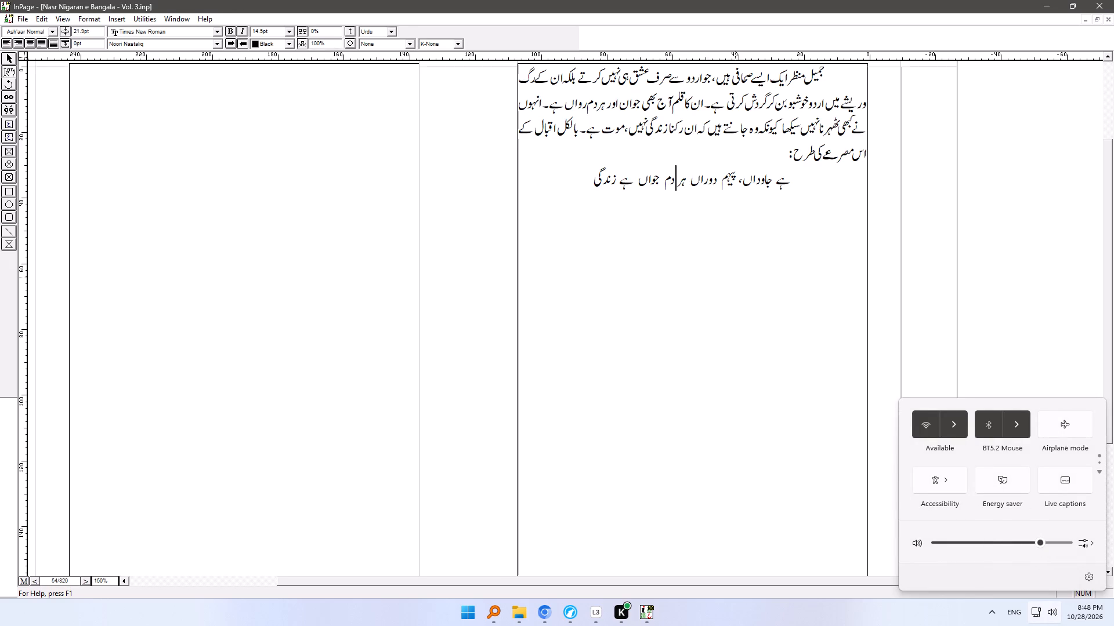
Review the Urdu text page by page from page 54 back to page 41, and return to page 43.
left_click(85, 581)
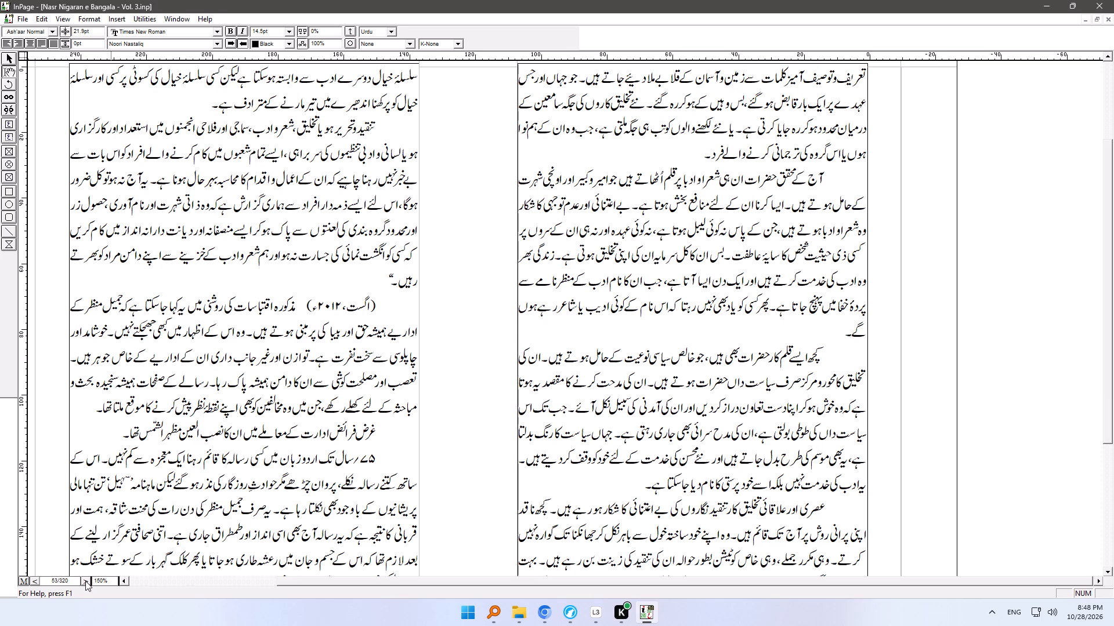
left_click(85, 581)
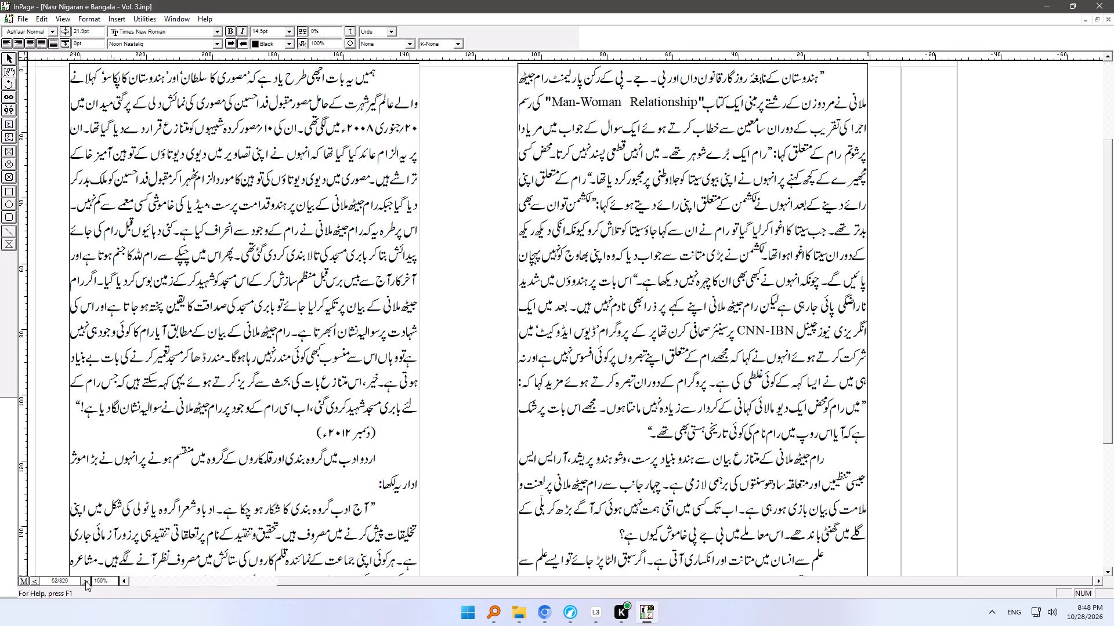
left_click(85, 581)
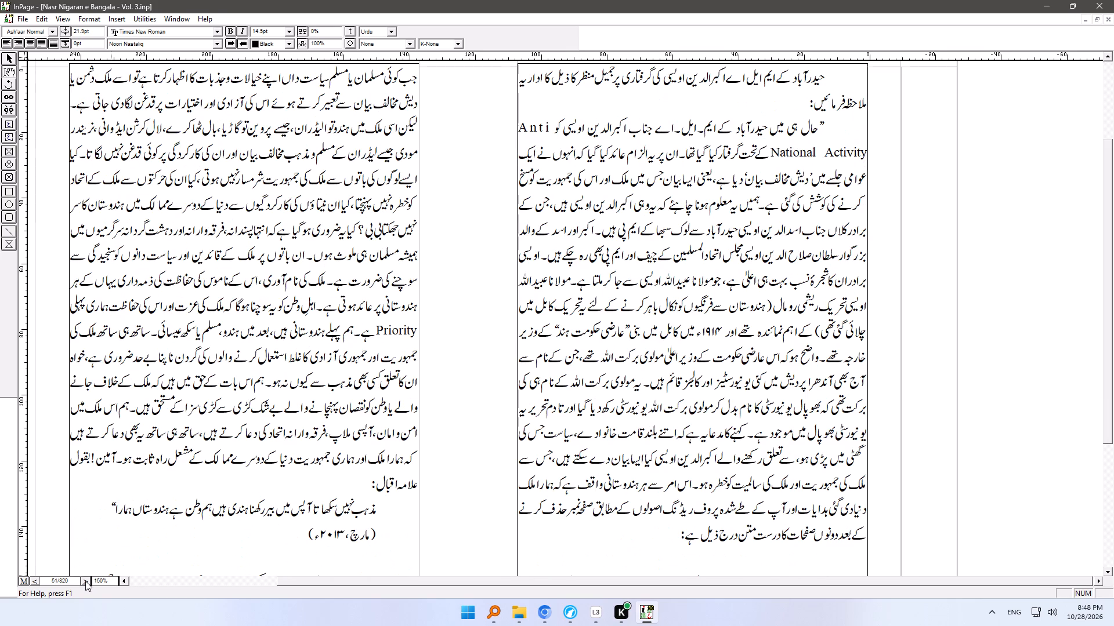
left_click(85, 581)
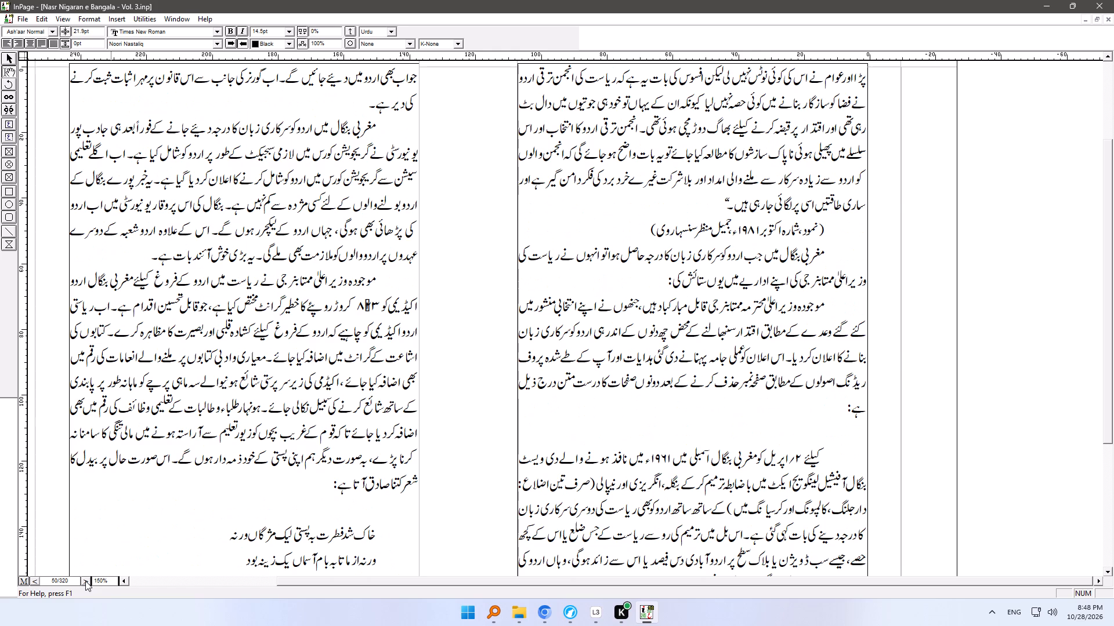
left_click(85, 581)
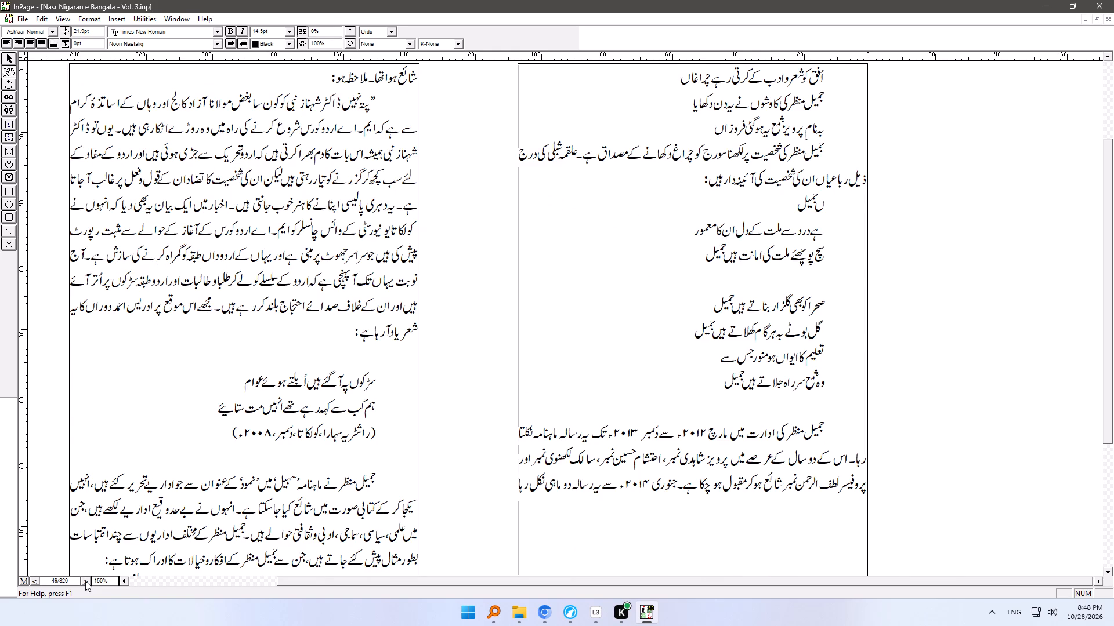
left_click(85, 581)
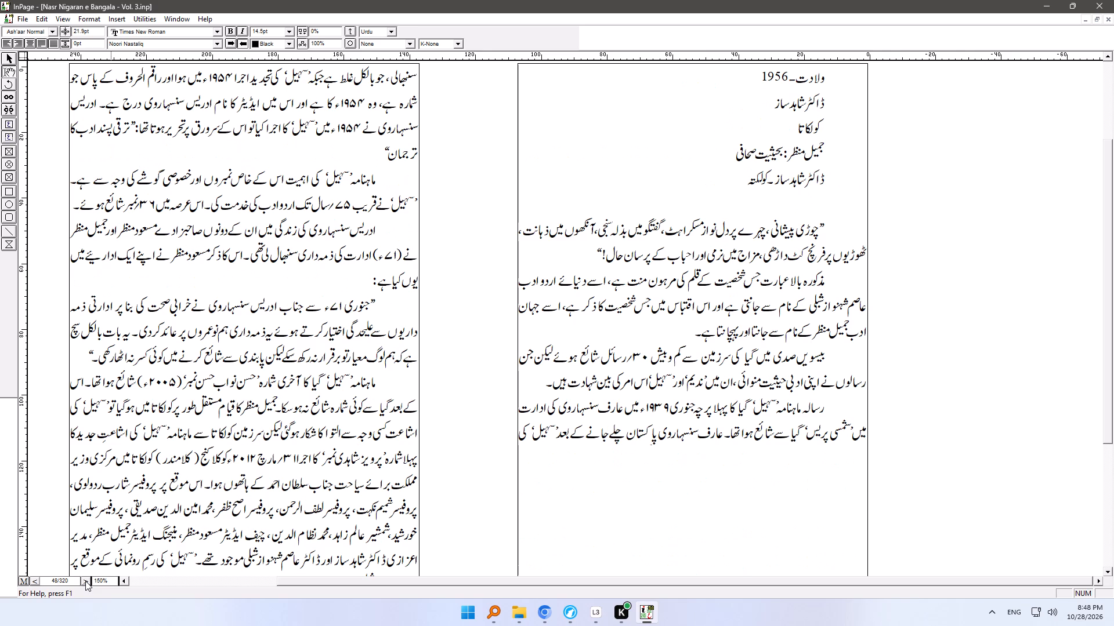
left_click(85, 581)
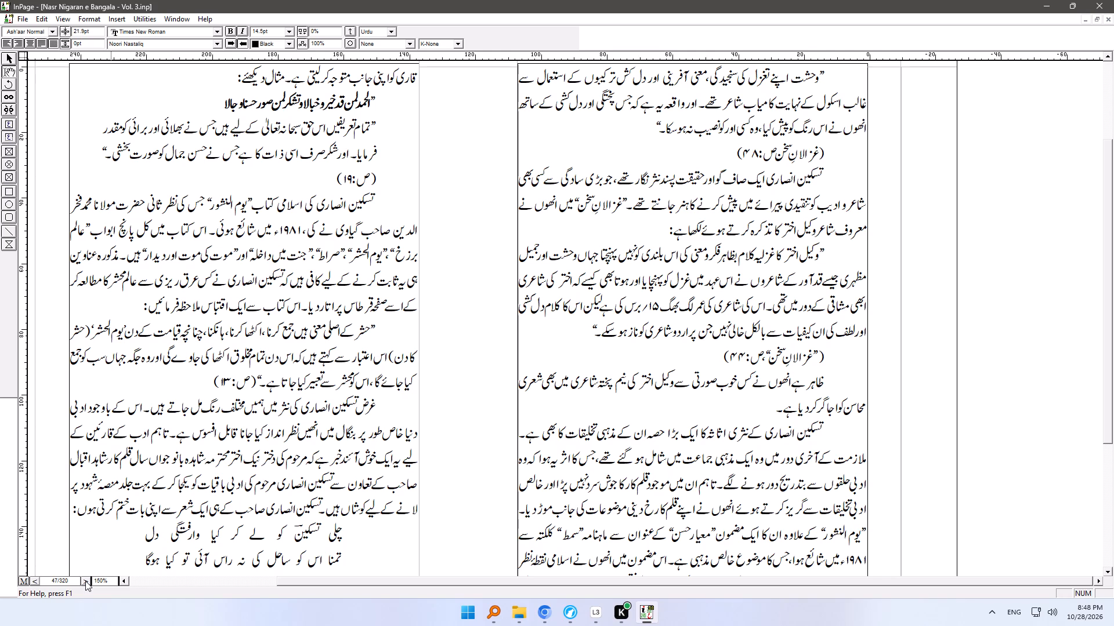
left_click(85, 581)
left_click(85, 581)
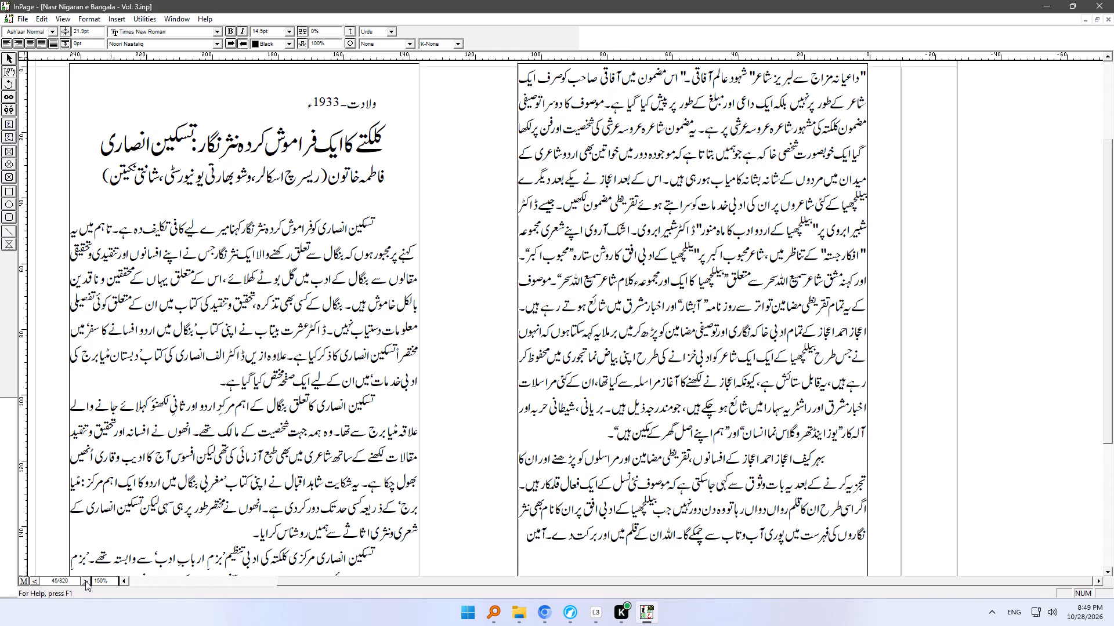
left_click(85, 581)
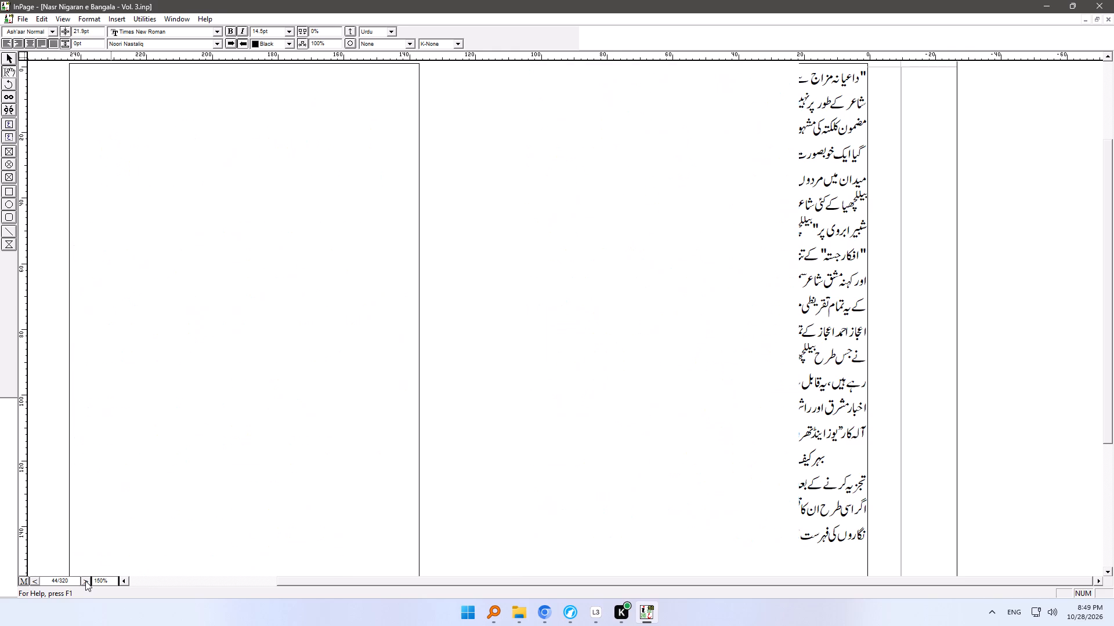
left_click(85, 581)
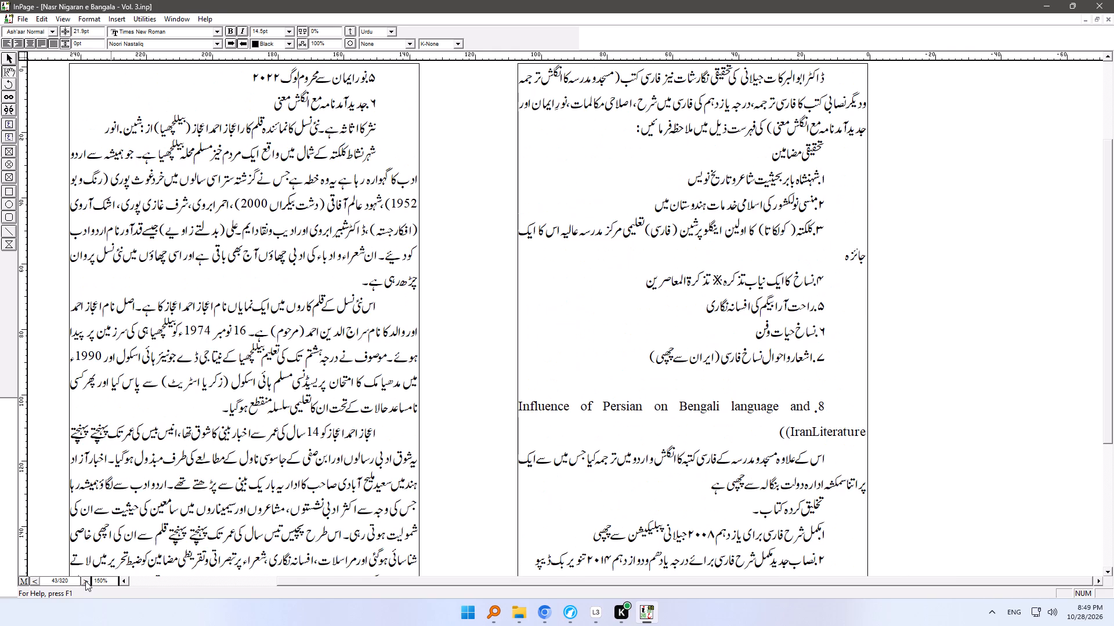
left_click(85, 581)
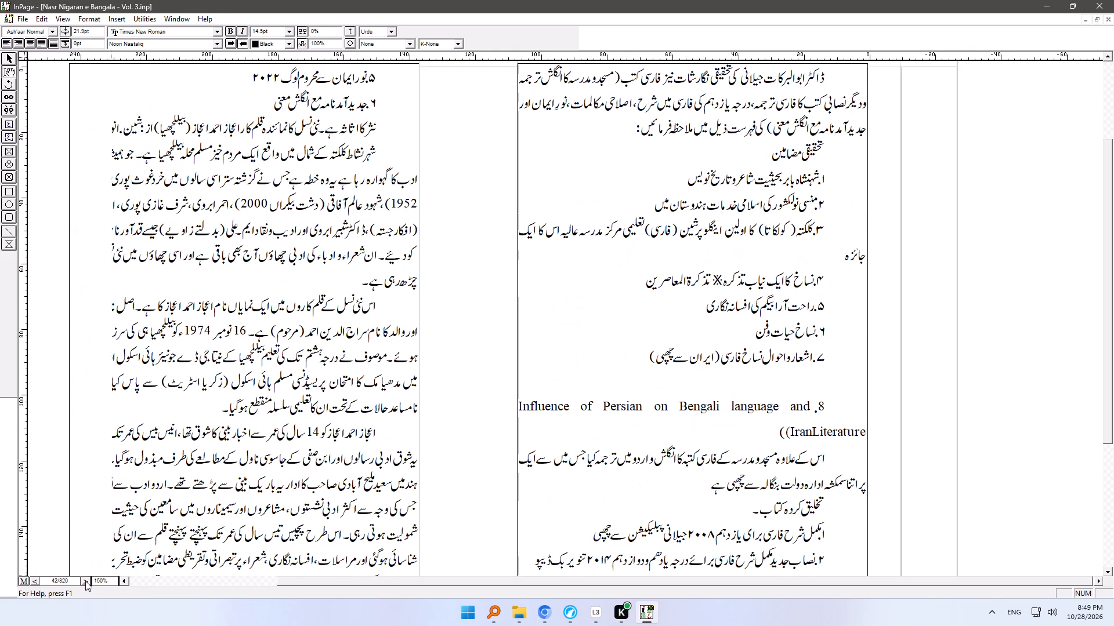
left_click(85, 581)
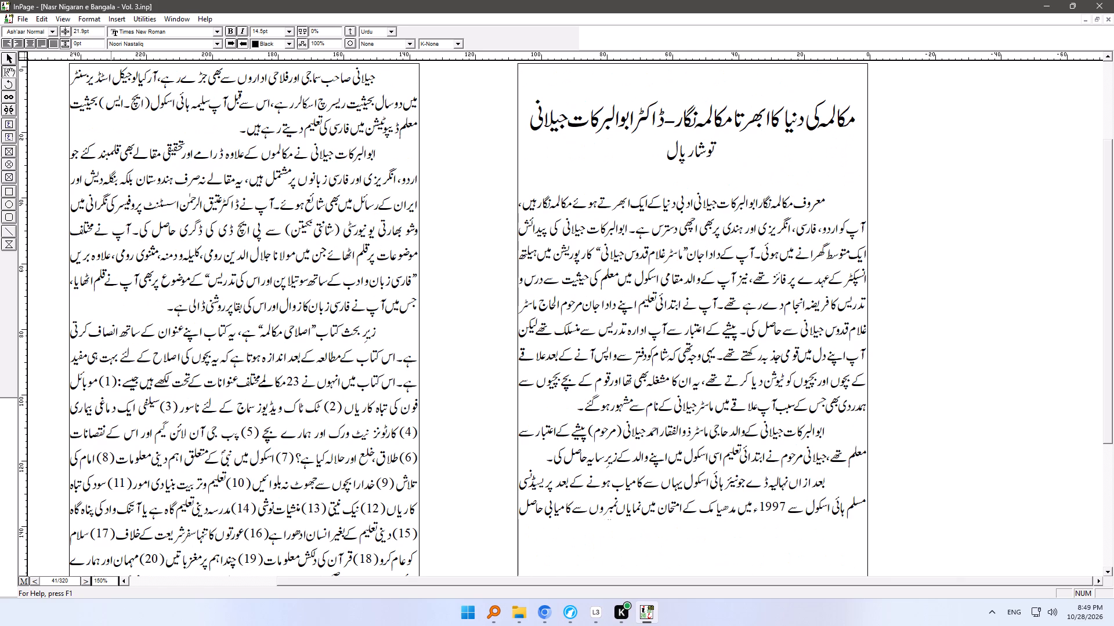
left_click(39, 581)
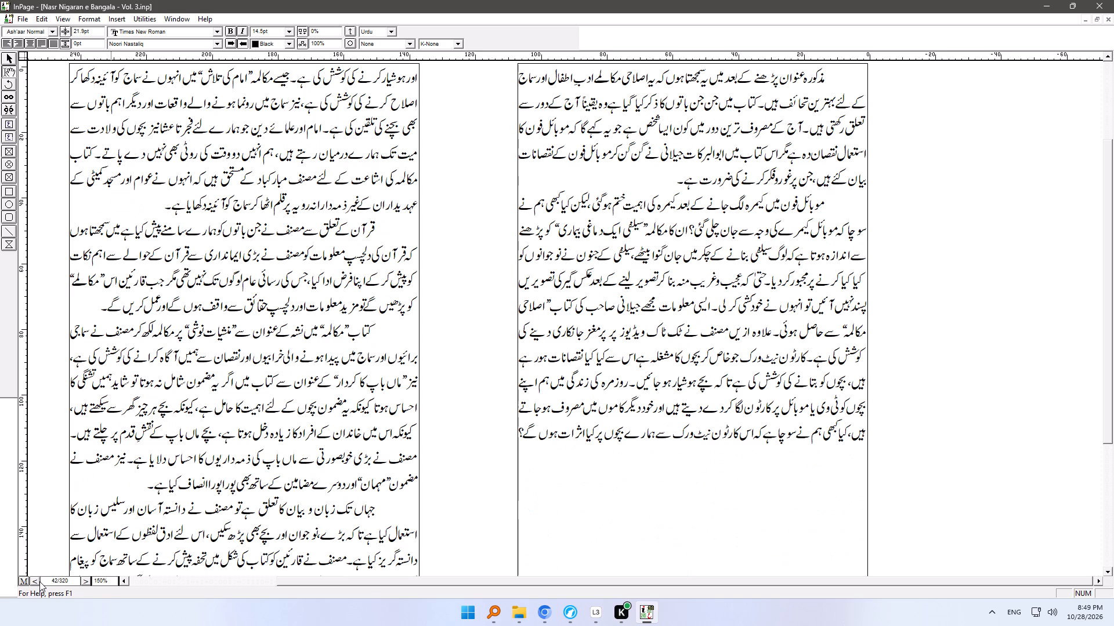
left_click(39, 581)
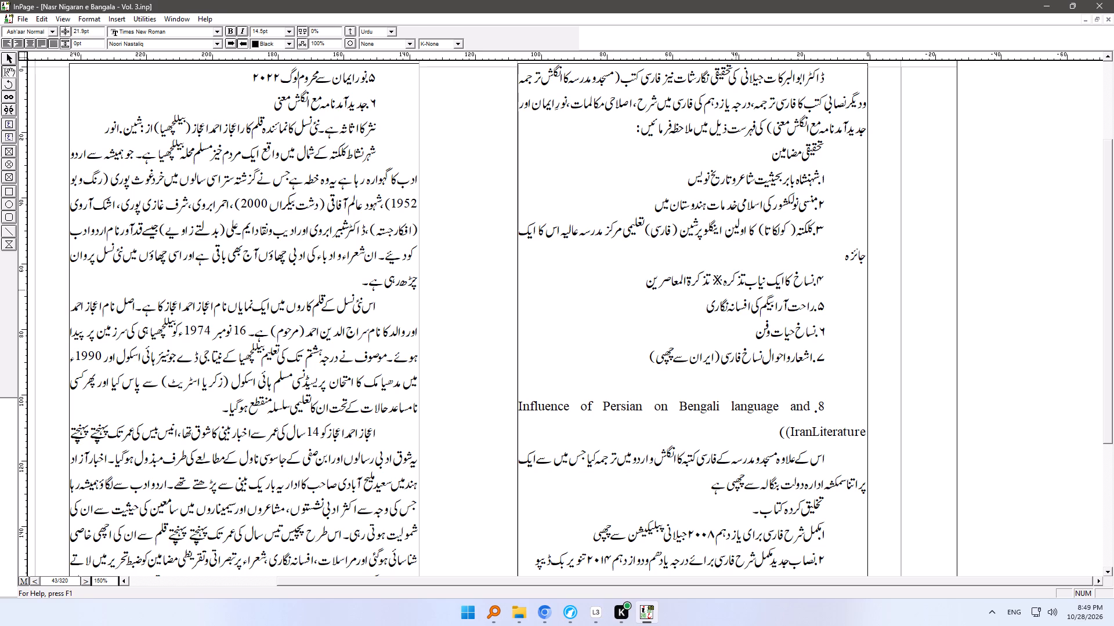
On page 43, replace the misspelled word نیاب in list item ۴ with نایاب followed by a space.
left_click_drag(746, 283, 763, 281)
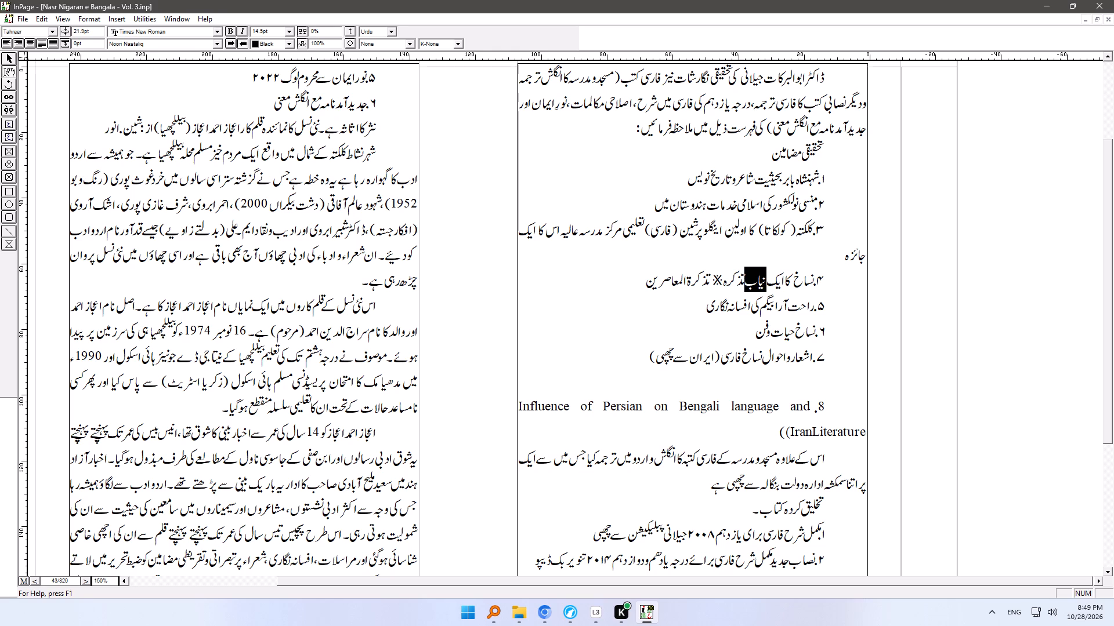
left_click_drag(763, 281, 765, 279)
type("ناییاب")
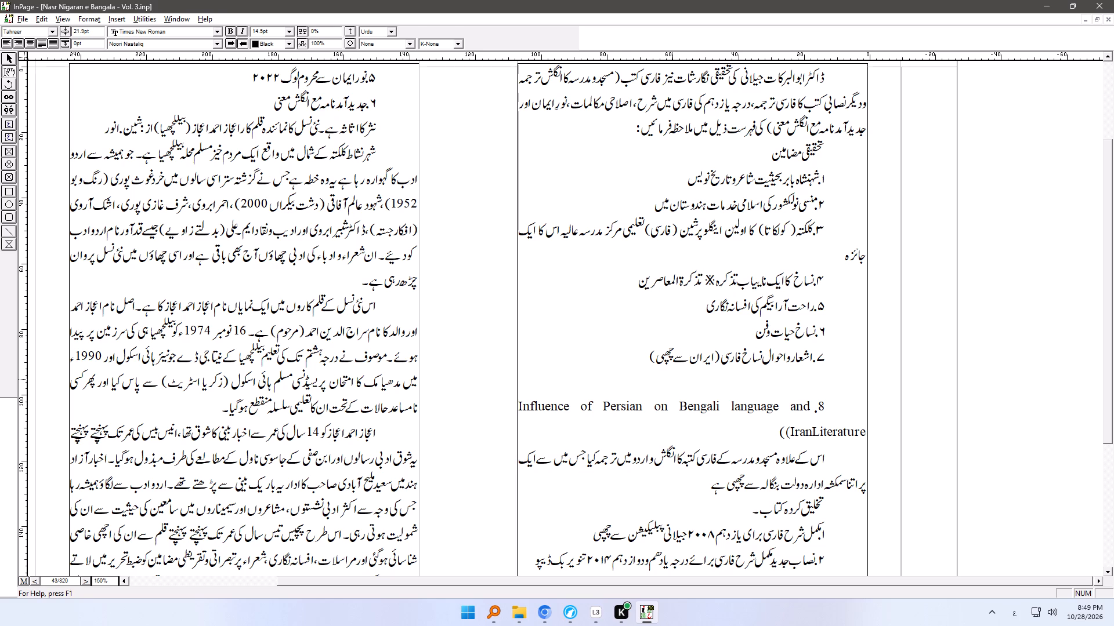
key("BackSpace")
key("BackSpace")
key("BackSpace")
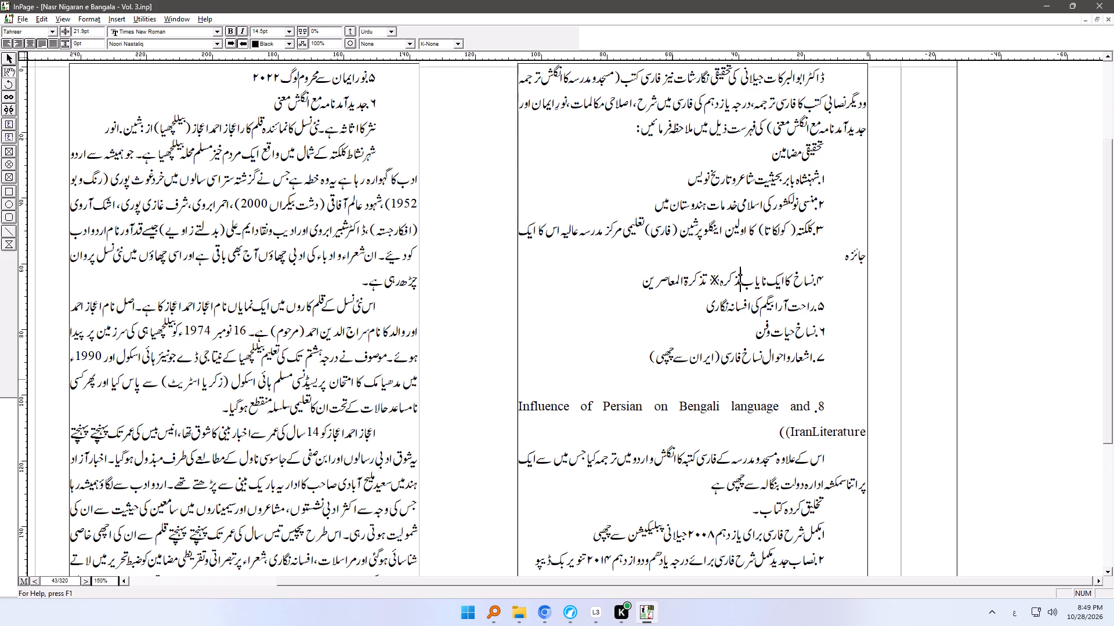
key("space")
Replace the cross symbol between تذکرہ and تذکرۃ المعاصرین in list item ۴ with a colon.
left_click_drag(712, 280, 718, 280)
key("shift+colon")
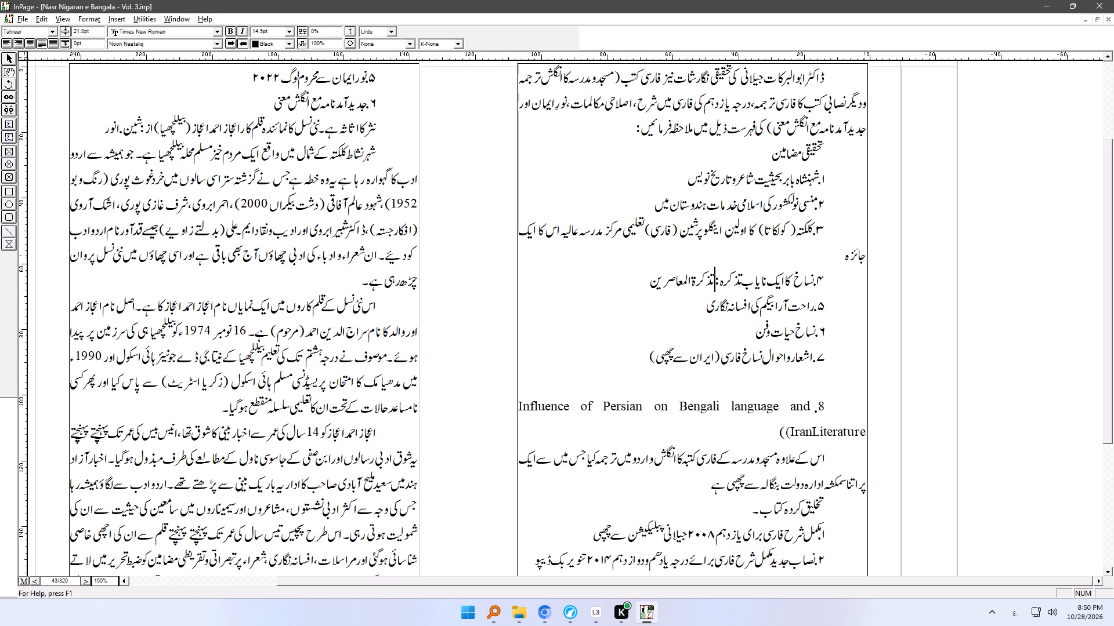
Place the text cursor between the two words of the heading تحقیقی مضامین on page 43.
left_click(805, 151)
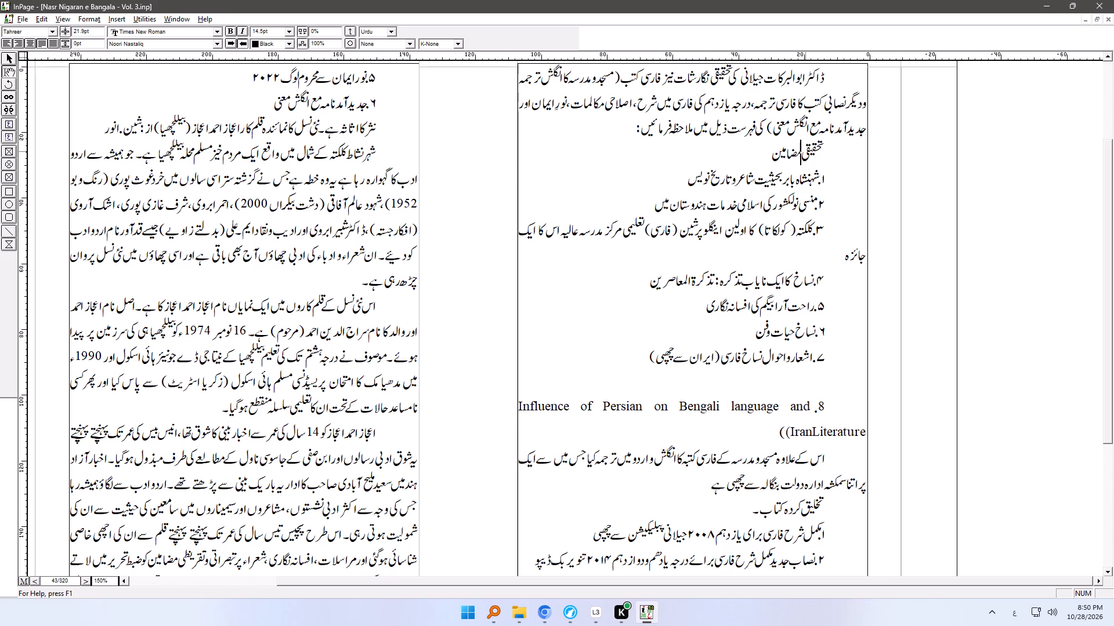
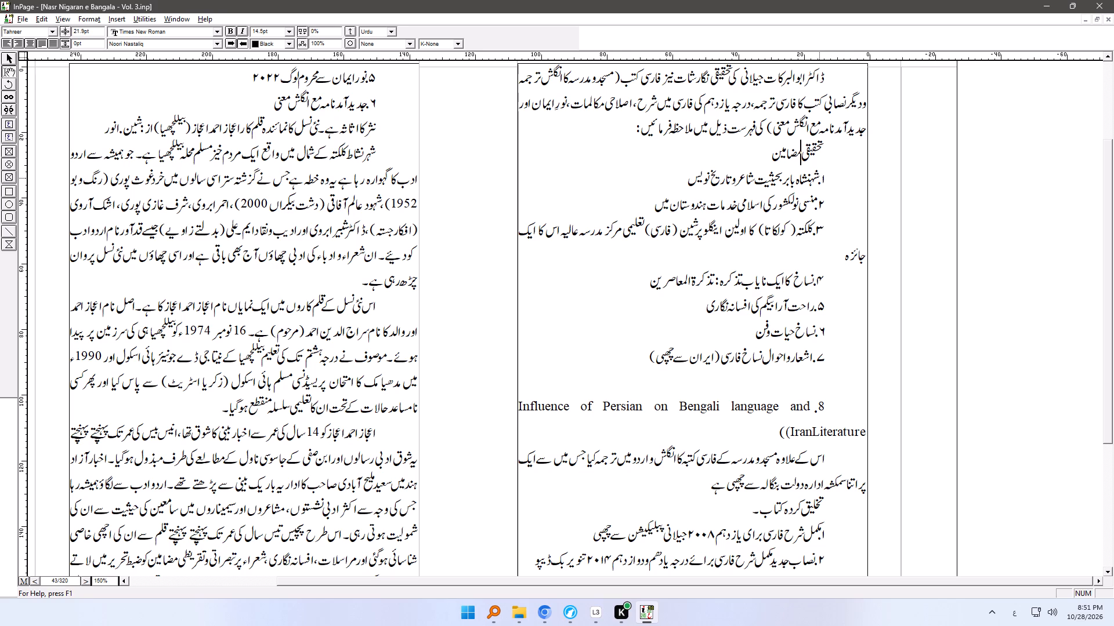
Place the text cursor at the start of the first list item, شہنشاہ بابر بحیثیت شاعر و تاریخ نویس, on page 43.
left_click(838, 177)
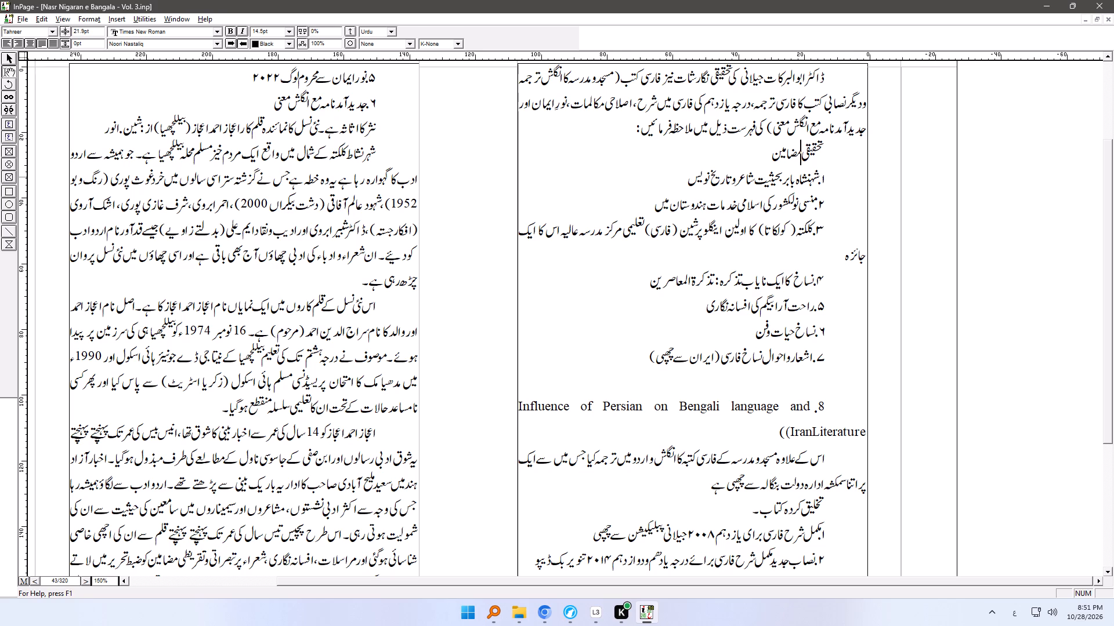
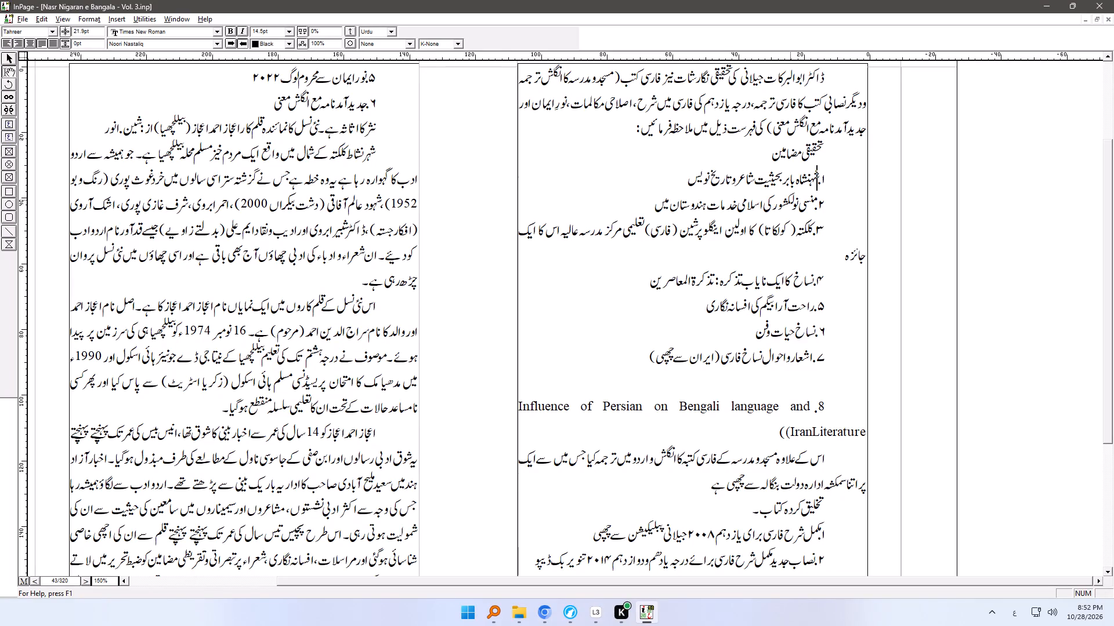
Insert a space inside نولکشور in list item ۲ so it reads نول کشور.
left_click(791, 199)
key("space")
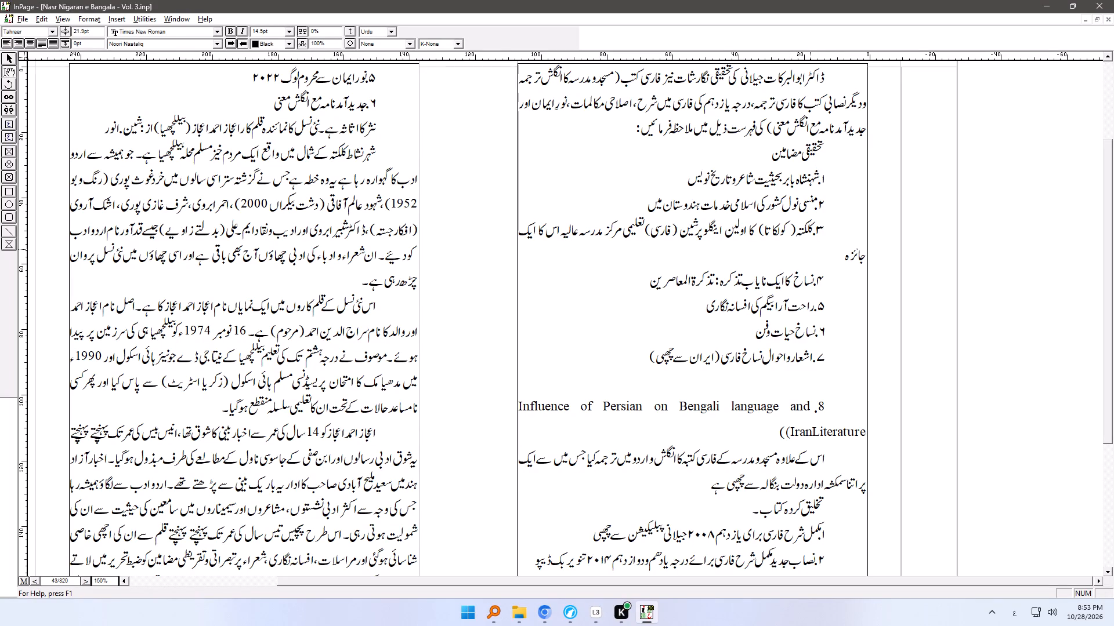
Add a tab stop at 20.79 mm to list items 1 through 8 under the heading تحقیقی مضامین.
left_click_drag(771, 155, 807, 155)
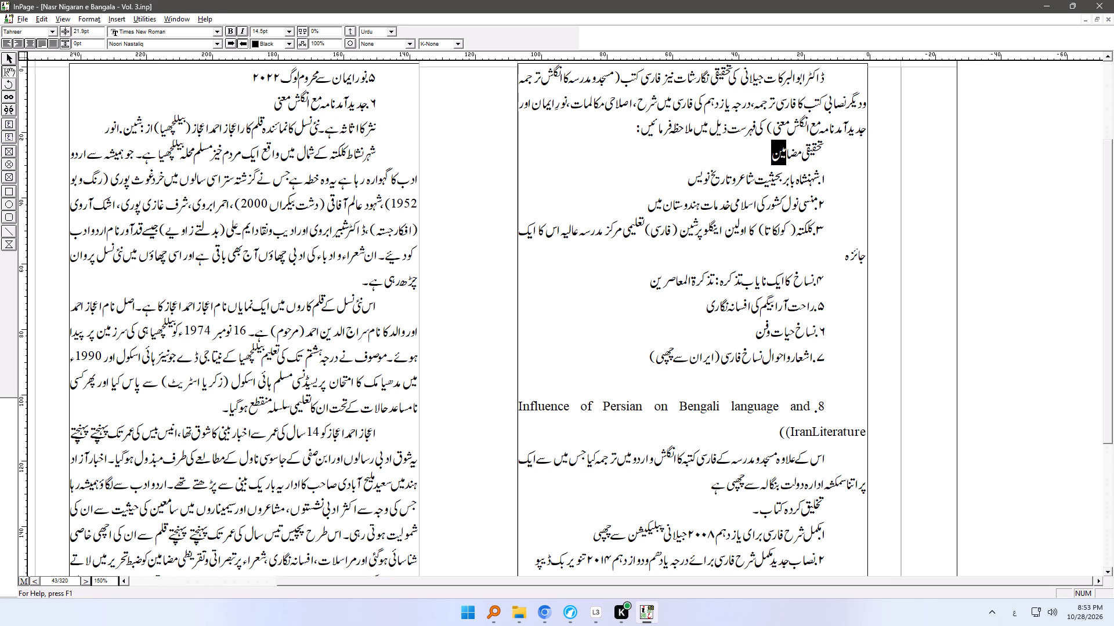
left_click_drag(807, 155, 820, 155)
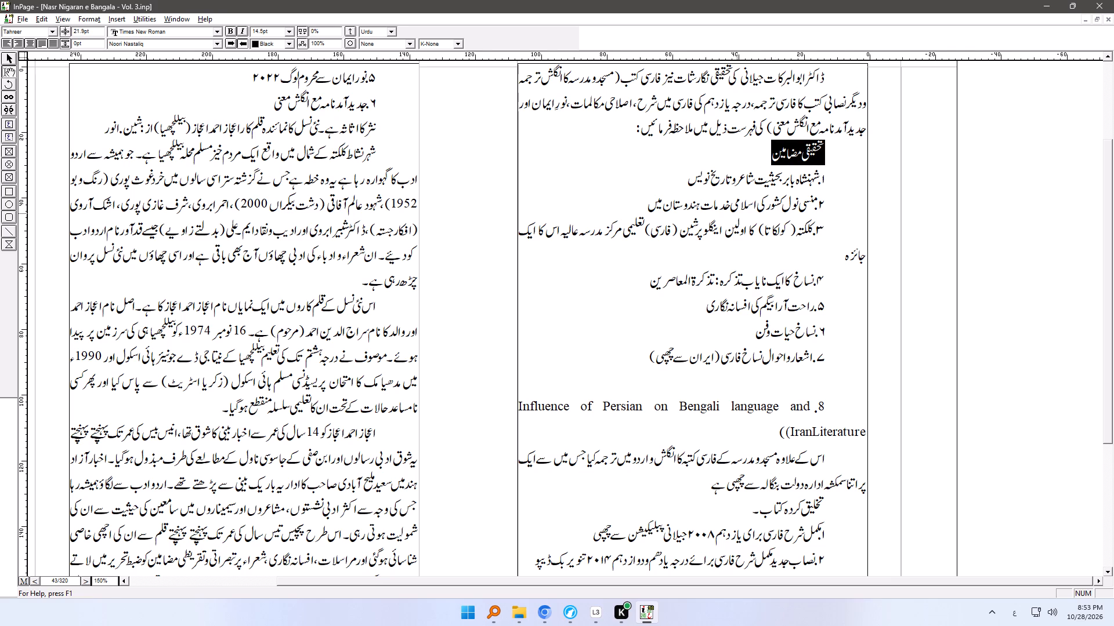
key("F8")
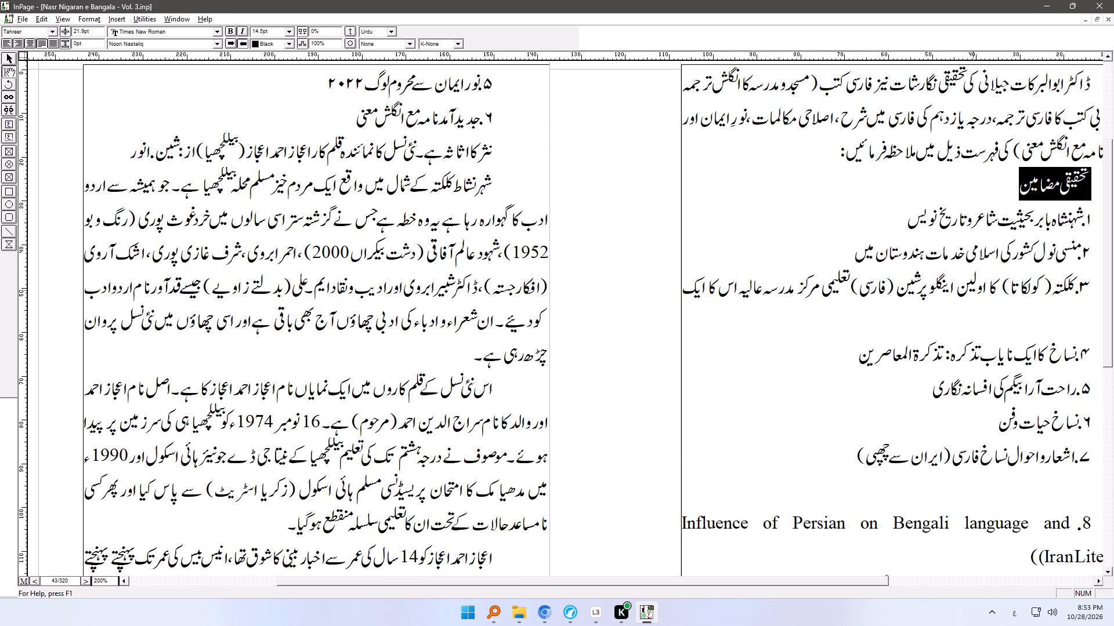
right_click_drag(1006, 278, 641, 294, "ctrl")
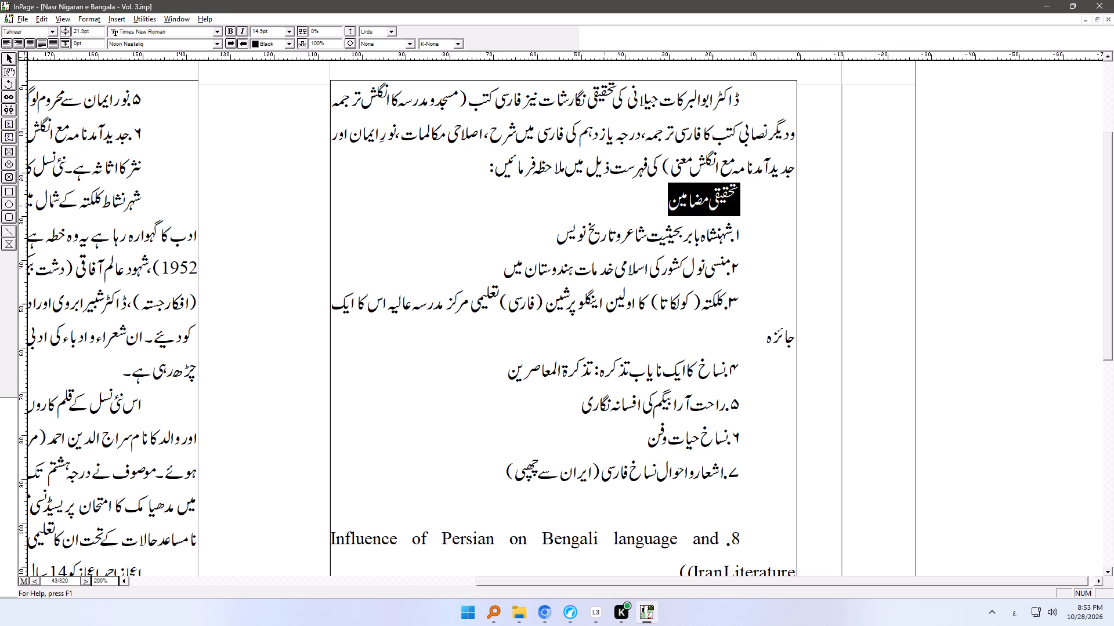
left_click(740, 226)
left_click_drag(746, 230, 709, 323)
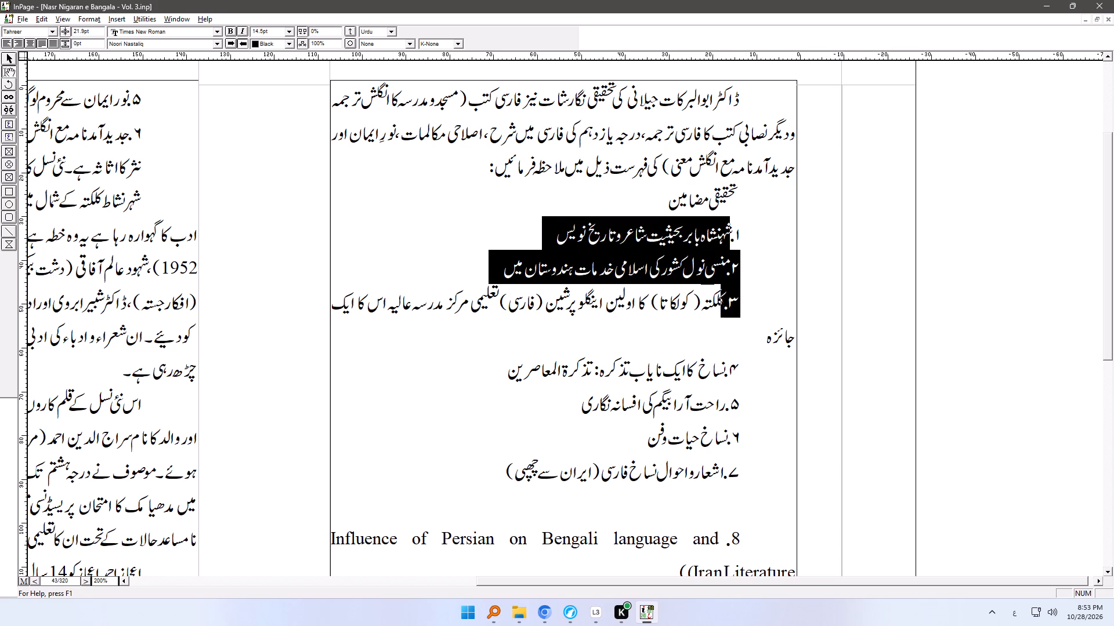
left_click_drag(709, 323, 711, 472)
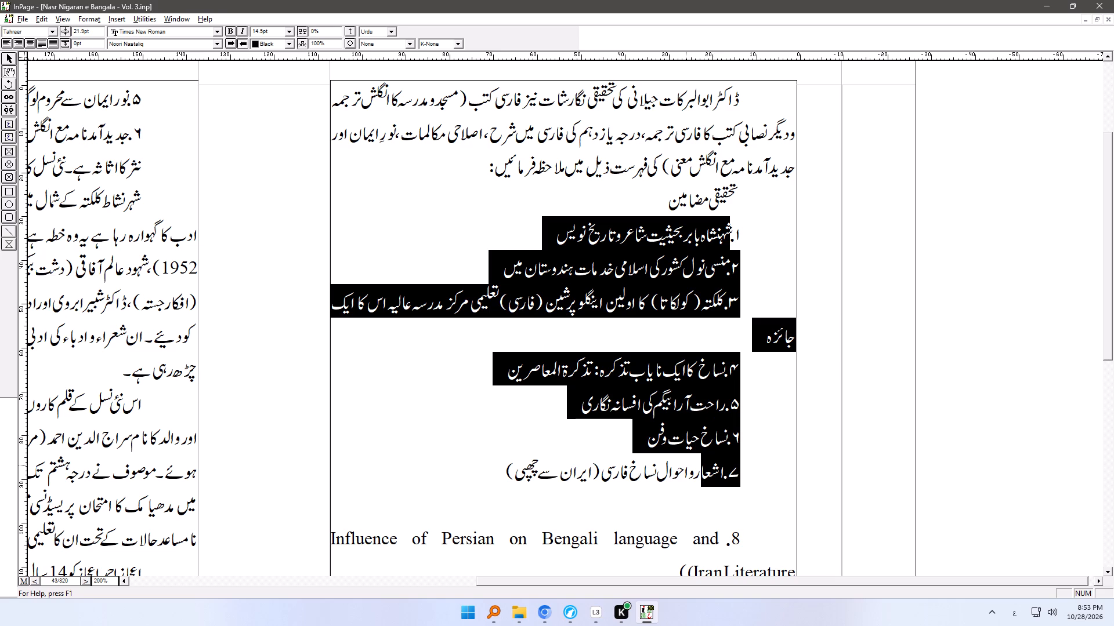
left_click_drag(708, 470, 708, 532)
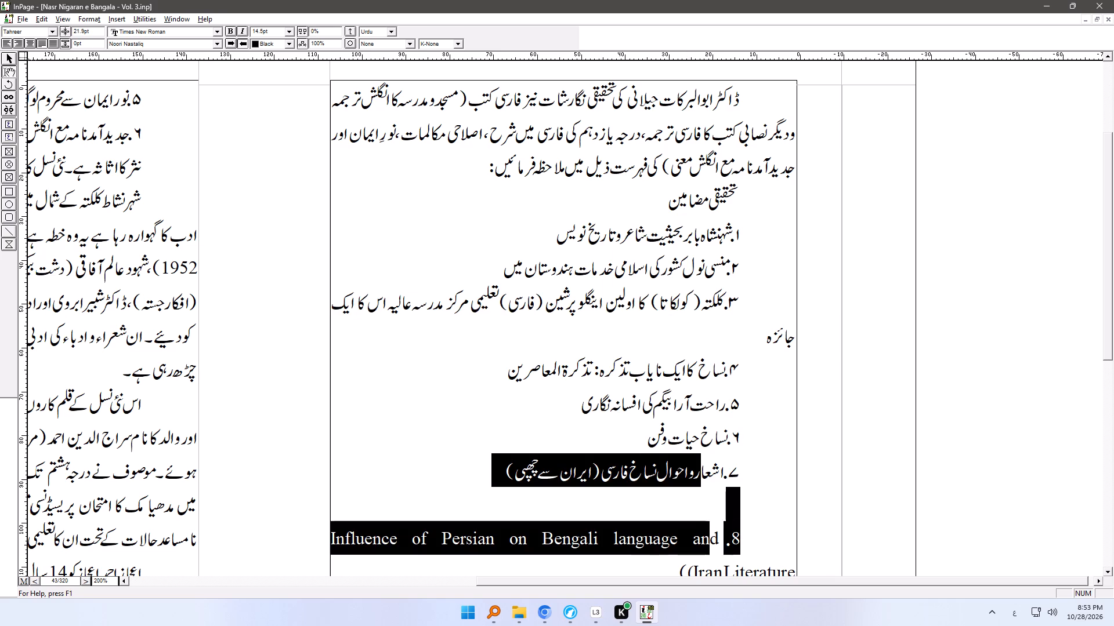
left_click_drag(708, 532, 705, 556)
left_click_drag(710, 224, 710, 493)
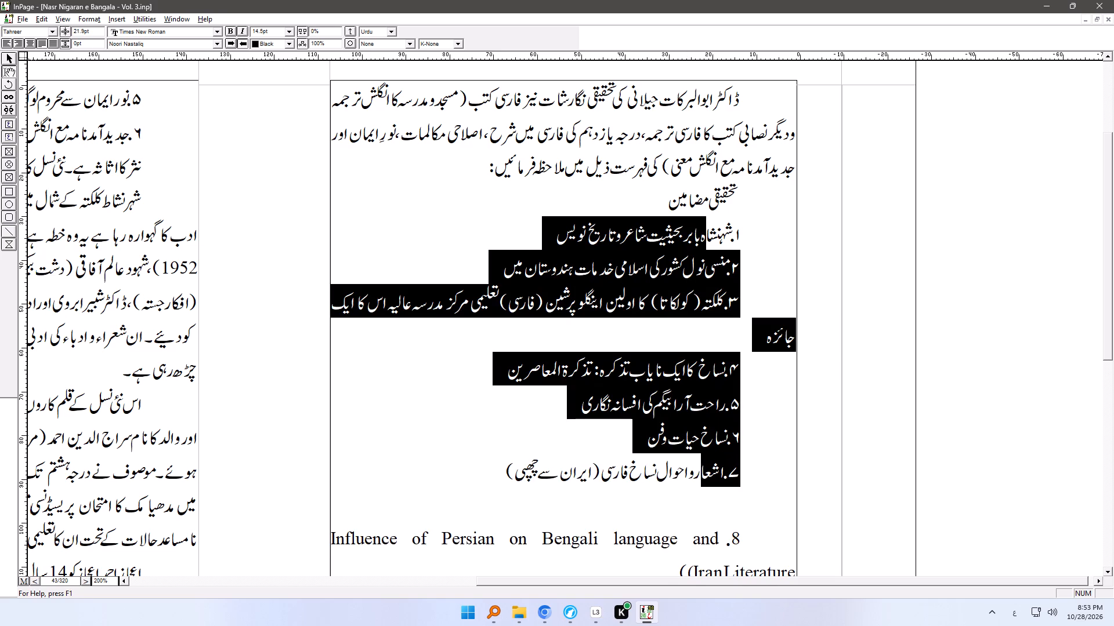
left_click_drag(710, 493, 710, 555)
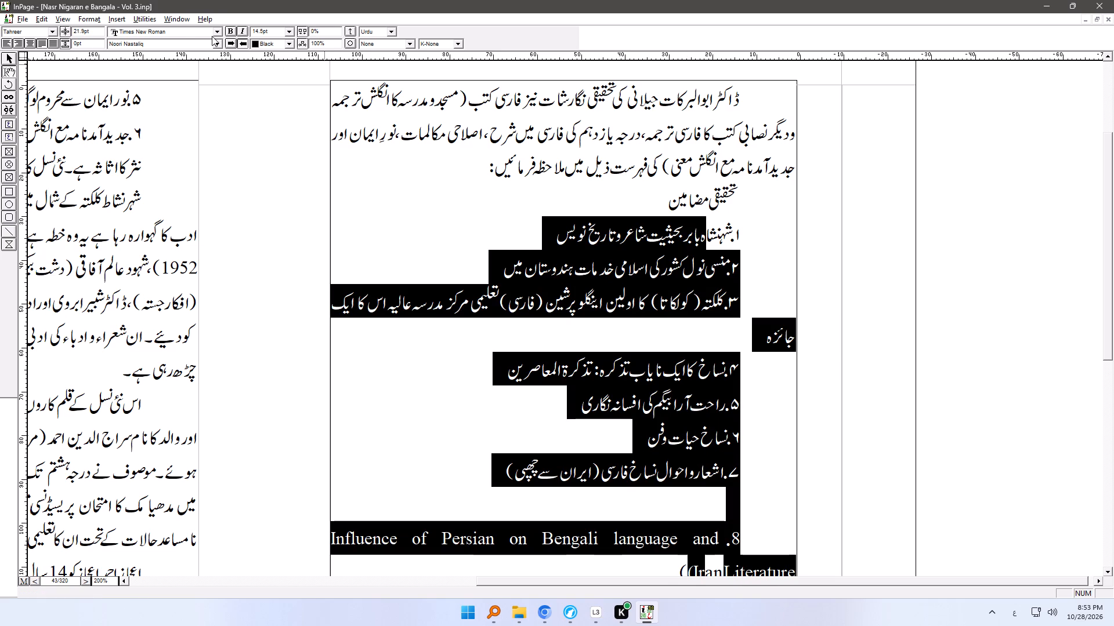
left_click(352, 30)
left_click(714, 287)
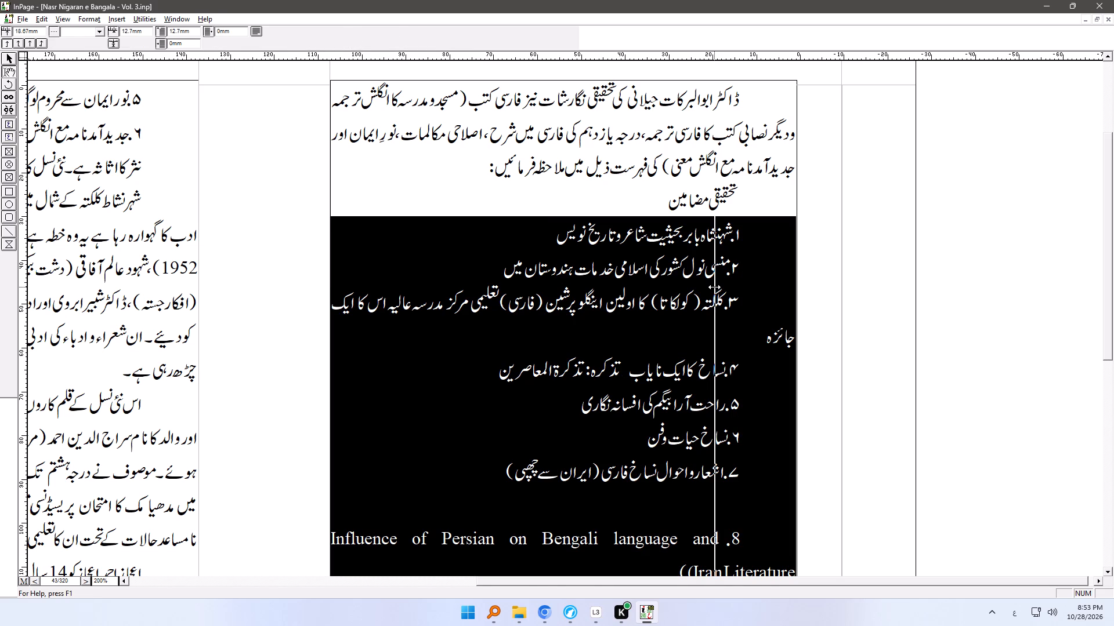
left_click_drag(714, 287, 705, 287)
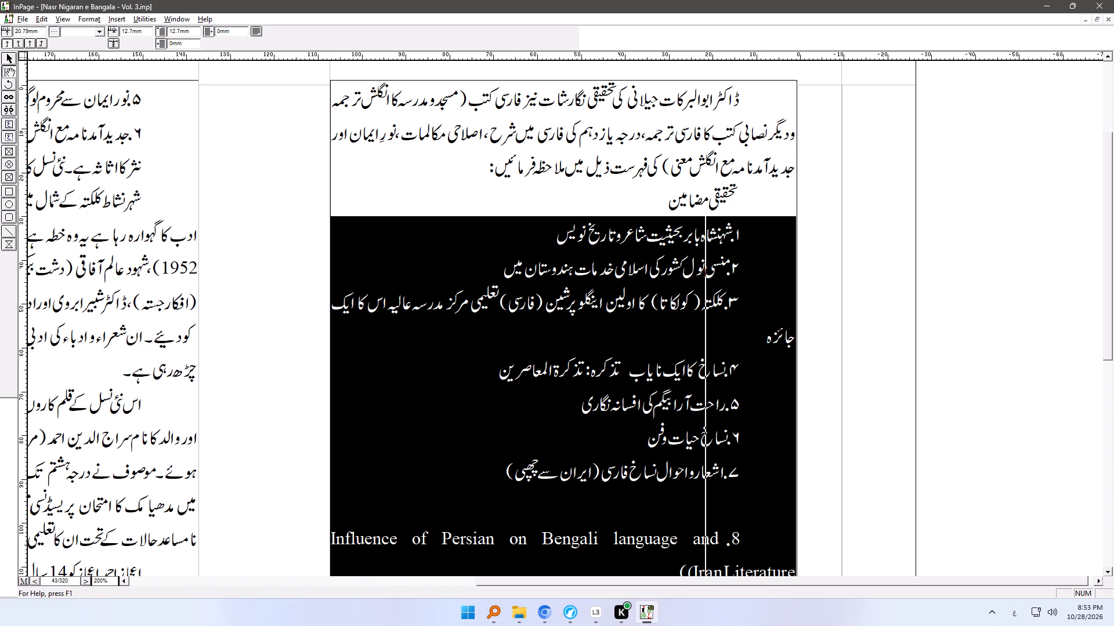
left_click(260, 29)
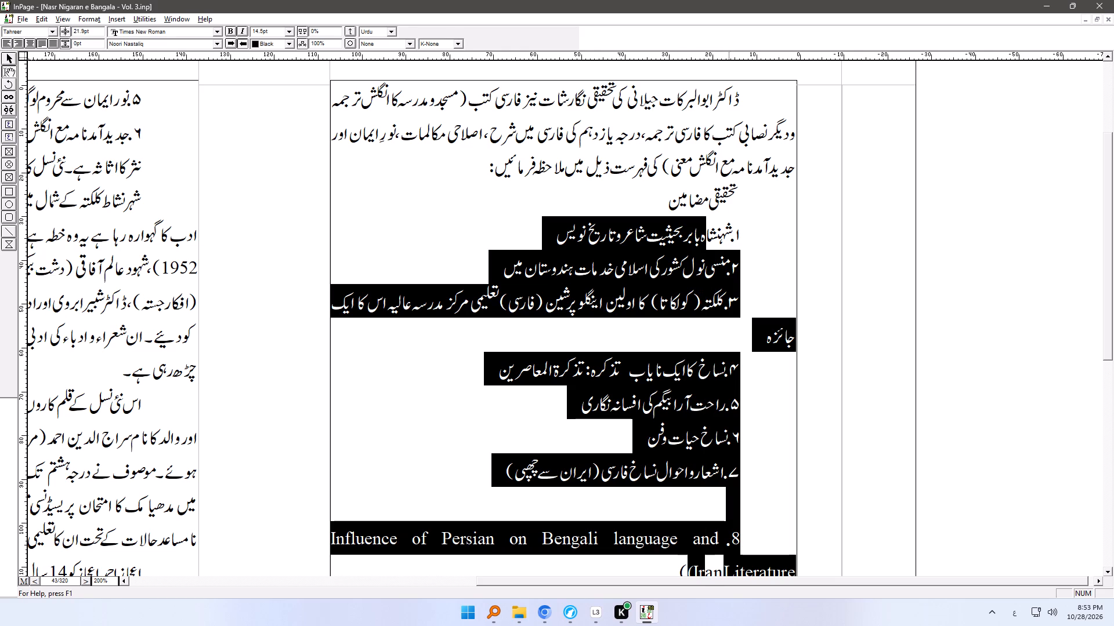
Replace the dot after the numbers of list items ۱ to ۴ with a dash (۔) followed by a tab.
left_click(730, 243)
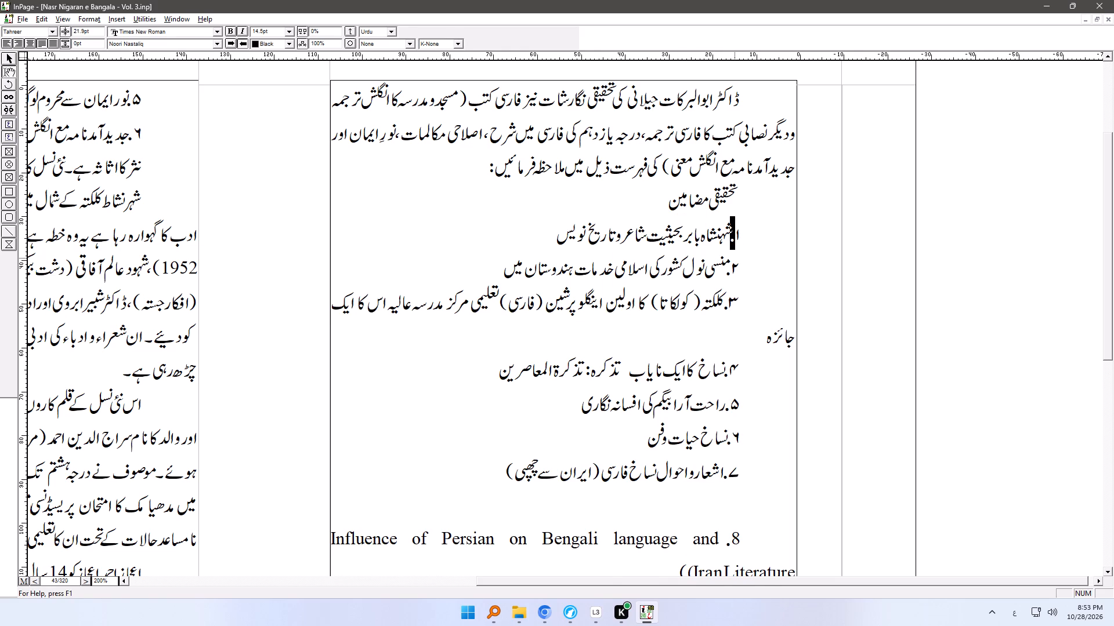
key("minus")
key("Tab")
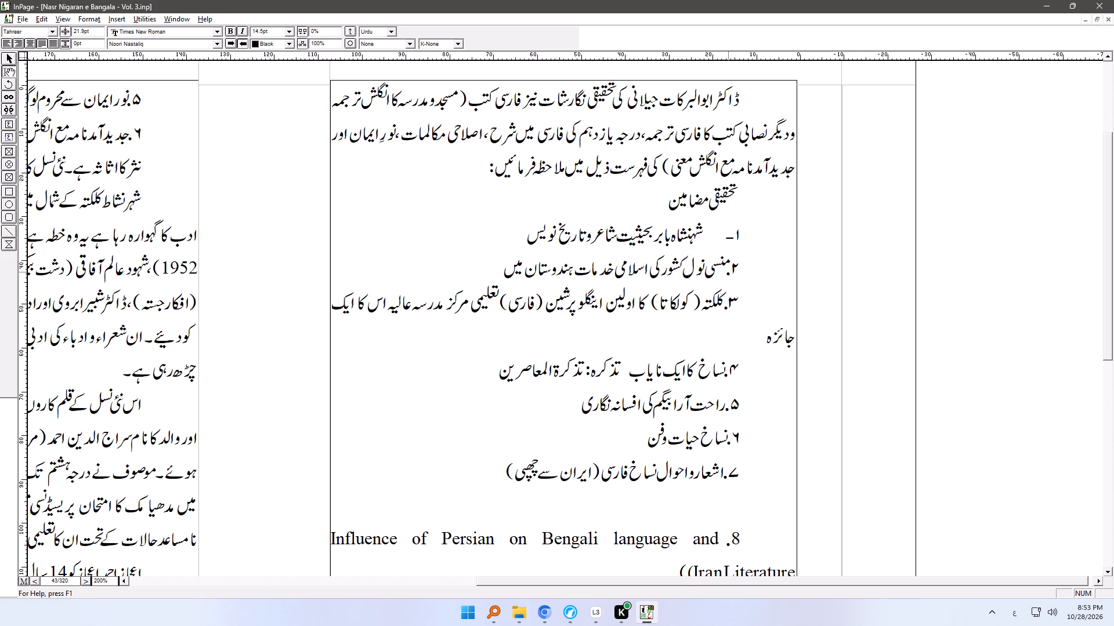
left_click(728, 272)
key("minus")
key("Tab")
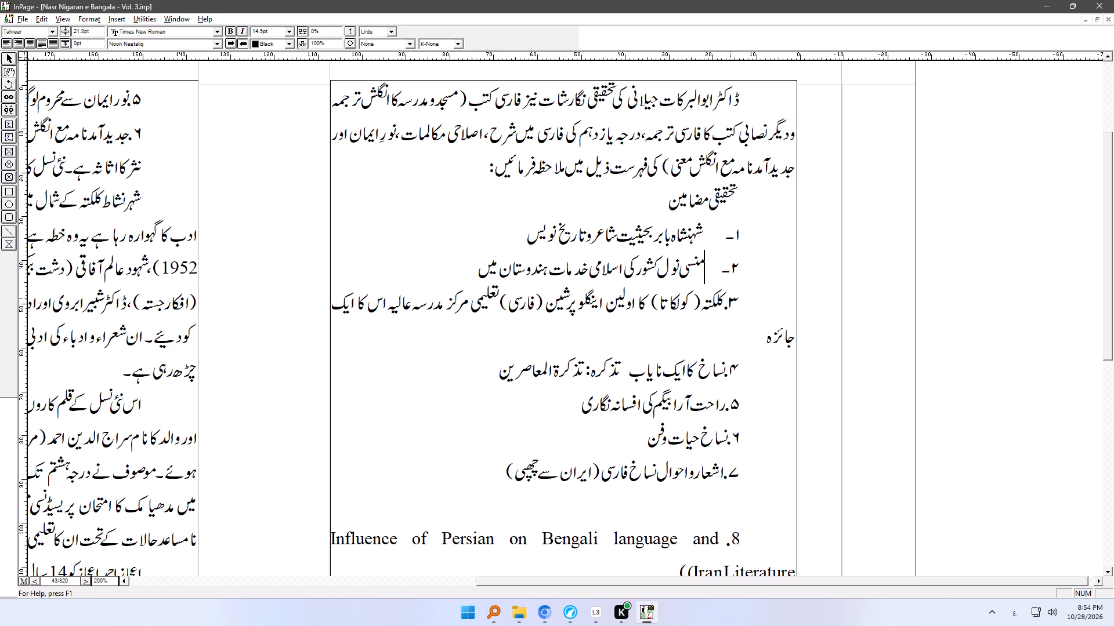
left_click_drag(723, 304, 728, 304)
key("minus")
key("Tab")
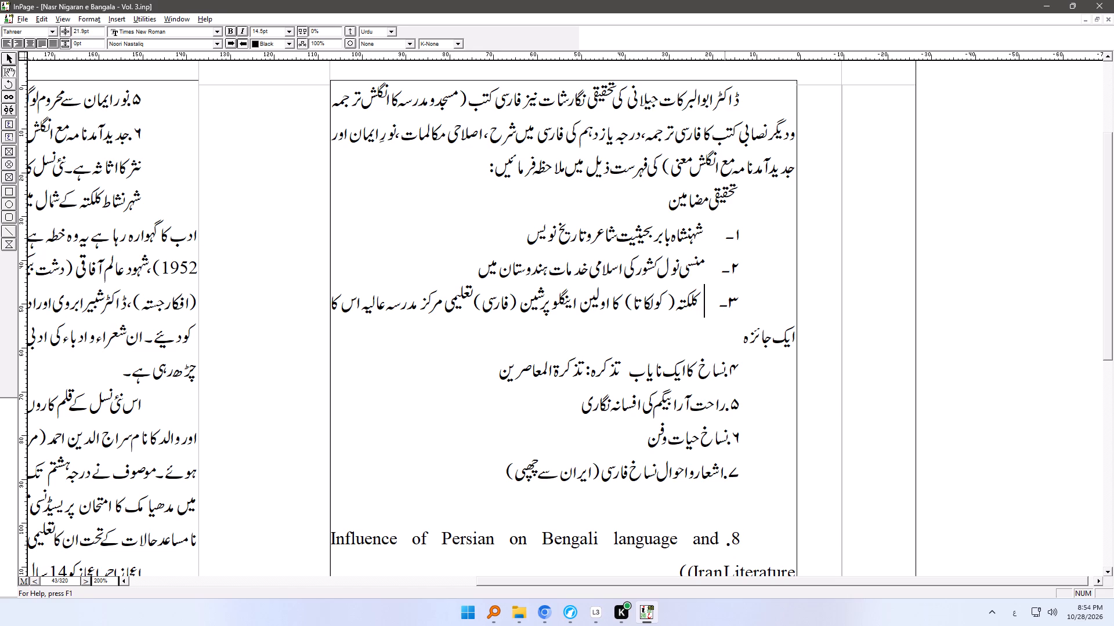
left_click_drag(725, 372, 731, 372)
key("minus")
key("Tab")
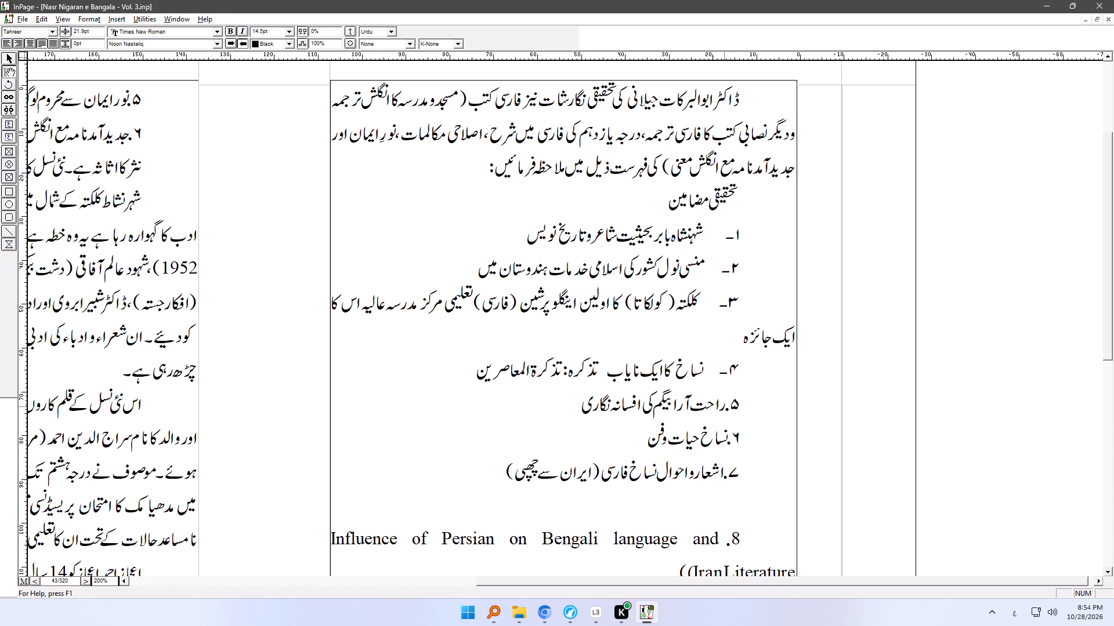
Replace the dot after the numbers of list items ۵ to ۷ with a dash (۔) followed by a tab.
left_click_drag(726, 406, 732, 406)
key("minus")
key("Tab")
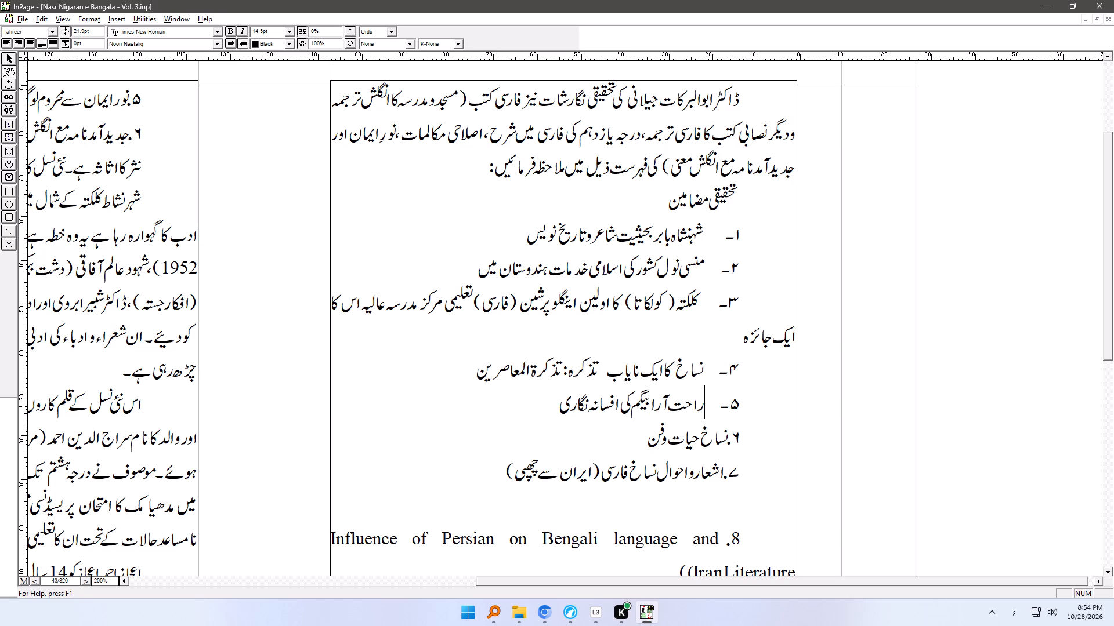
left_click(730, 442)
left_click(728, 439)
key("minus")
key("Tab")
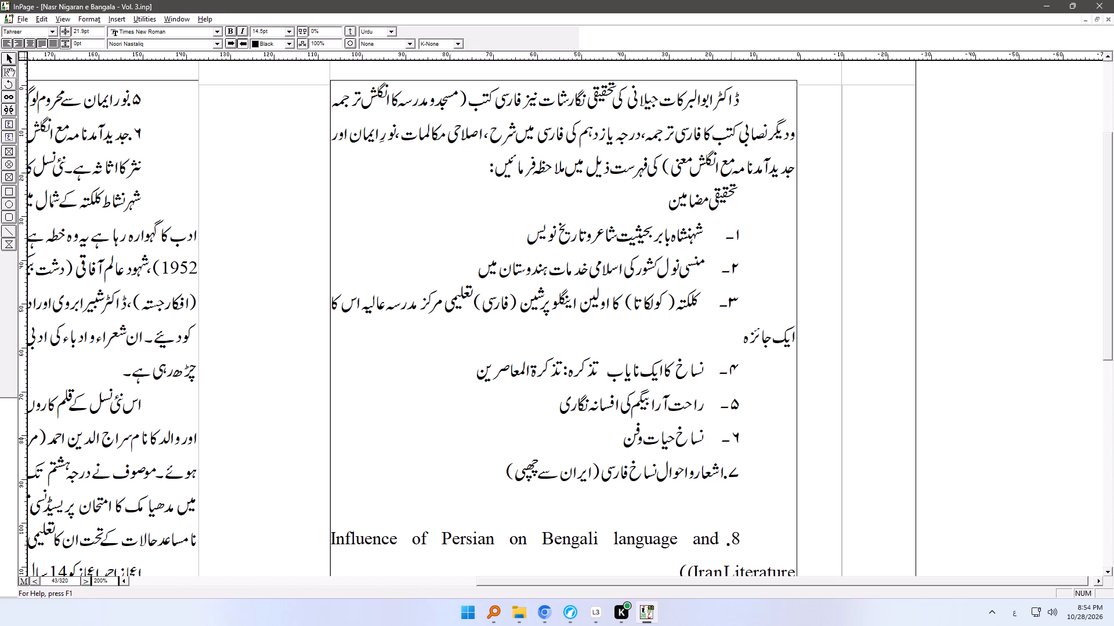
left_click(725, 469)
key("minus")
key("Tab")
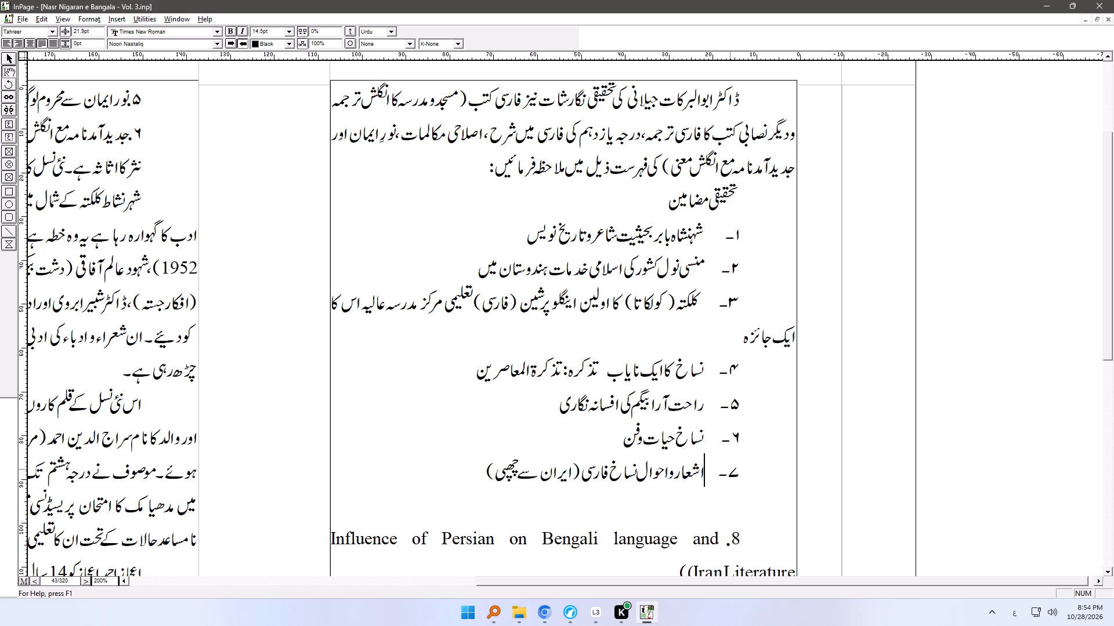
Delete the empty line between list item ۷ and the English item 8.
left_click(739, 500)
key("Delete")
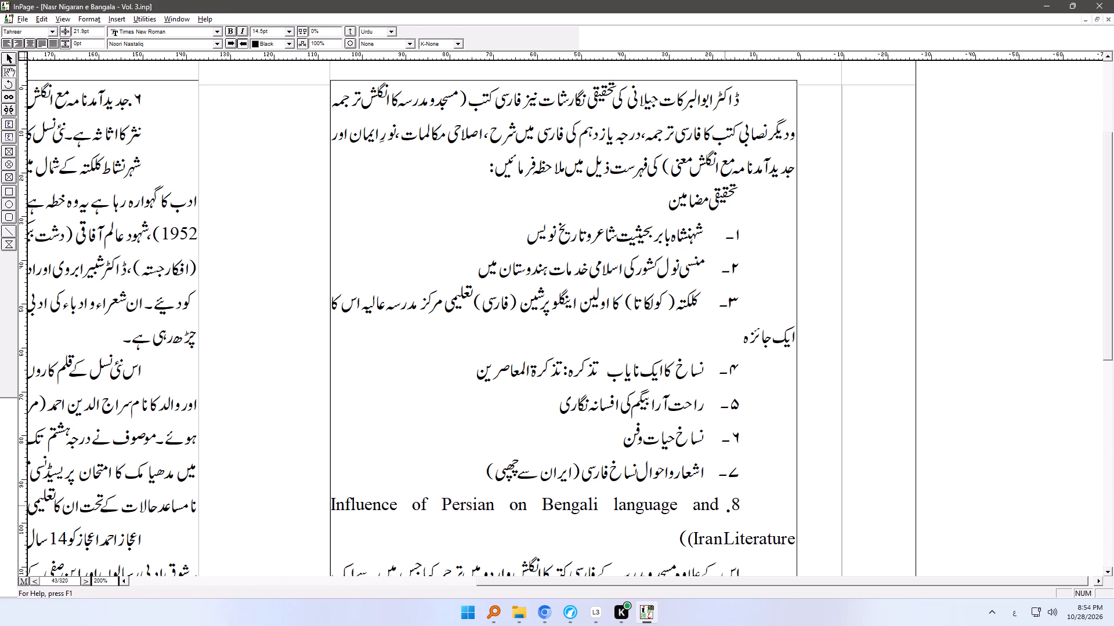
Replace the marker "8." before "Influence of Persian on Bengali language and" with the Urdu number ۸۔ and a space.
left_click_drag(726, 505, 739, 504)
left_click_drag(739, 504, 732, 501)
left_click_drag(732, 501, 746, 501)
triple_click(753, 504)
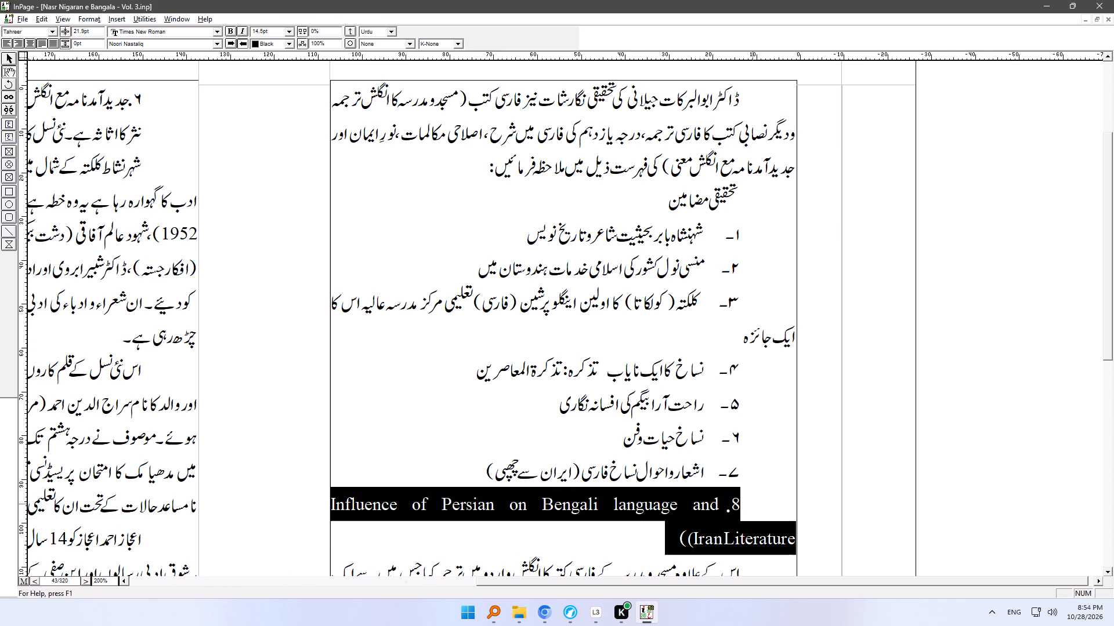
triple_click(753, 504)
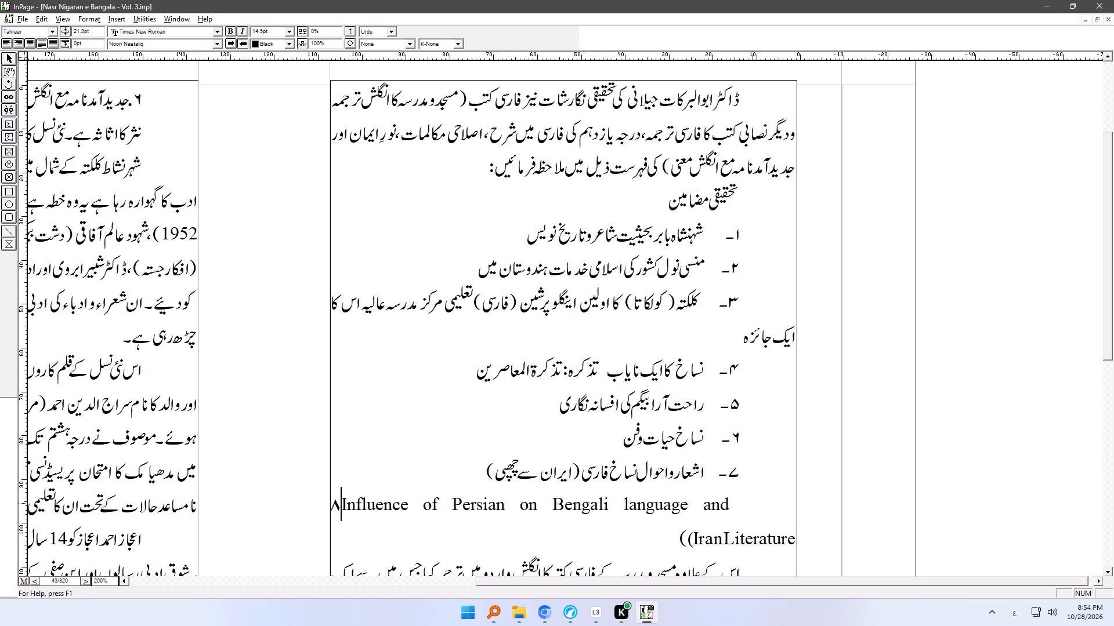
key("minus")
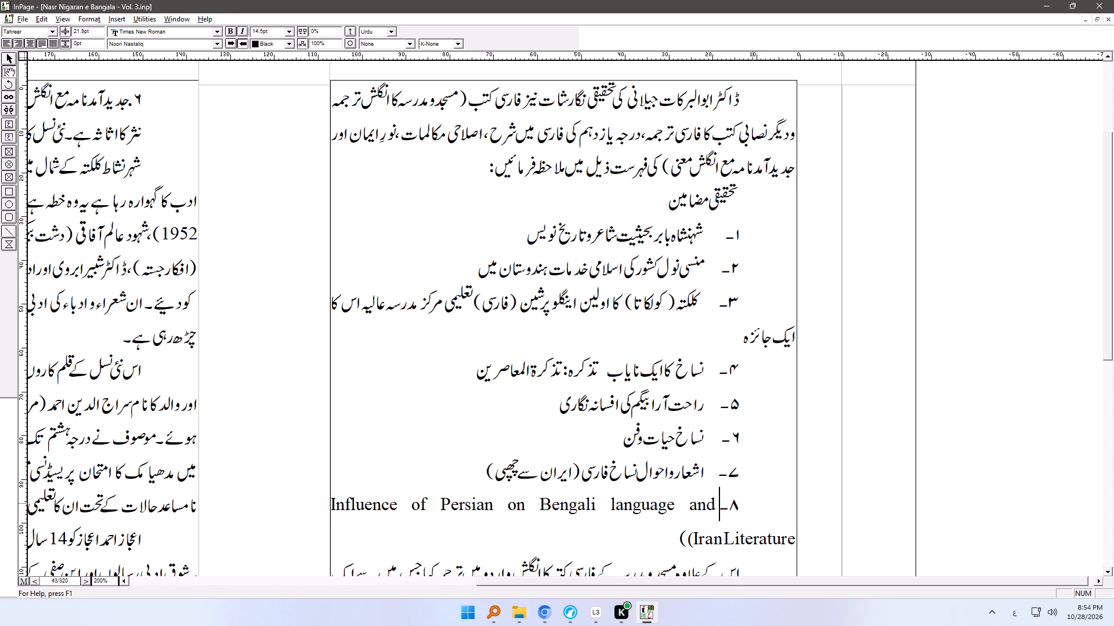
key("space")
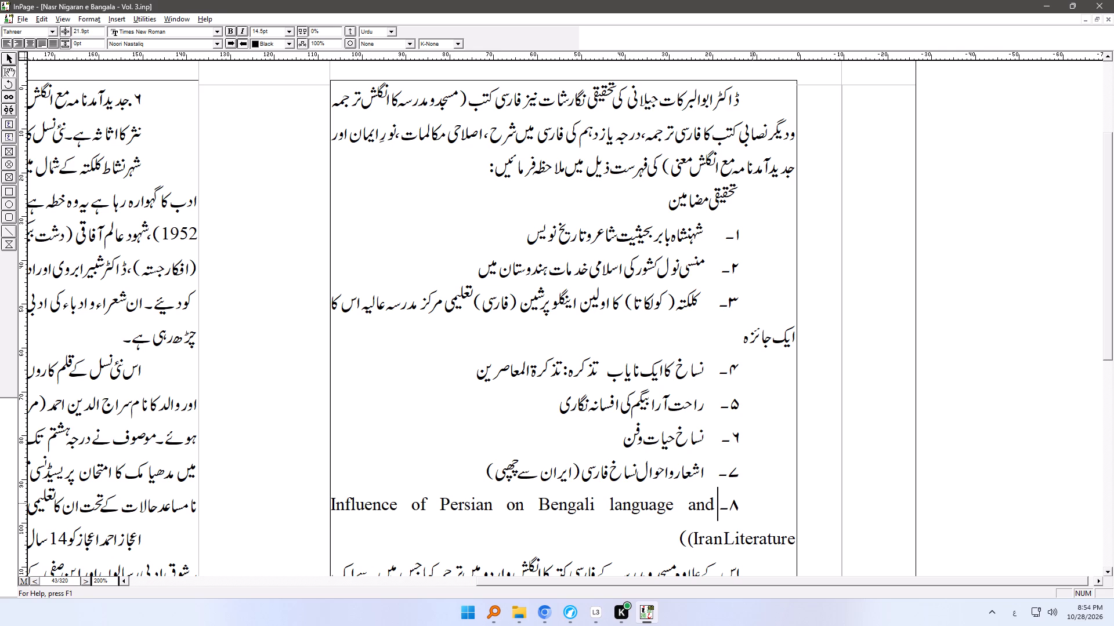
Set the font size of item ۸'s English text, from "Influence of Persian" through the closing brackets after "Iran", to 11.5 pt.
key("shift+Left")
key("shift+Left")
key("shift+Left")
key("shift+Left")
key("shift+Left")
key("shift+Left")
key("shift+Left")
key("shift+Left")
key("shift+Left")
key("shift+Left")
key("shift+Left")
key("shift+Left")
key("shift+Left")
key("shift+Left")
key("shift+Left")
key("shift+Left")
key("shift+Left")
key("shift+Left")
key("shift+Left")
key("shift+Left")
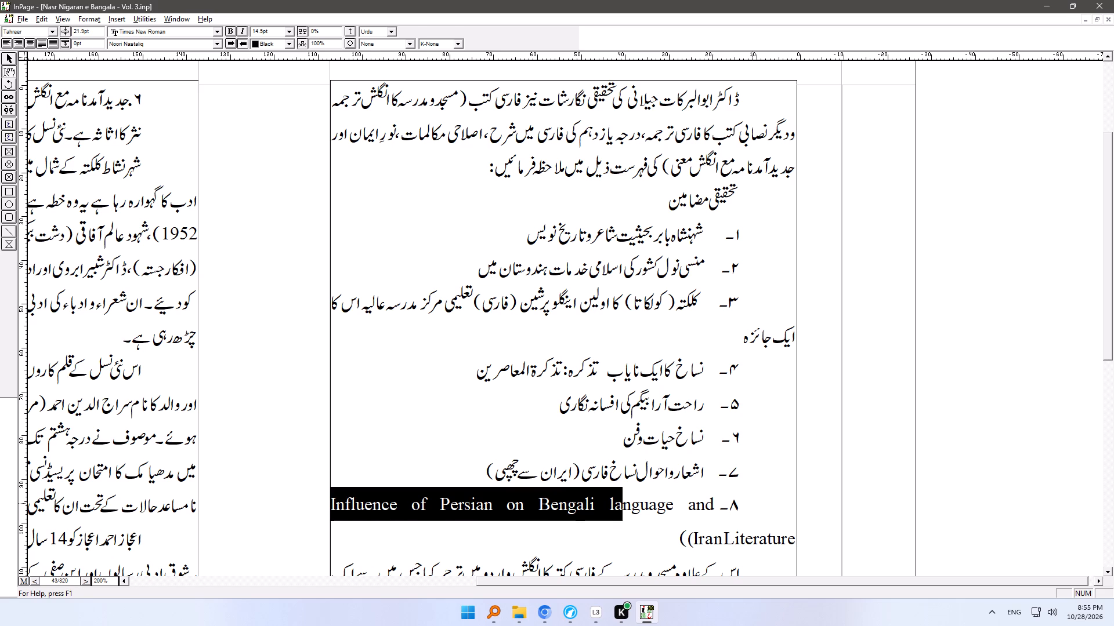
key("shift+Left")
key("shift+Left")
key("shift+Left")
key("shift+Left")
key("shift+Left")
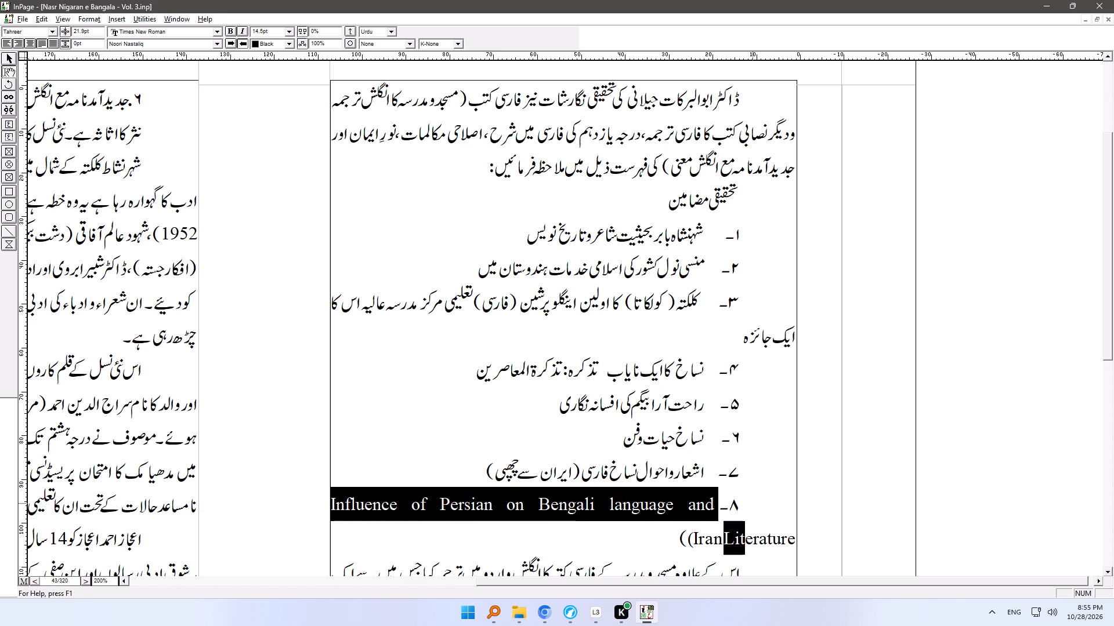
key("shift+Left")
key("shift+Left")
key("shift+Left")
key("shift+Left")
key("shift+Left")
key("shift+Left")
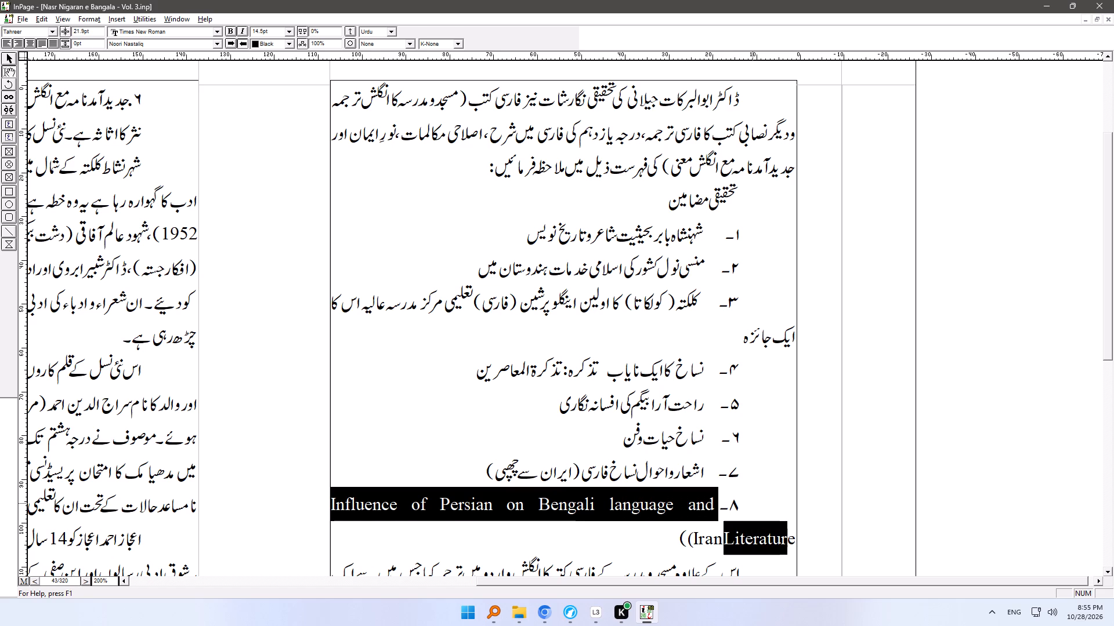
key("shift+Left")
key("shift+Left")
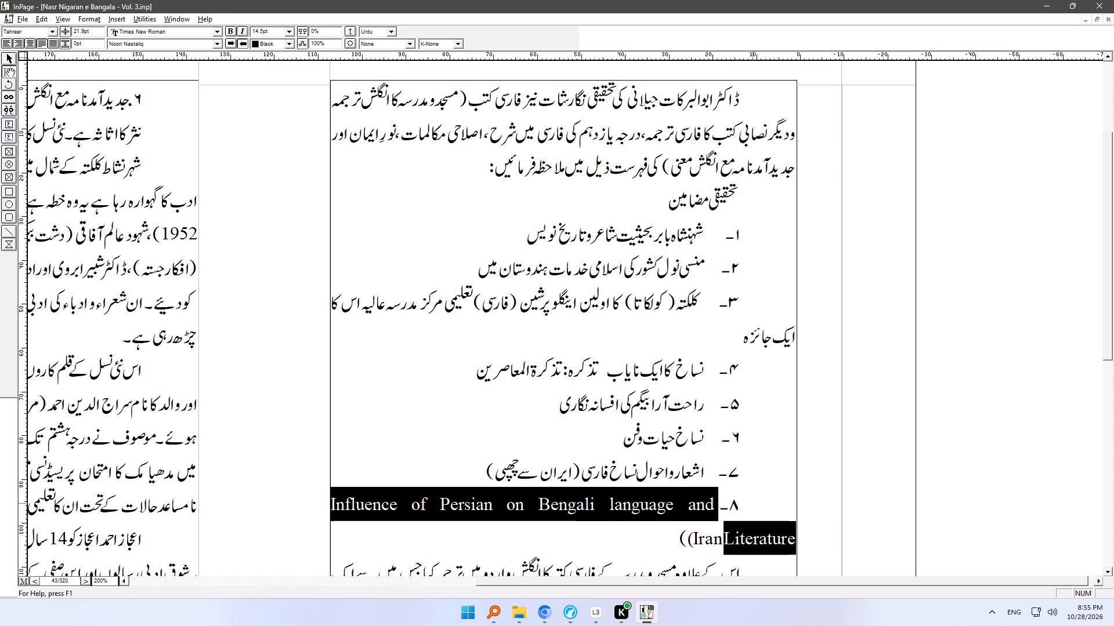
key("shift+Left")
key("shift+Left")
key("shift+Left")
key("shift+Left")
key("shift+Left")
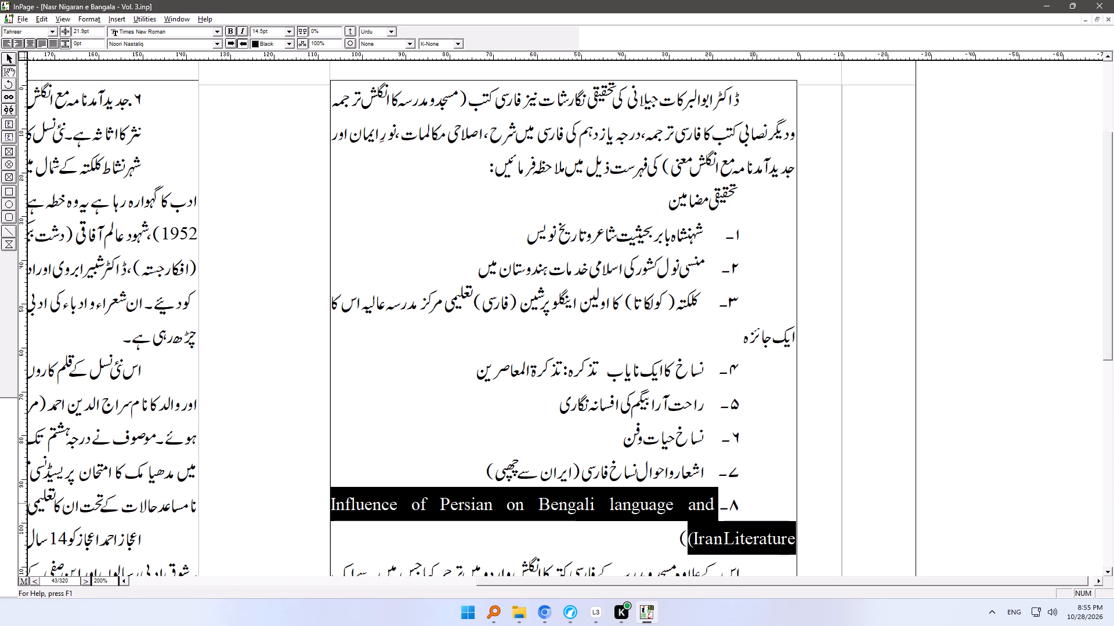
key("shift+Left")
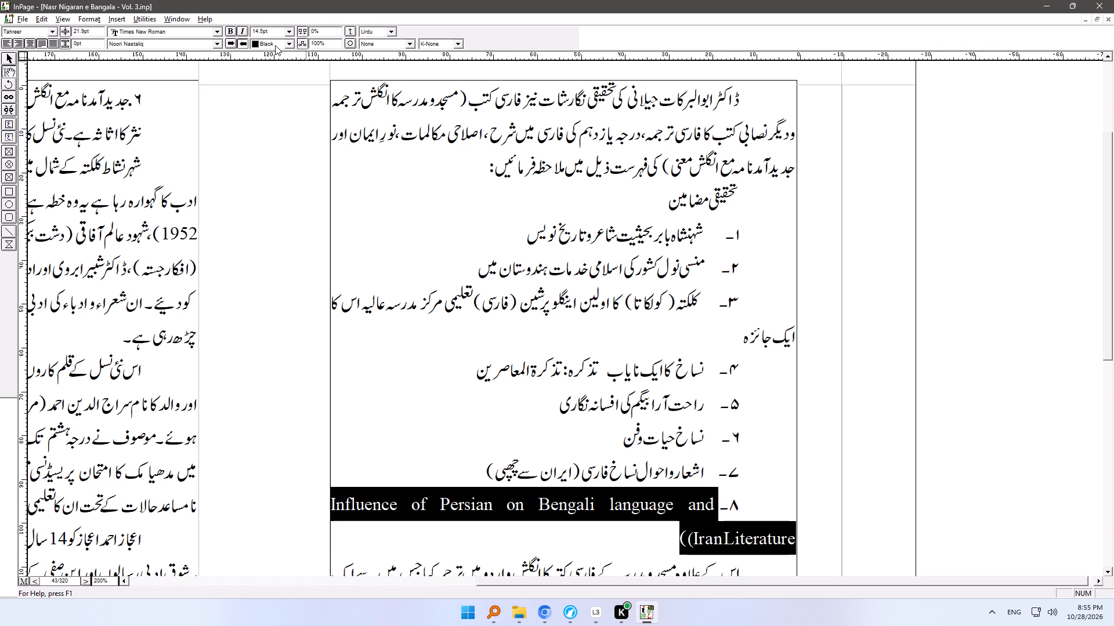
left_click(290, 31)
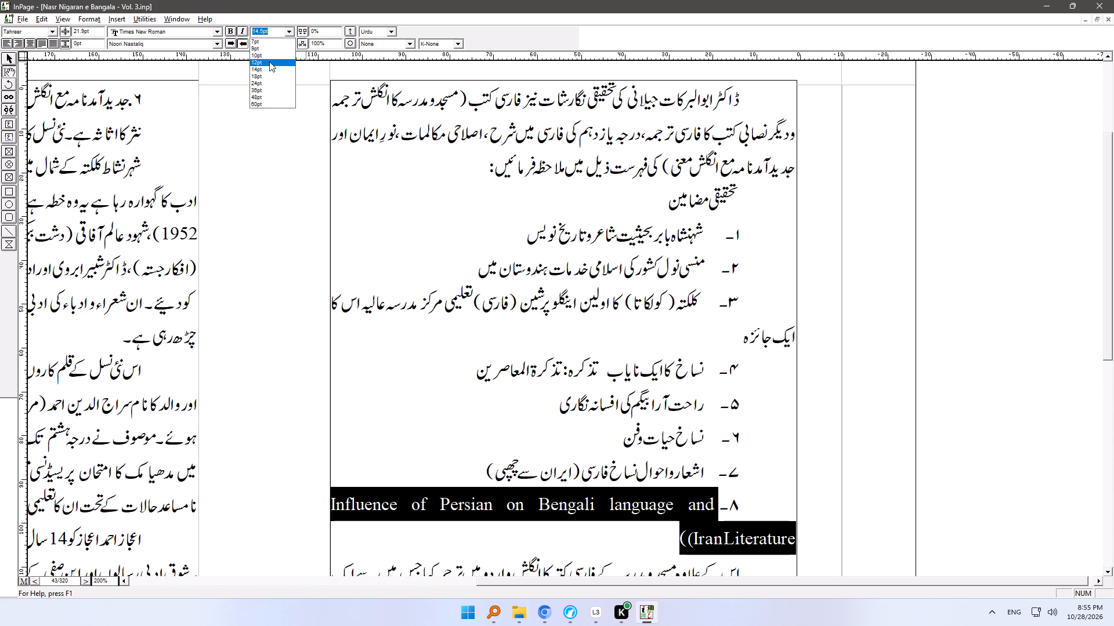
left_click(269, 61)
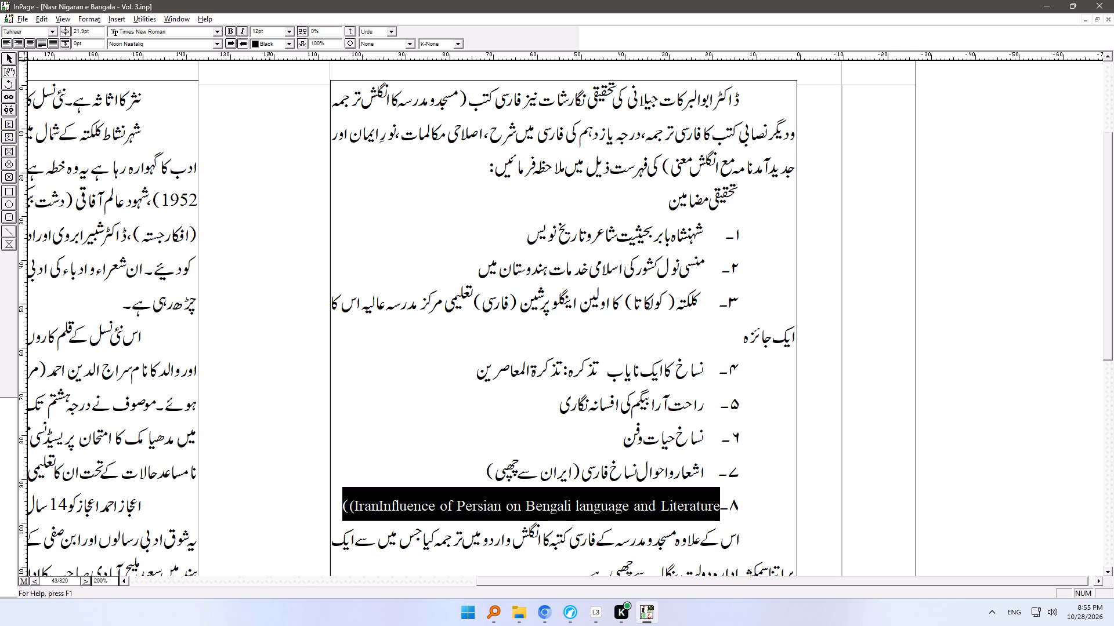
left_click(265, 30)
type("11.5")
key("Return")
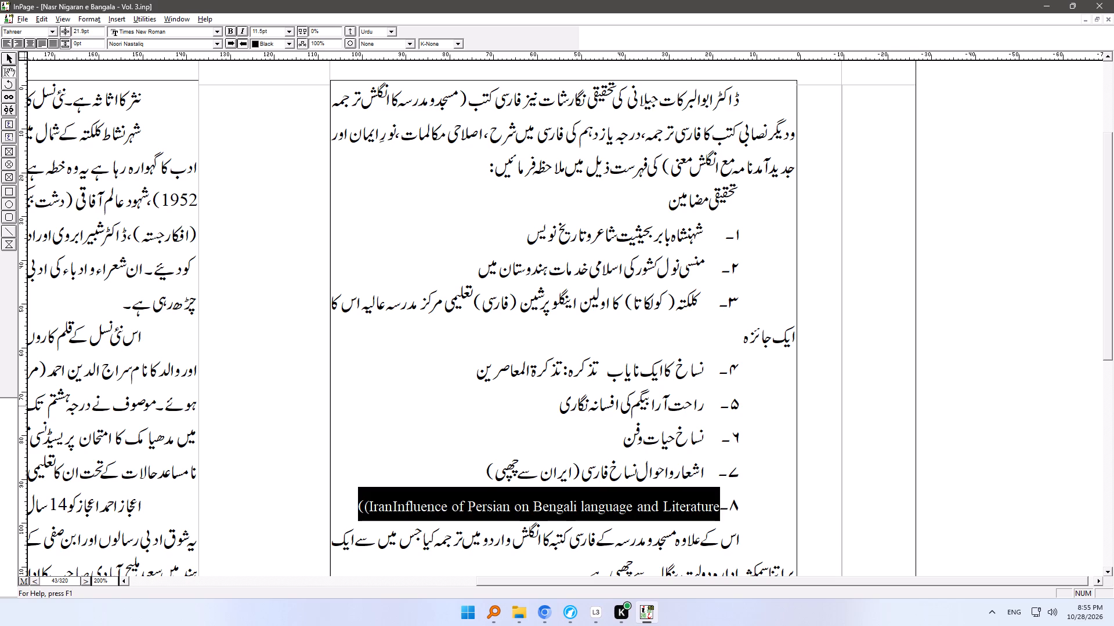
Delete the two parentheses beside "Iran" in the English text of item ۸.
left_click_drag(371, 504, 362, 503)
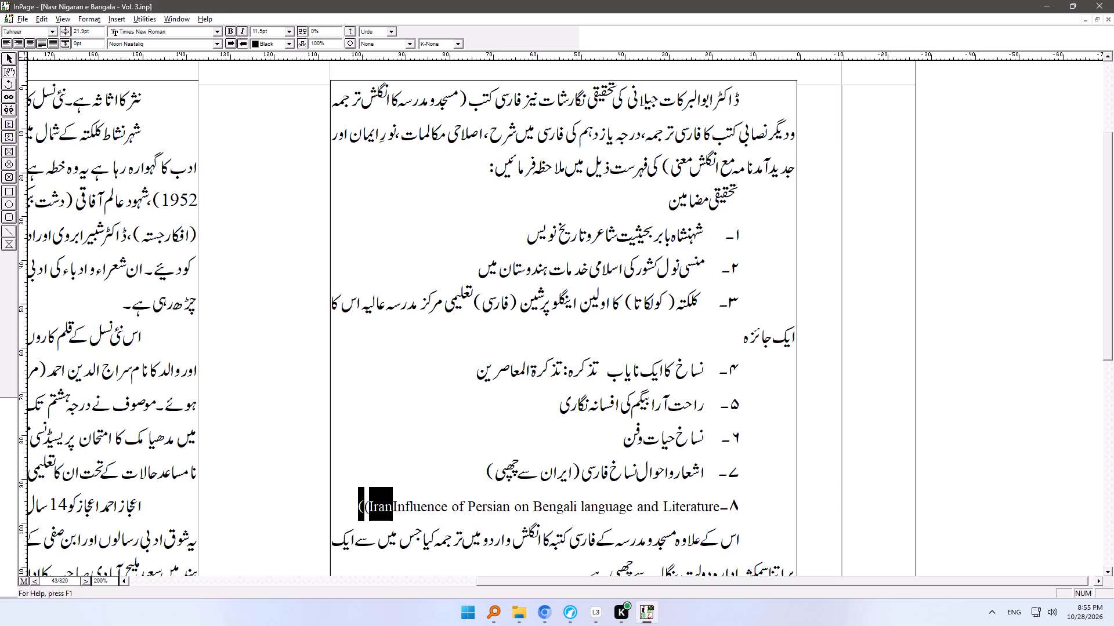
left_click_drag(362, 503, 366, 503)
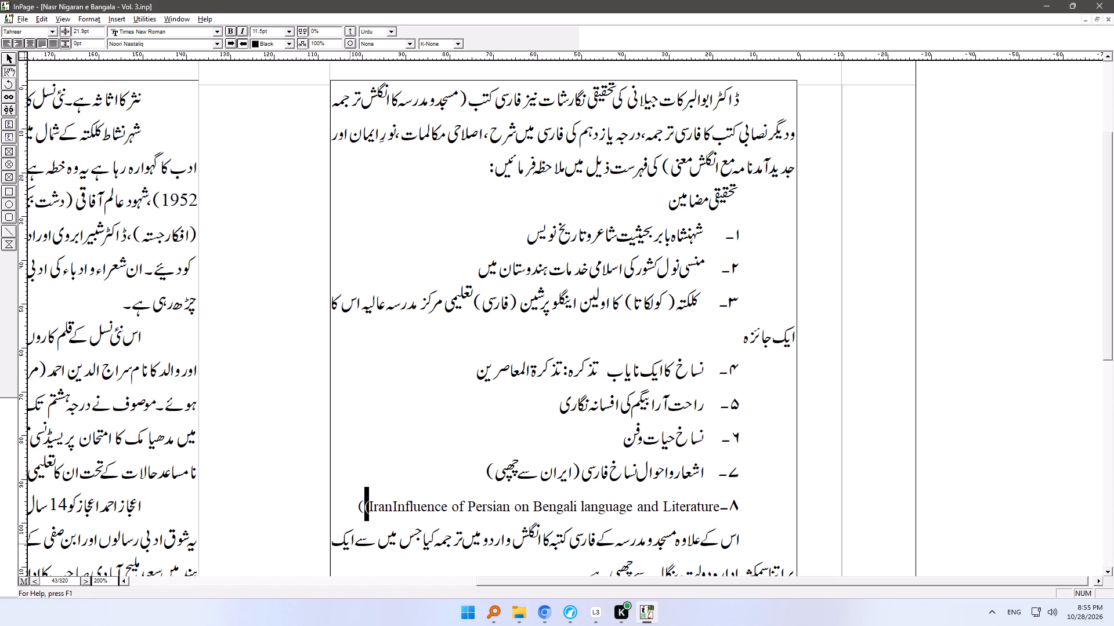
key("Delete")
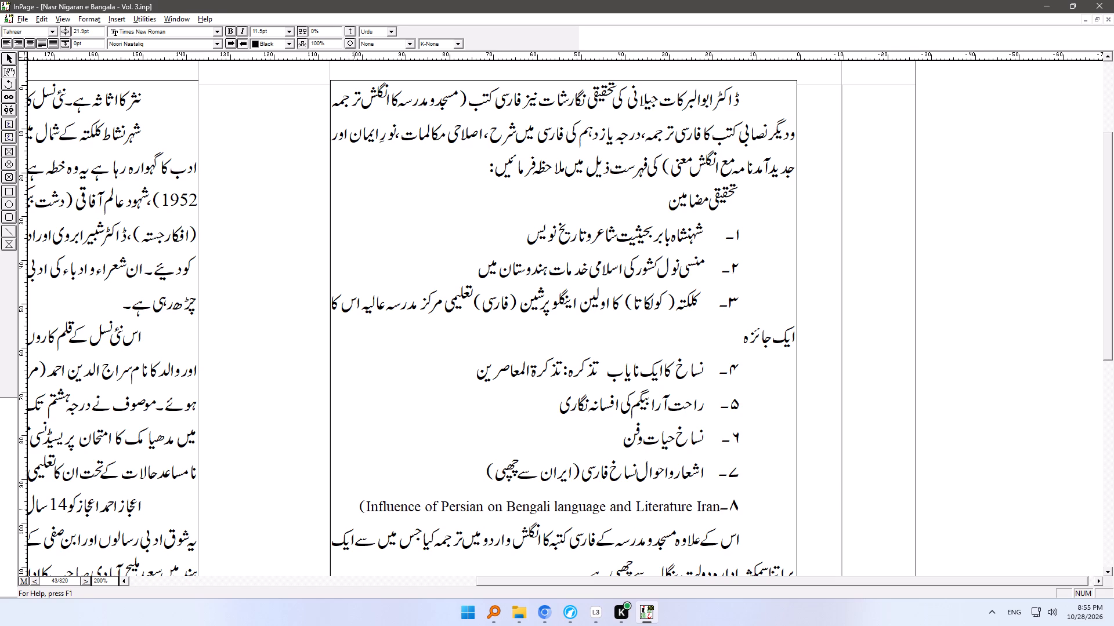
left_click_drag(361, 506, 364, 504)
left_click_drag(364, 504, 366, 504)
key("Delete")
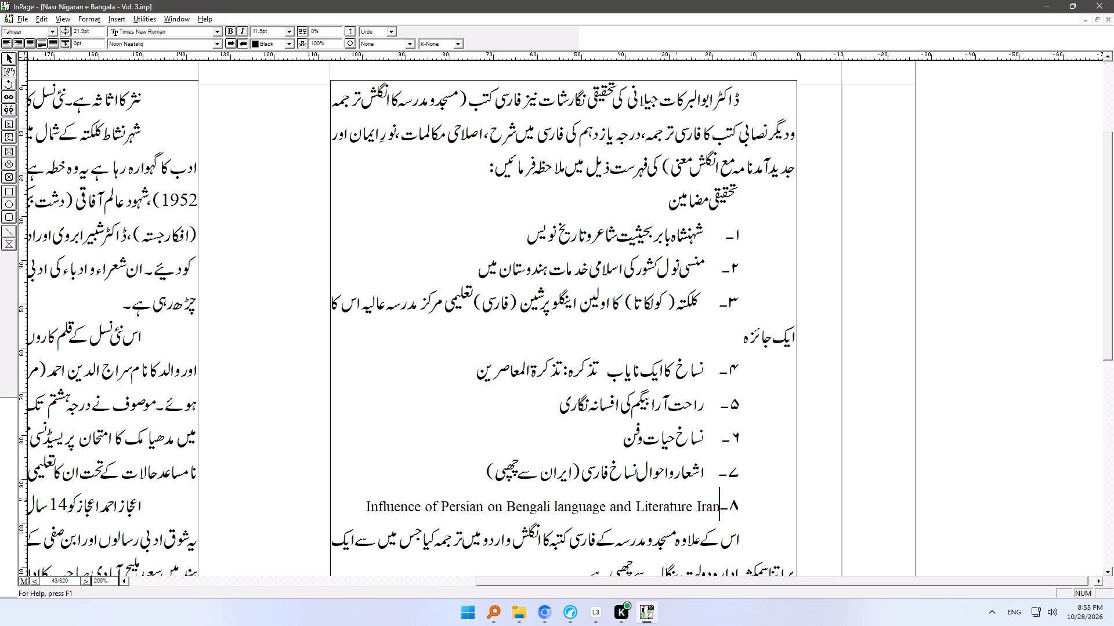
Insert a tab between the number ۸۔ and the English text of the item.
left_click(762, 498)
key("Left")
key("Left")
key("Left")
key("Right")
key("Tab")
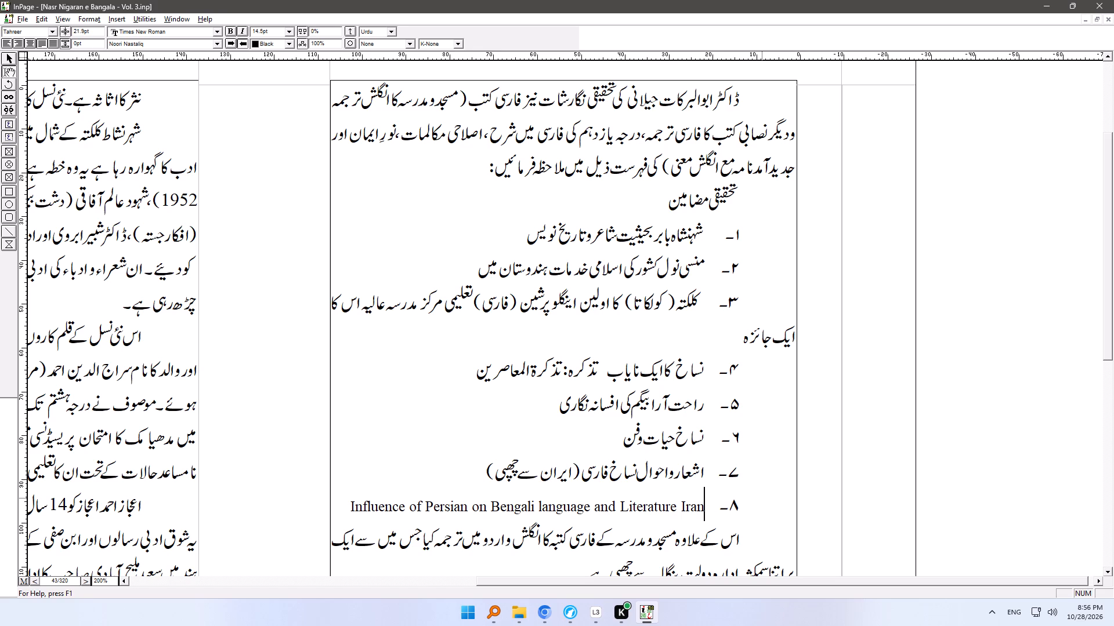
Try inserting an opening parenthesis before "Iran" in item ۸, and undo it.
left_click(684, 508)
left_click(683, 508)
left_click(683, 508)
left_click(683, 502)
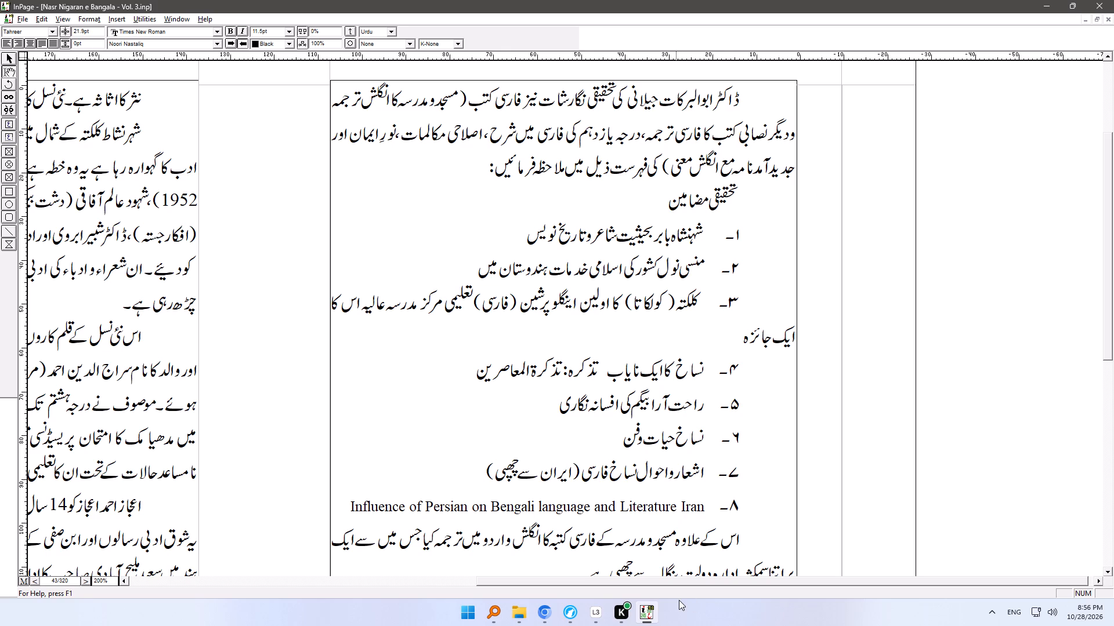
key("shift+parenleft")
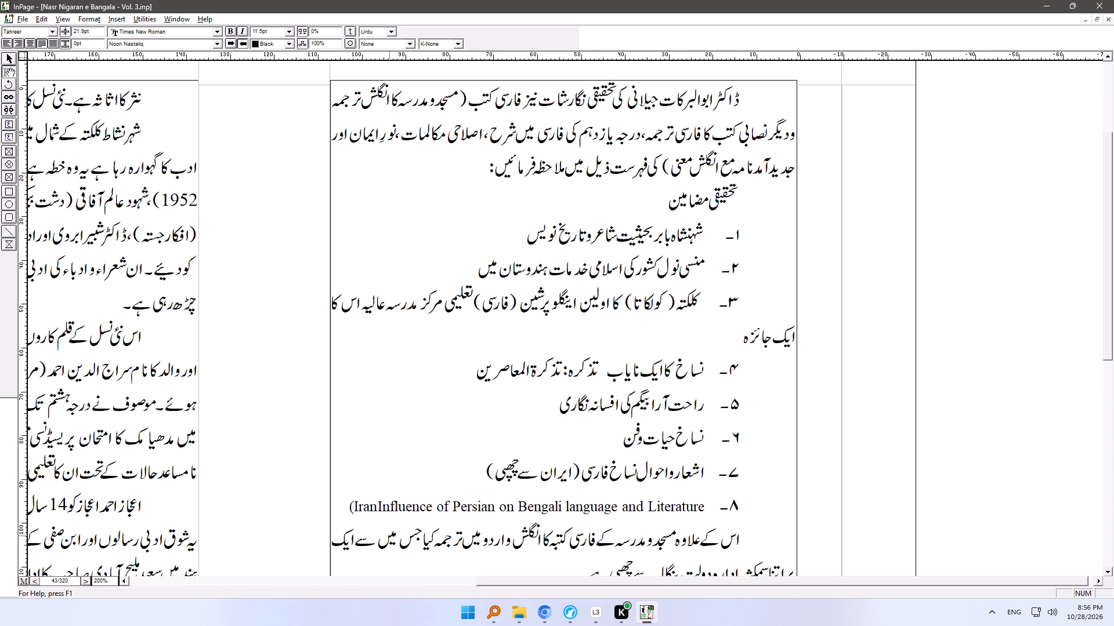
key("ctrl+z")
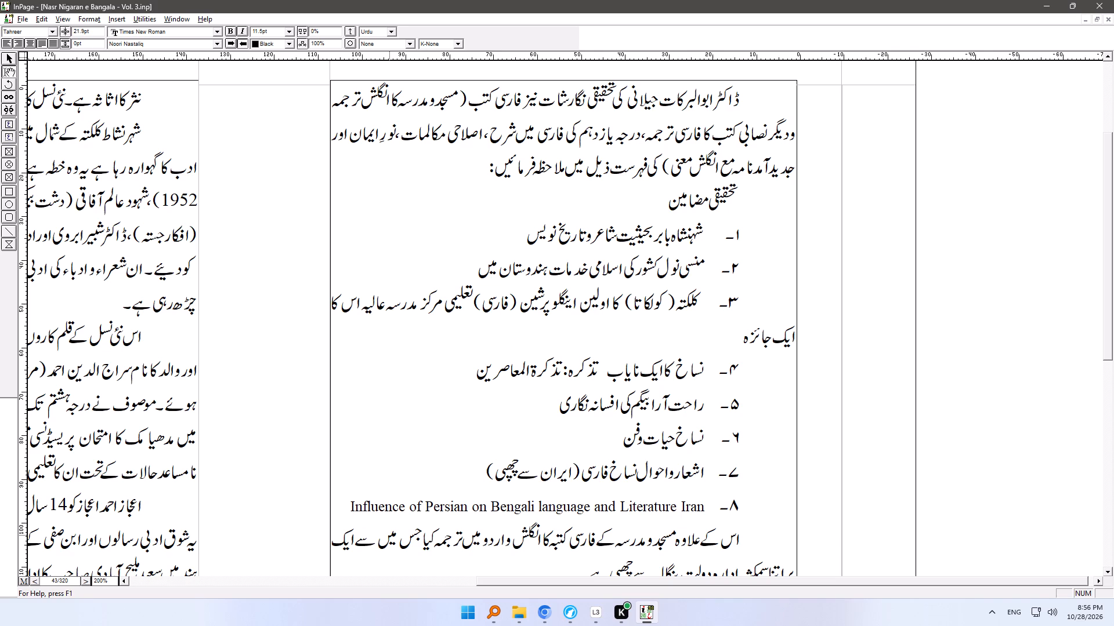
Insert a comma after "Literature" in the English text of item ۸.
left_click(679, 504)
key("comma")
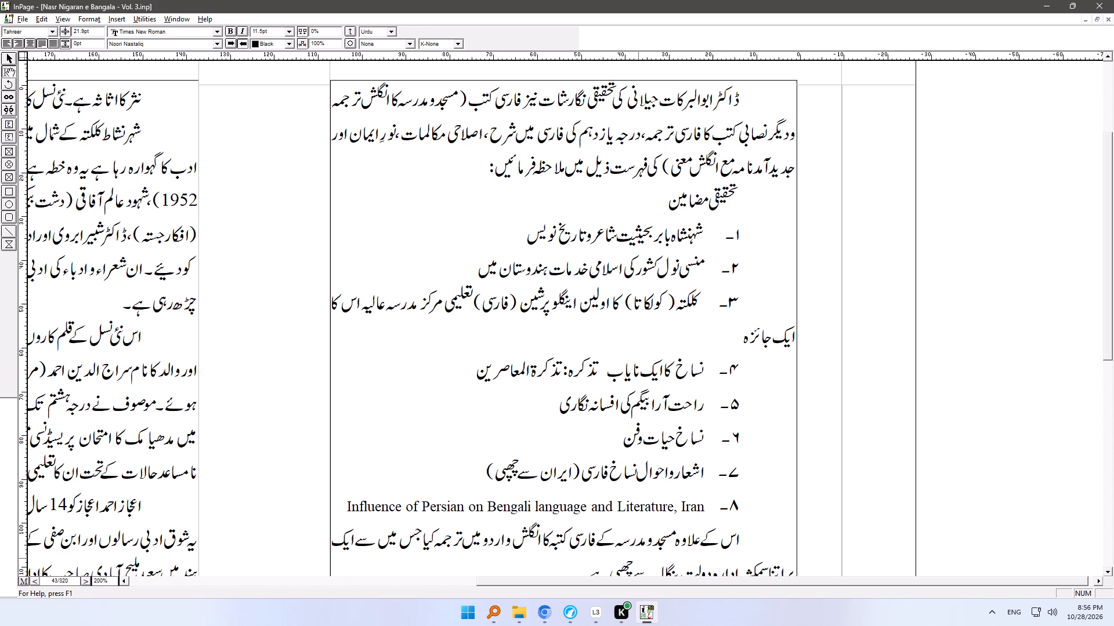
left_click(664, 550)
Set the character spacing of the whole text of list item ۳ to -4%.
left_click_drag(699, 296, 744, 336)
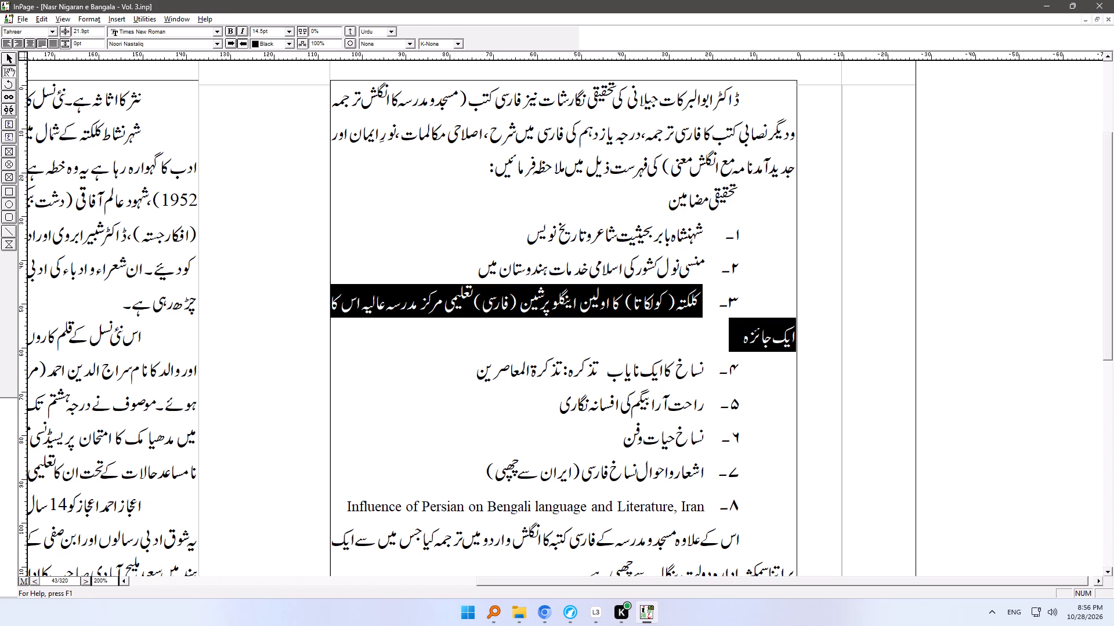
left_click_drag(744, 336, 742, 336)
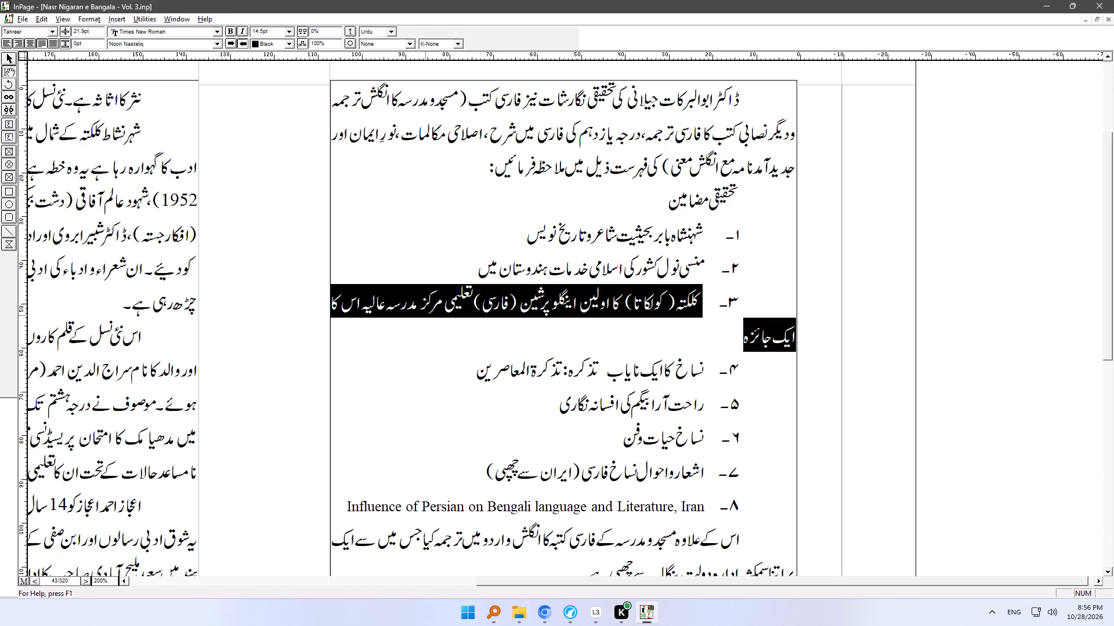
left_click_drag(327, 31, 270, 35)
key("minus")
key("4")
key("Return")
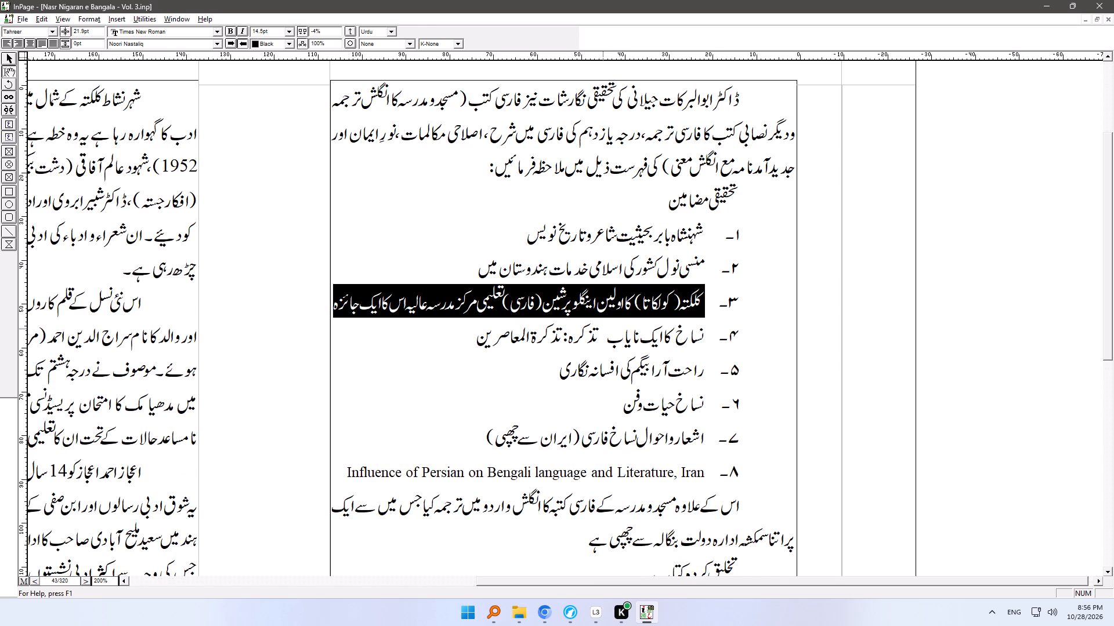
Delete the extra space before "تذکرہ" in list item ۴.
left_click(600, 339)
key("BackSpace")
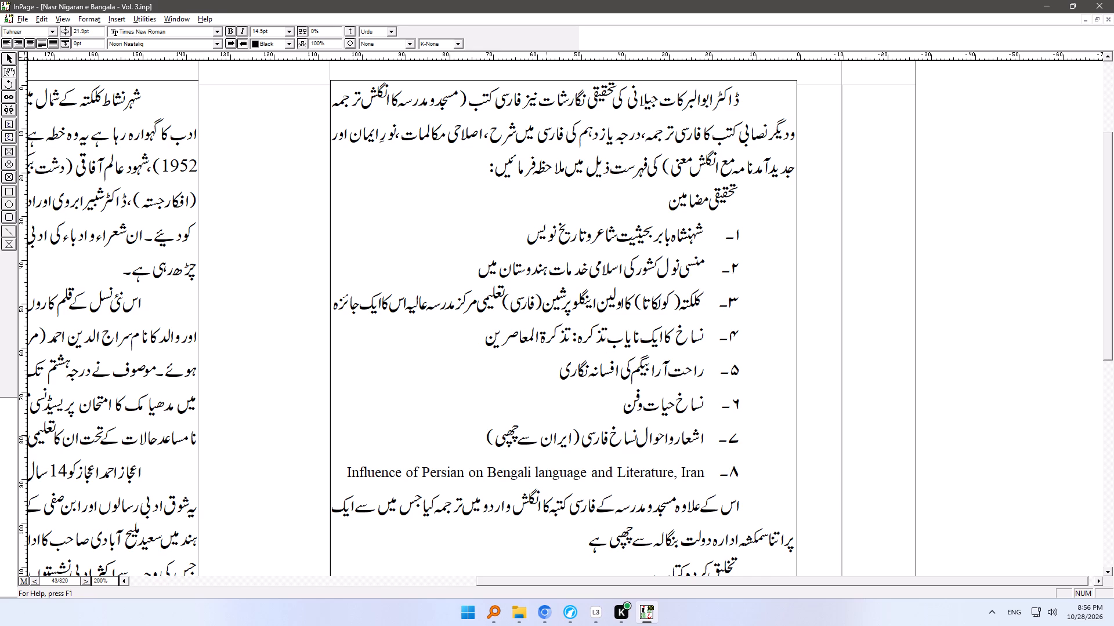
Correct the heading above the book list to "تخلیق کردہ کتابیں:", replacing the ending of "کتاب۔".
left_click(659, 522)
right_click_drag(645, 532, 643, 219, "ctrl")
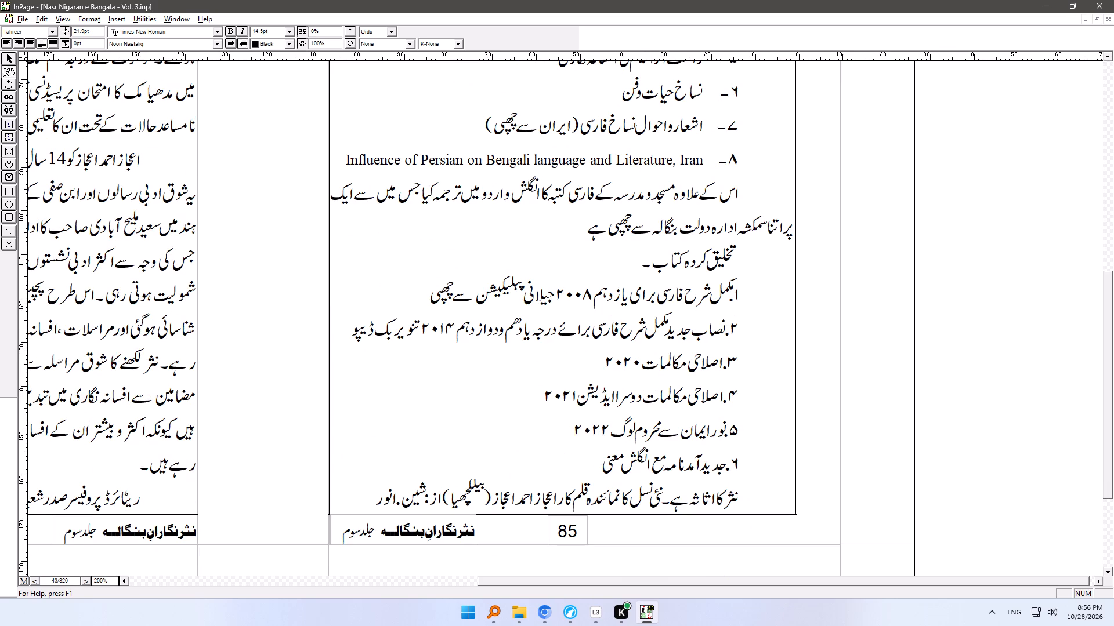
left_click_drag(646, 260, 668, 260)
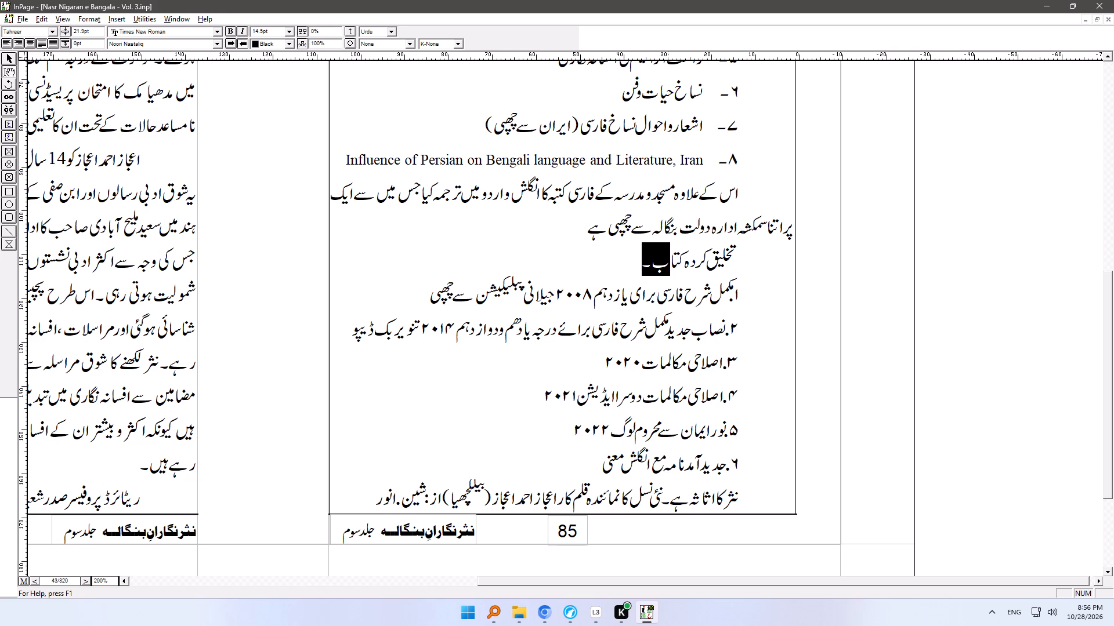
type("بیں")
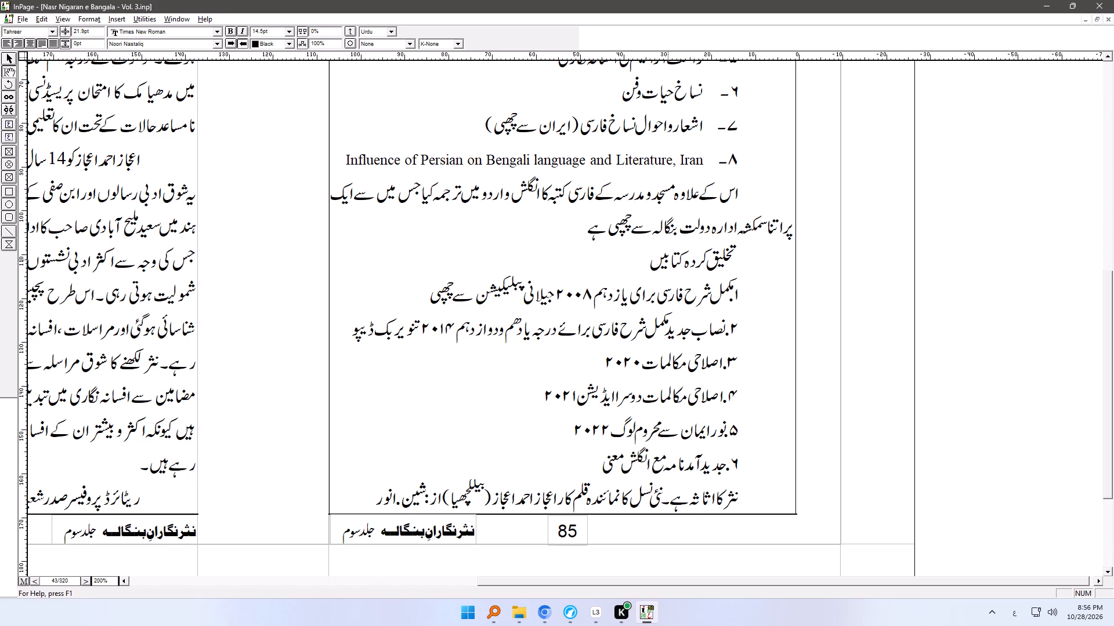
key("shift+colon")
In the first book entry, delete "سے چھپی" and insert a comma after ۲۰۰۸.
left_click_drag(476, 296, 449, 291)
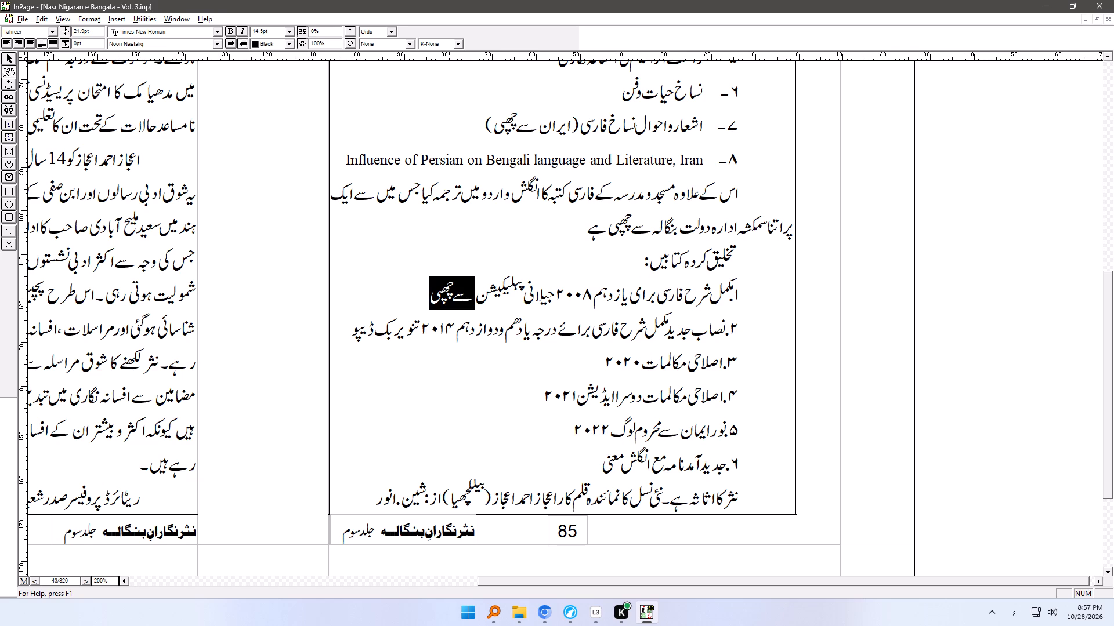
key("BackSpace")
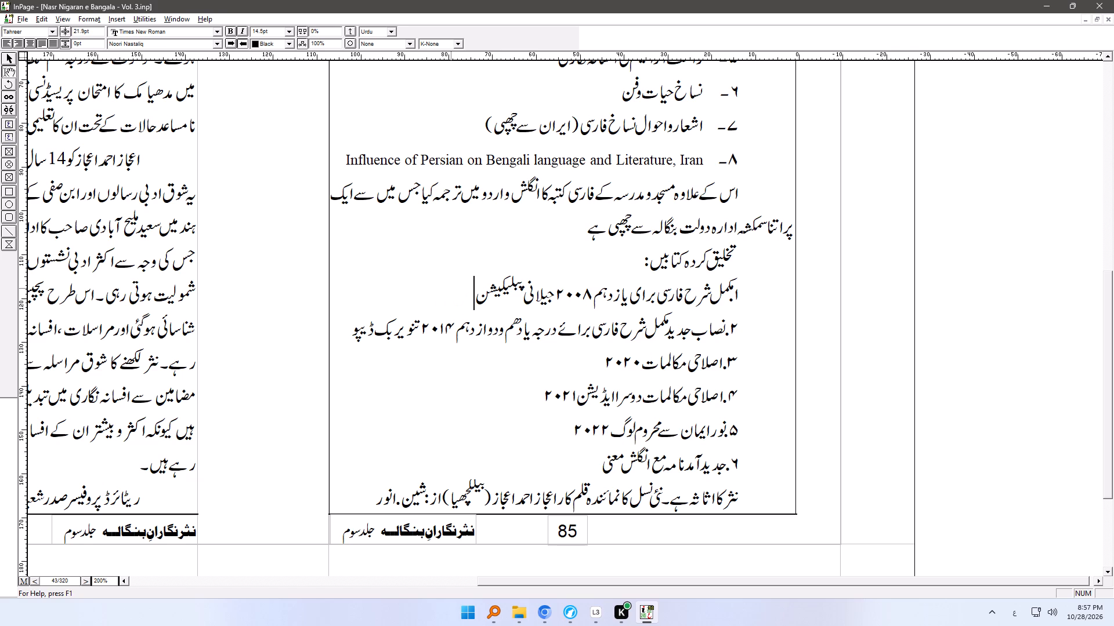
left_click(555, 293)
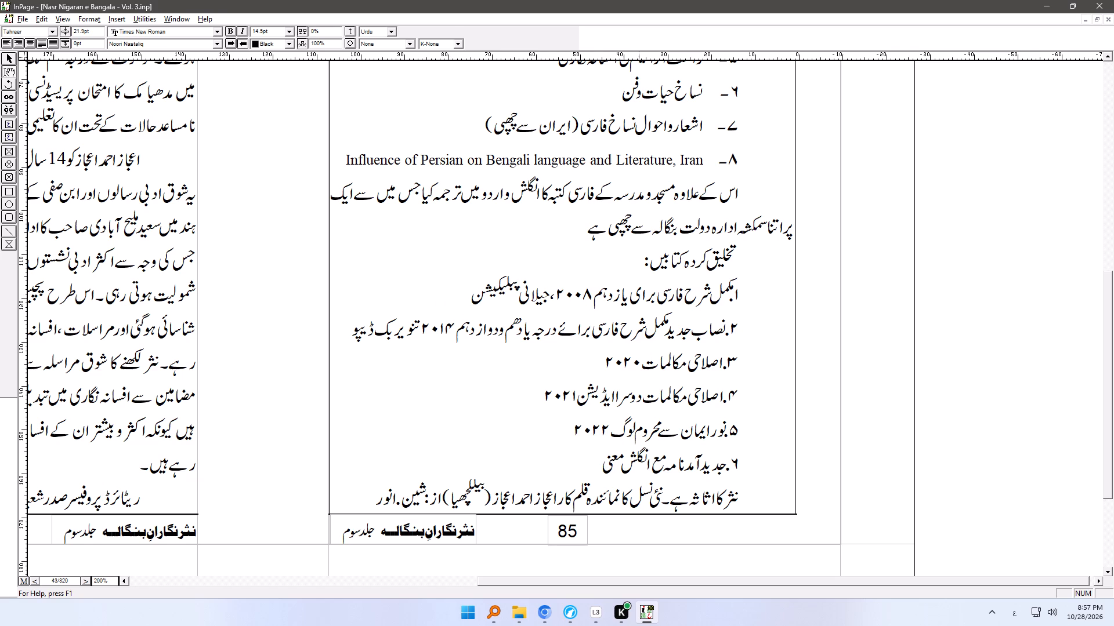
Set a tab stop at about 20.66 mm for the six entries of the book list.
left_click_drag(717, 287, 682, 466)
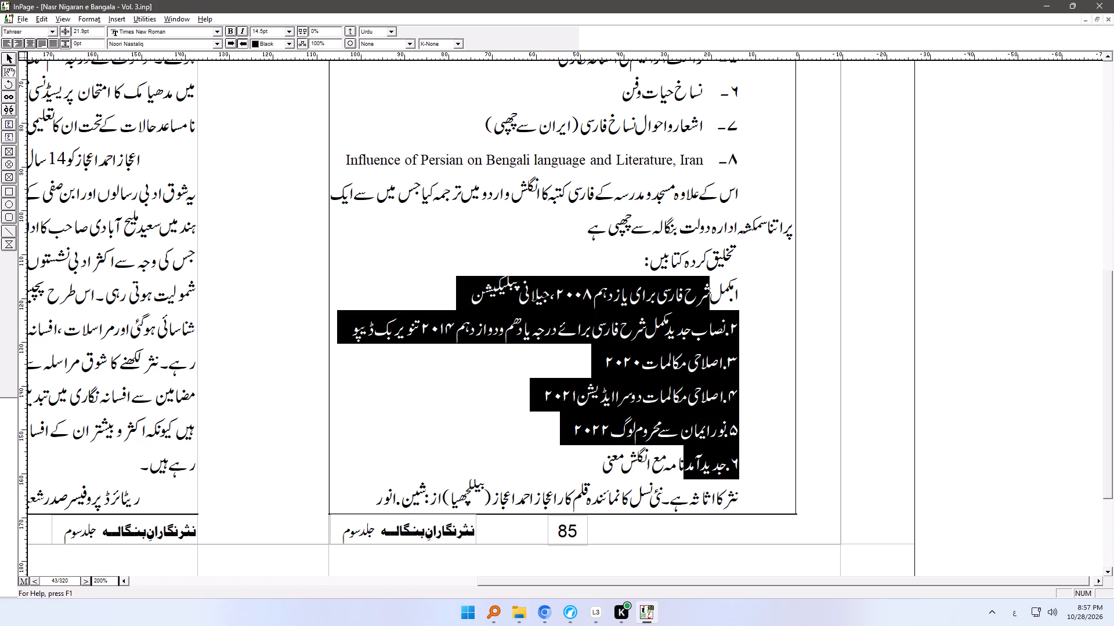
left_click_drag(682, 466, 683, 466)
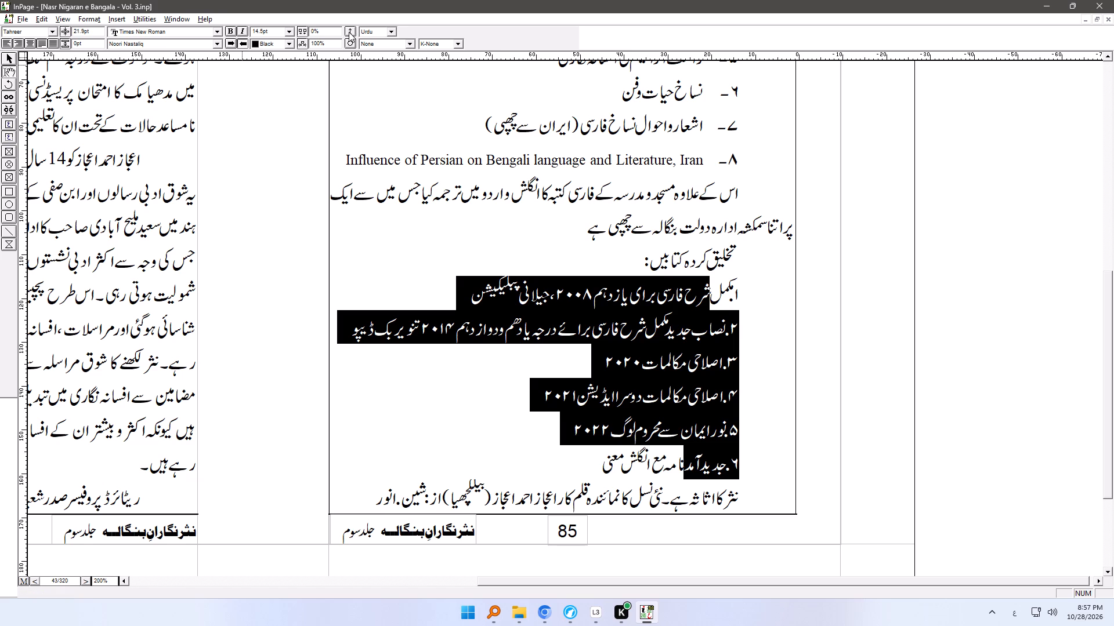
left_click(349, 32)
left_click(706, 332)
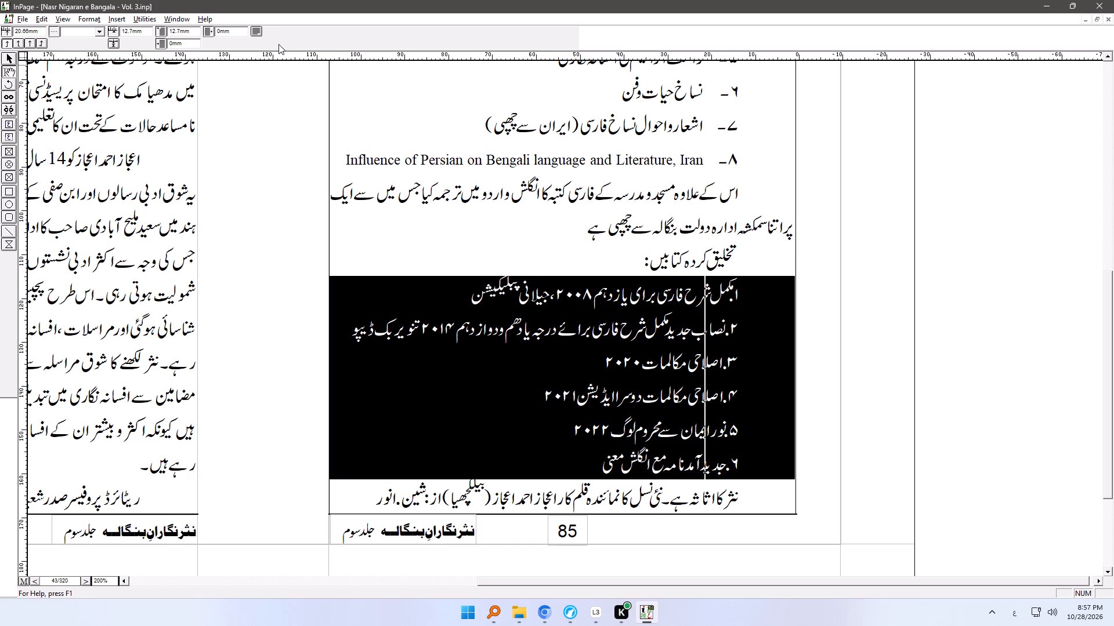
left_click(256, 28)
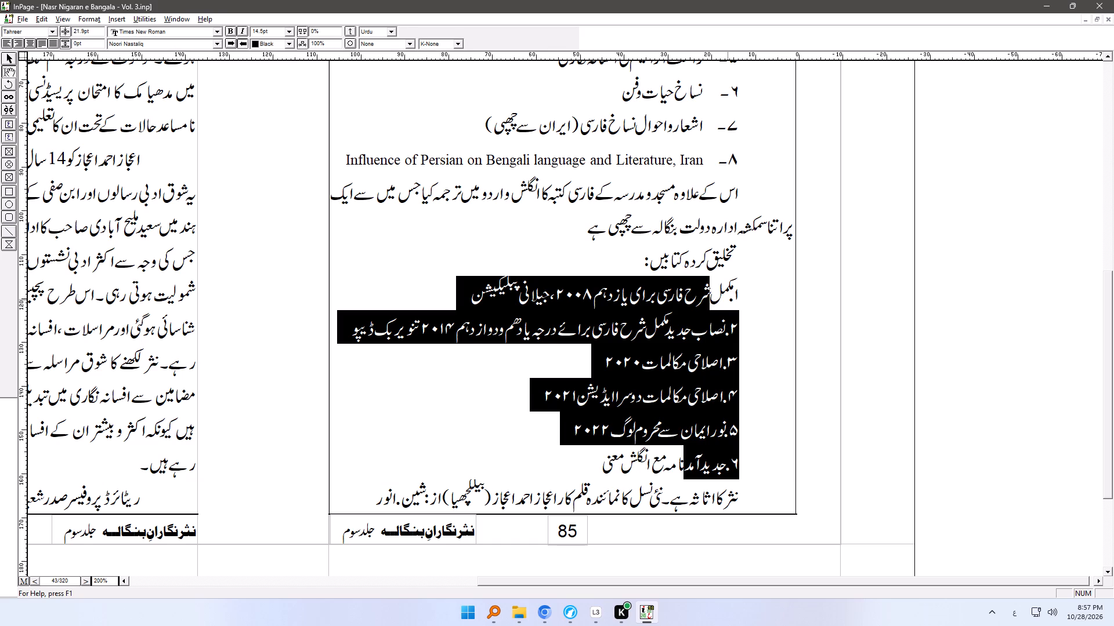
Replace the separator after the numbers of book entries ۱, ۲ and ۳ with a dash and a tab.
left_click_drag(728, 300, 736, 300)
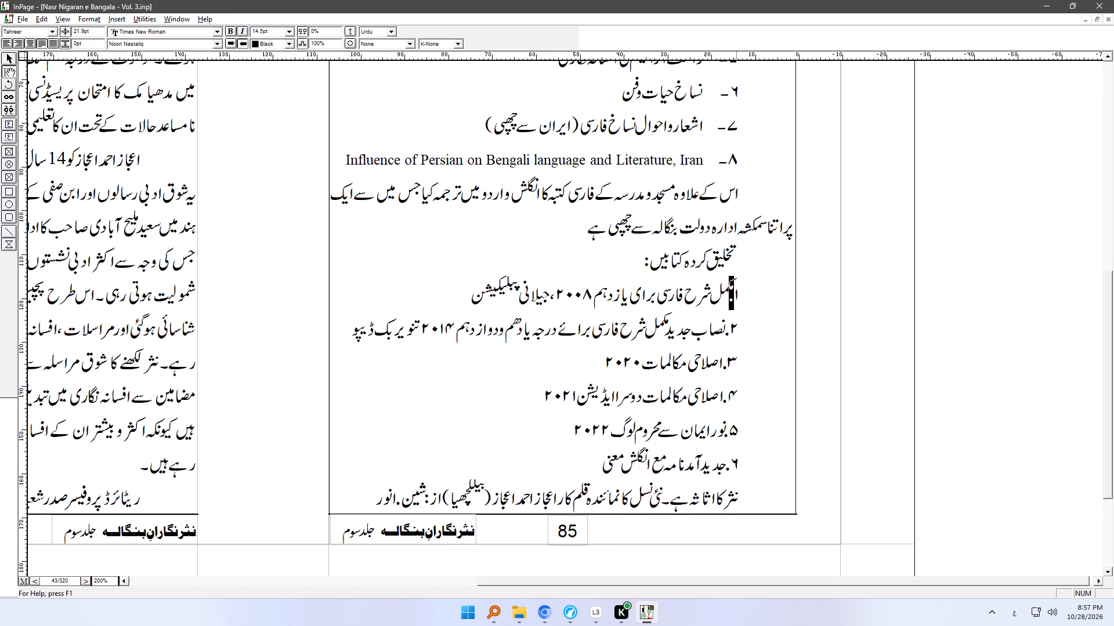
key("minus")
key("Tab")
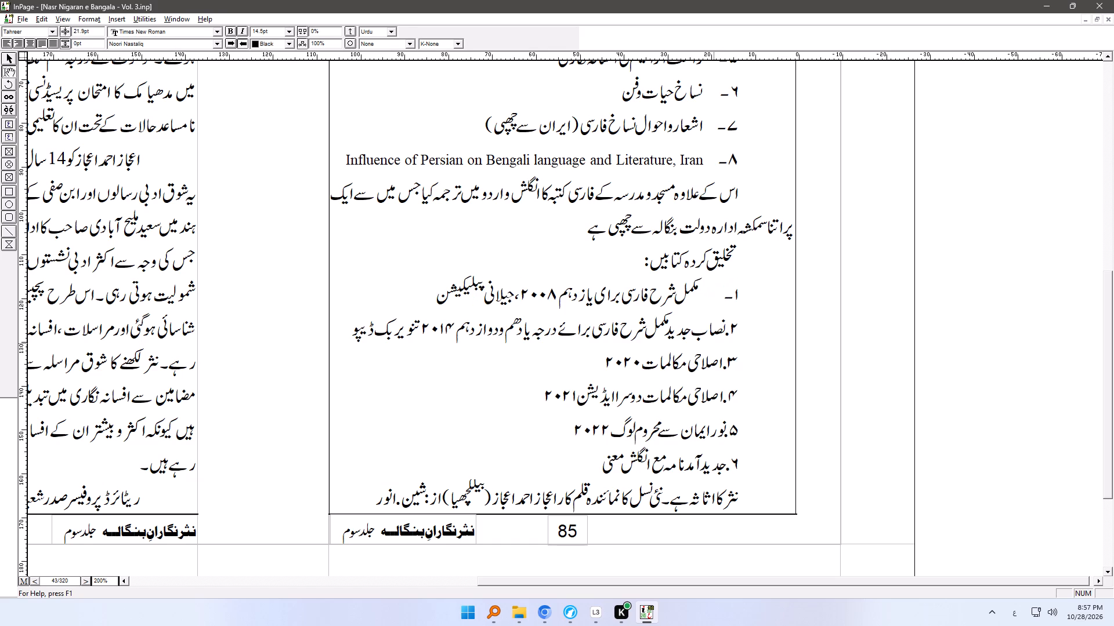
left_click(727, 333)
key("minus")
key("Tab")
left_click(724, 395)
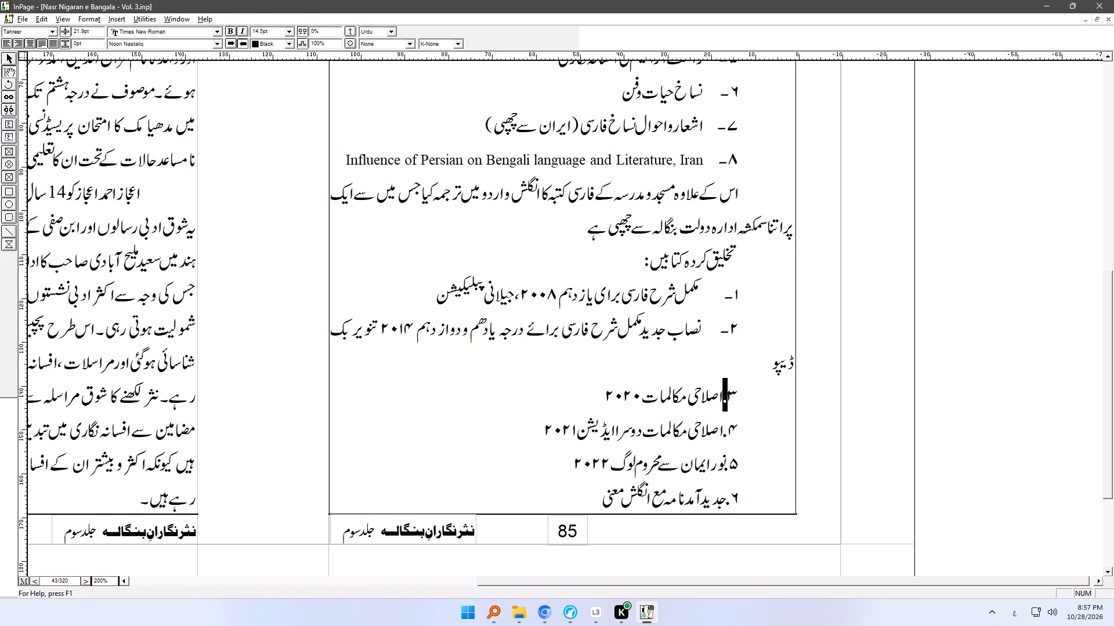
key("minus")
key("Tab")
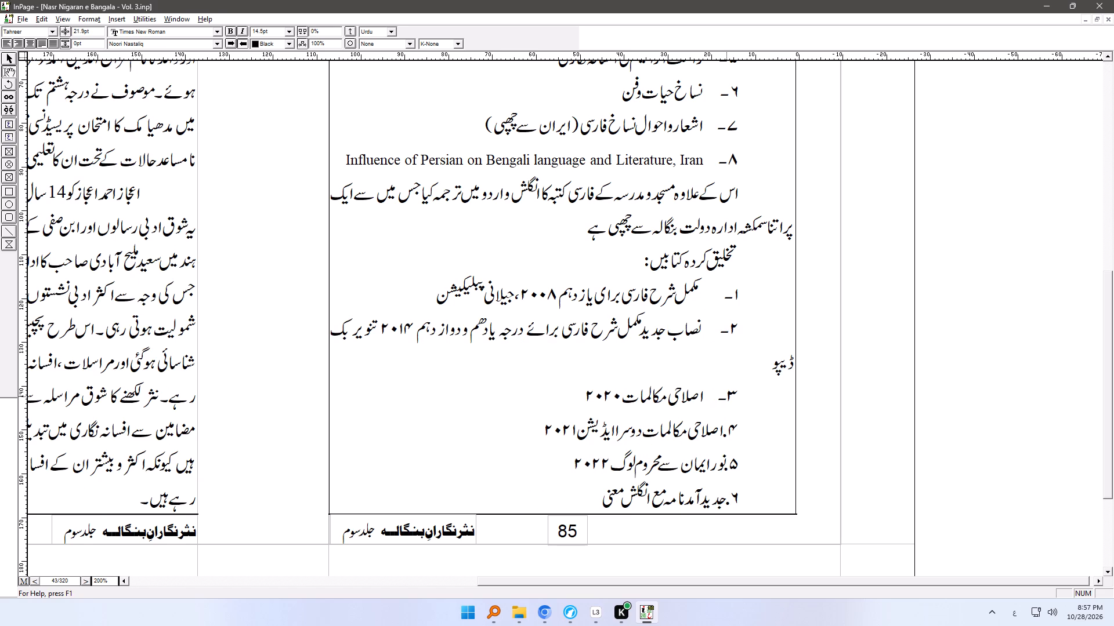
Replace the separator after the numbers of book entries ۴, ۵ and ۶ with a dash and a tab.
left_click(723, 429)
key("minus")
key("Tab")
left_click(726, 467)
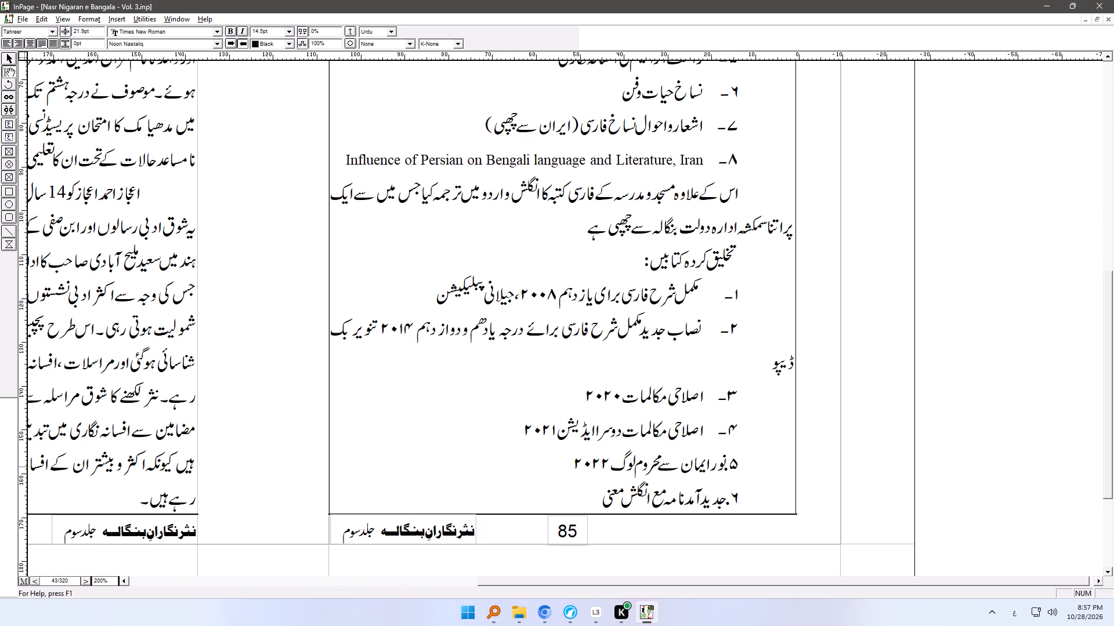
key("minus")
key("Tab")
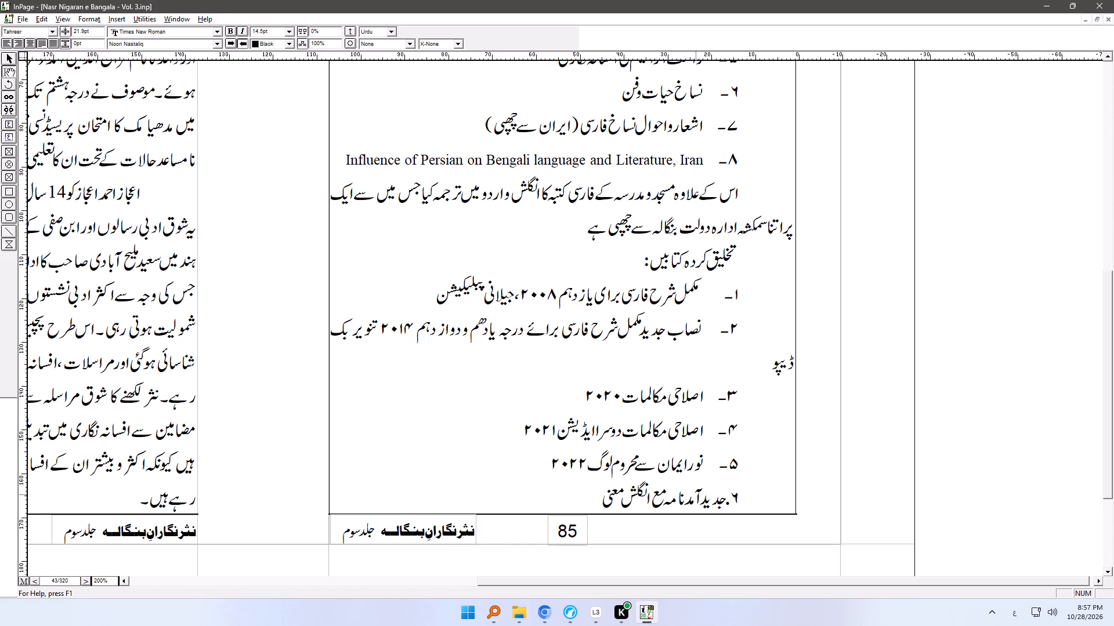
left_click_drag(729, 501, 724, 501)
key("minus")
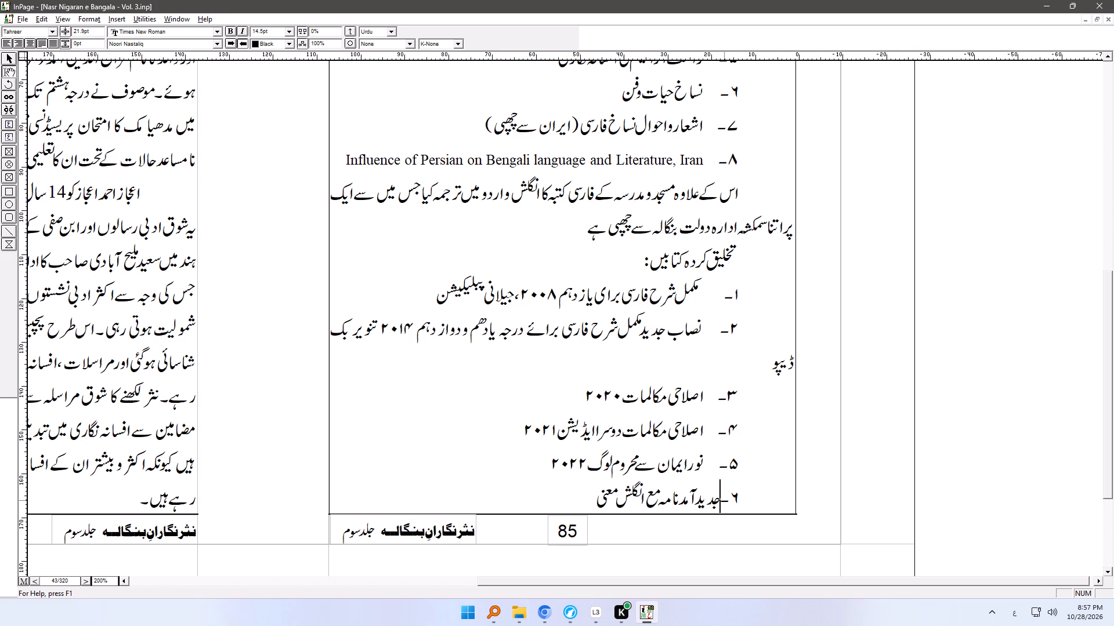
key("Tab")
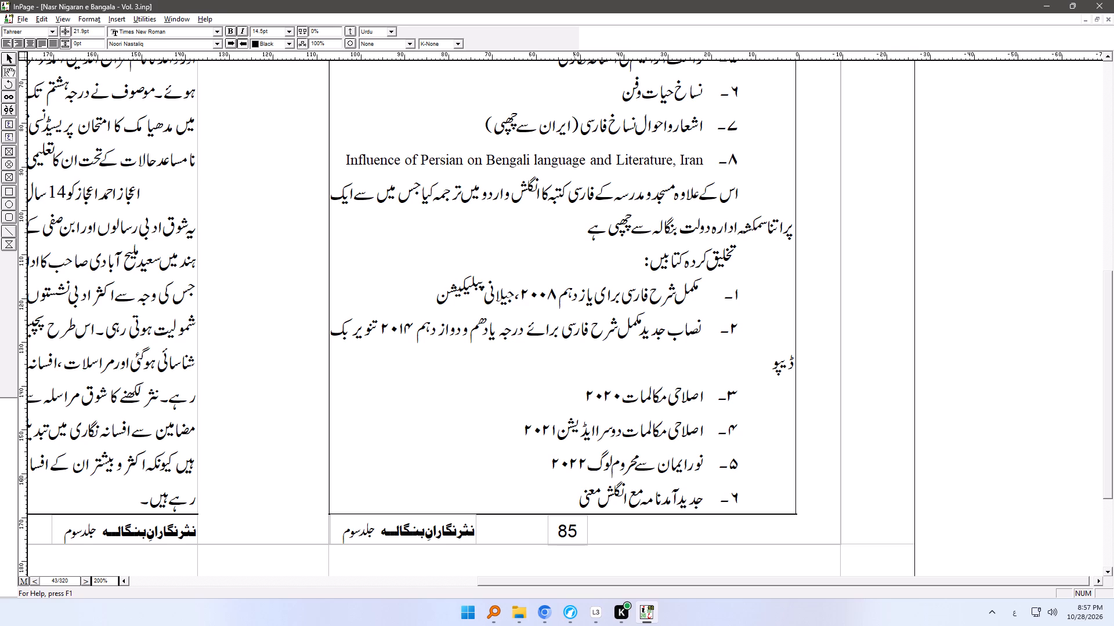
Insert a comma after "مکالمات" in book entry ۴, save the document, and add the same comma in entry ۳.
left_click(623, 431)
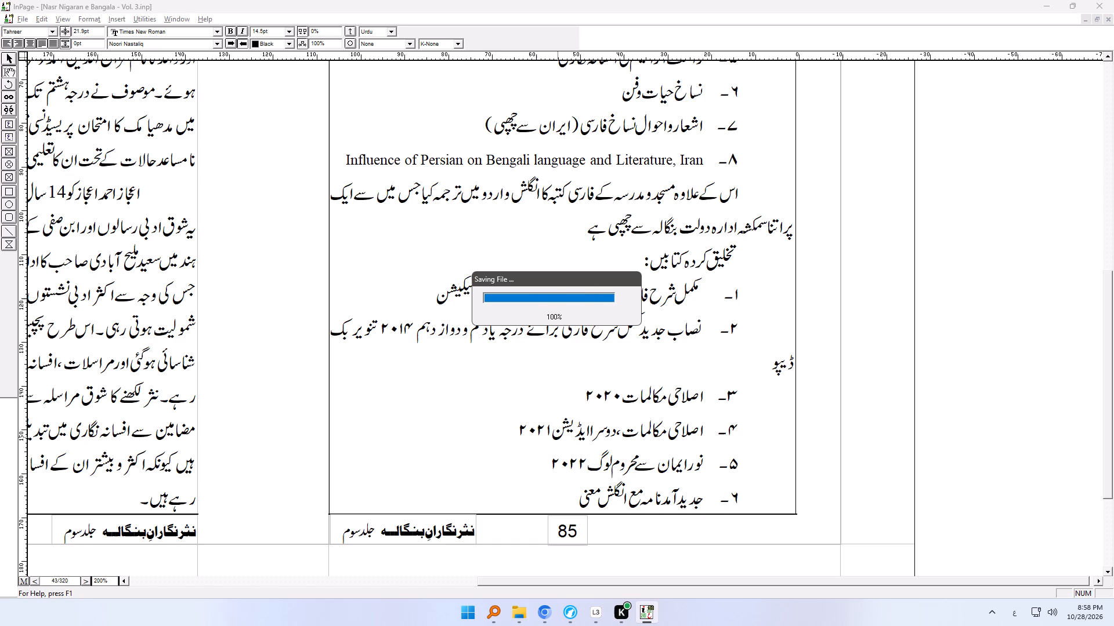
left_click(626, 398)
left_click(636, 386)
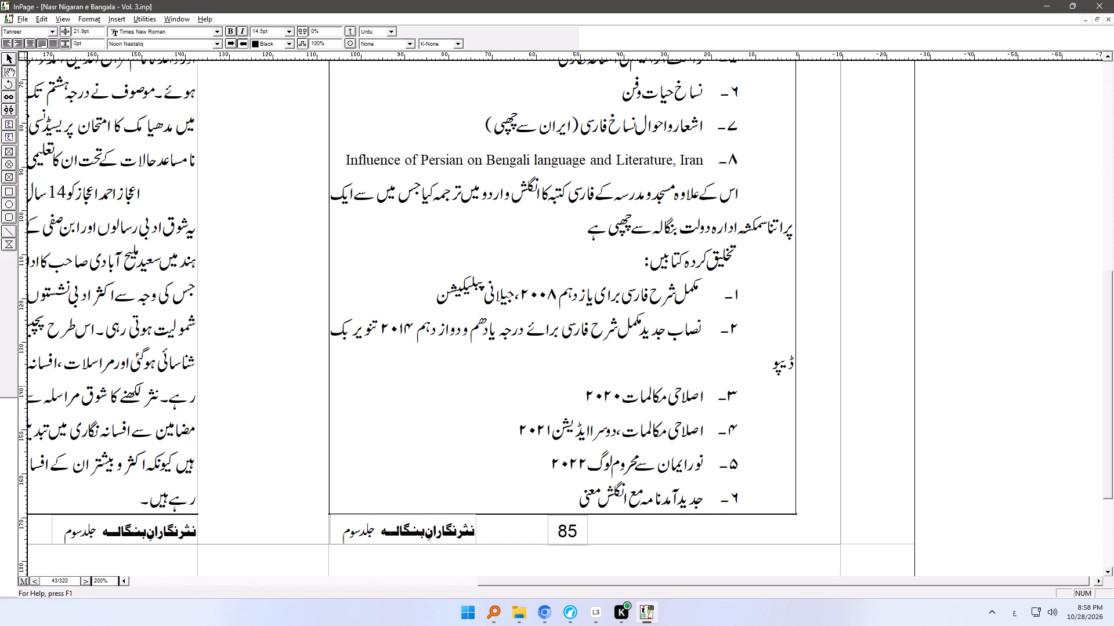
Correct the spelling of "ڈیپو" to "ڈپو" at the end of book entry ۲.
left_click(793, 363)
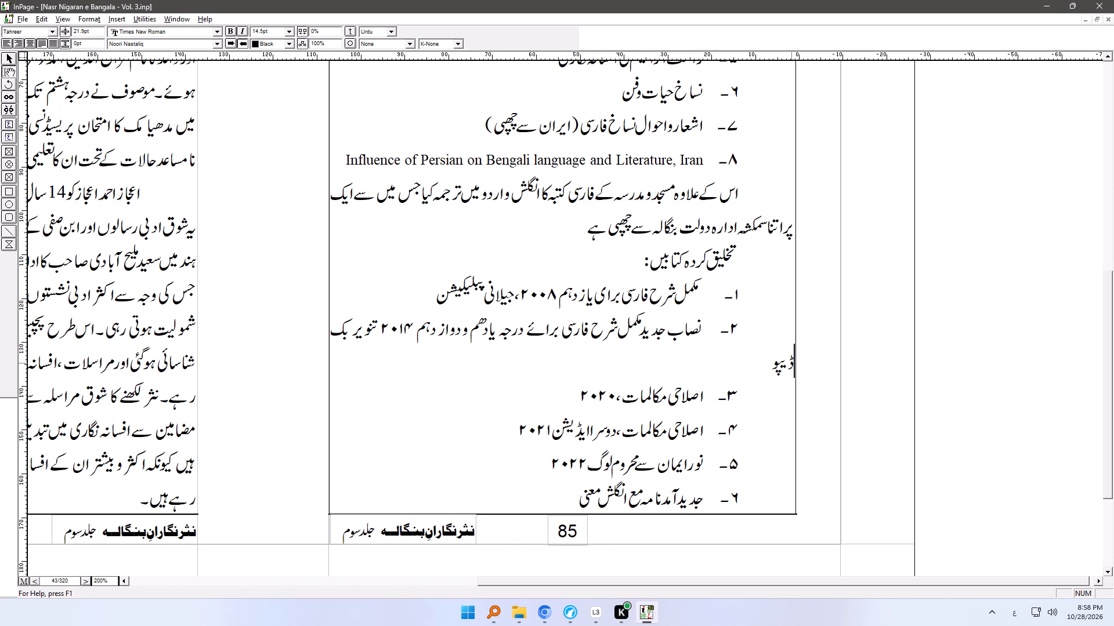
left_click(790, 362)
key("Delete")
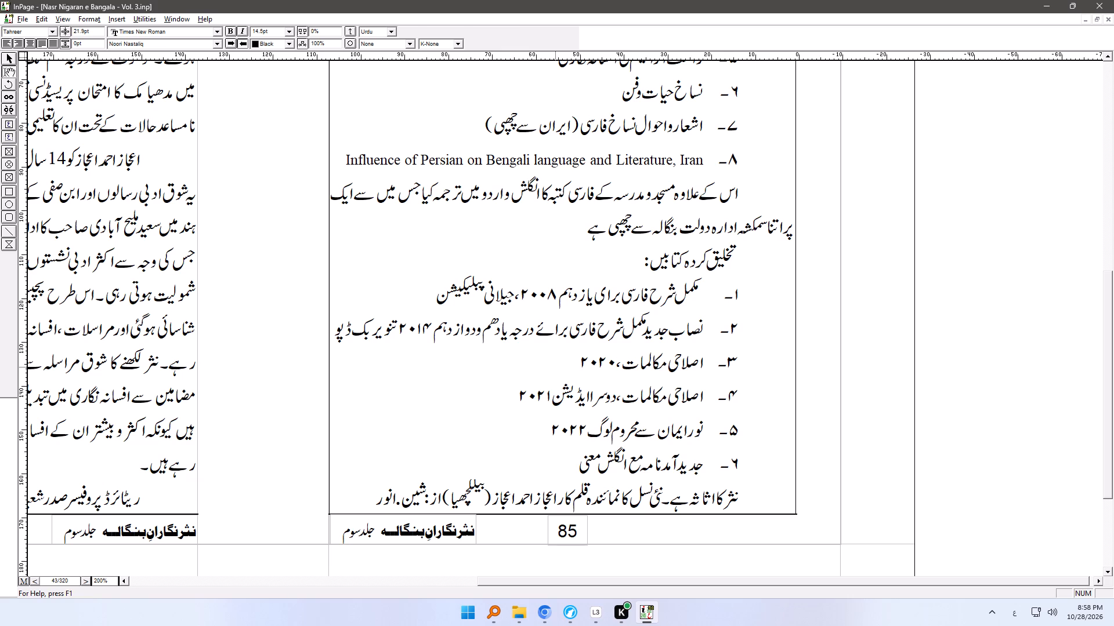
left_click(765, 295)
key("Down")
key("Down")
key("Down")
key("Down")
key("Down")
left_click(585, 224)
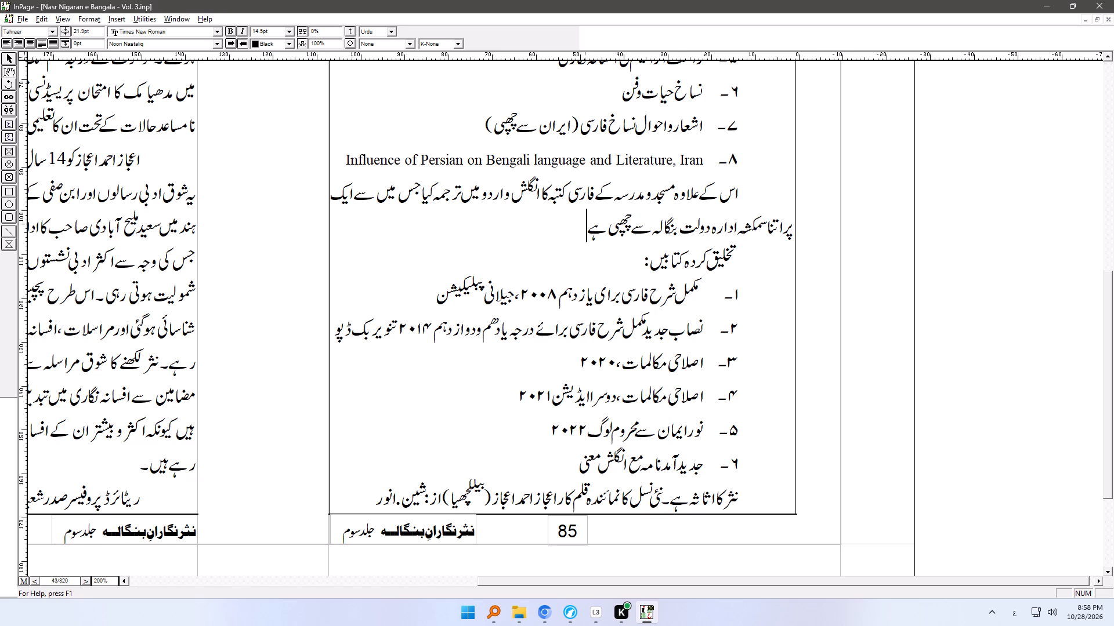
Insert a paragraph break before "نئی نسل کا نمائندہ" to separate the next article's heading from the preceding sentence.
left_click(666, 496)
key("Return")
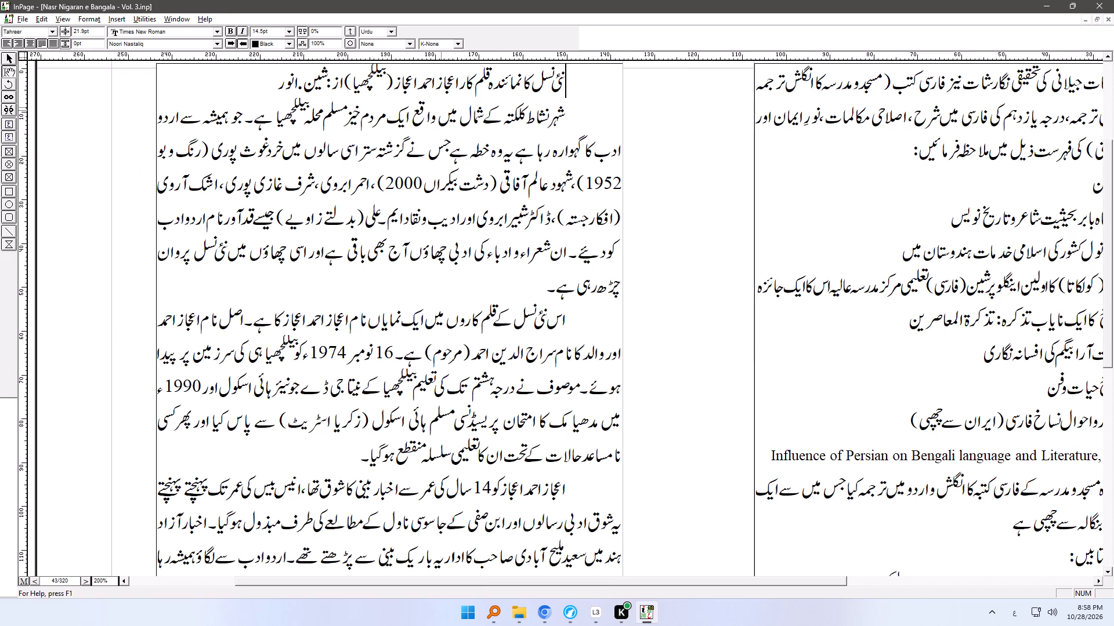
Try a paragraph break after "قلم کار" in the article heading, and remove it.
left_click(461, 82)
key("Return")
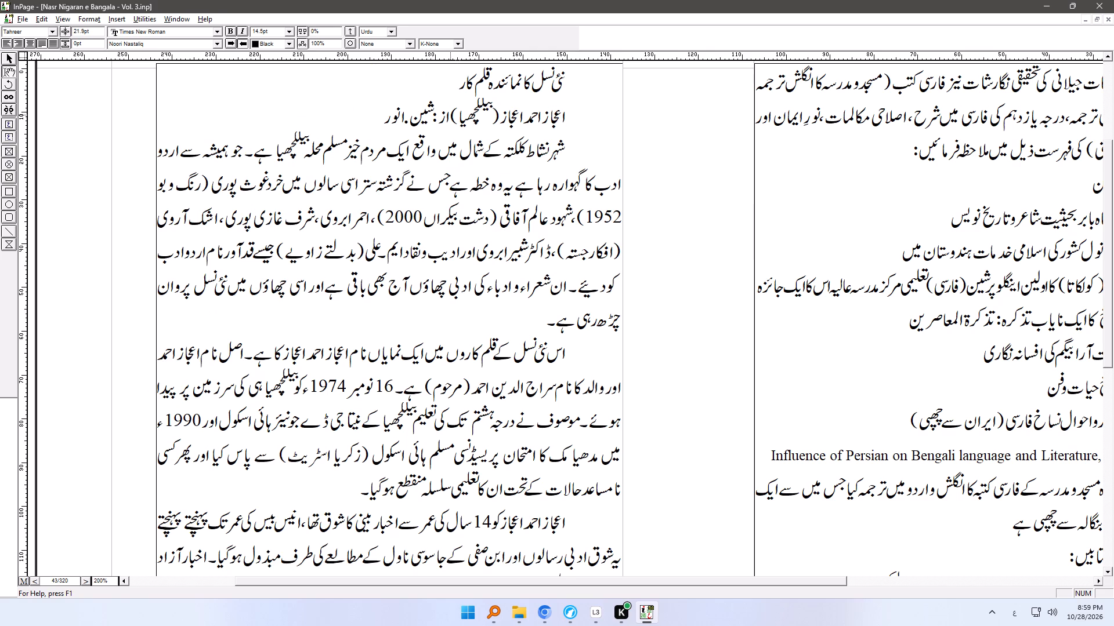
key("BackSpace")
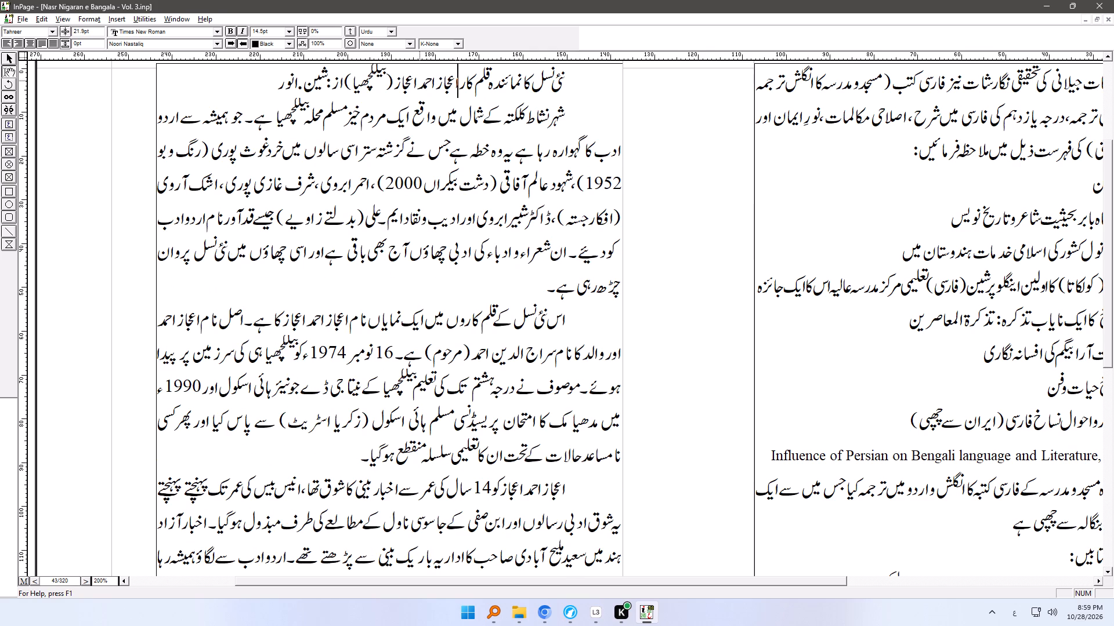
Insert a paragraph break before "(بیلگچھیا)" in the article heading.
left_click(394, 80)
key("Return")
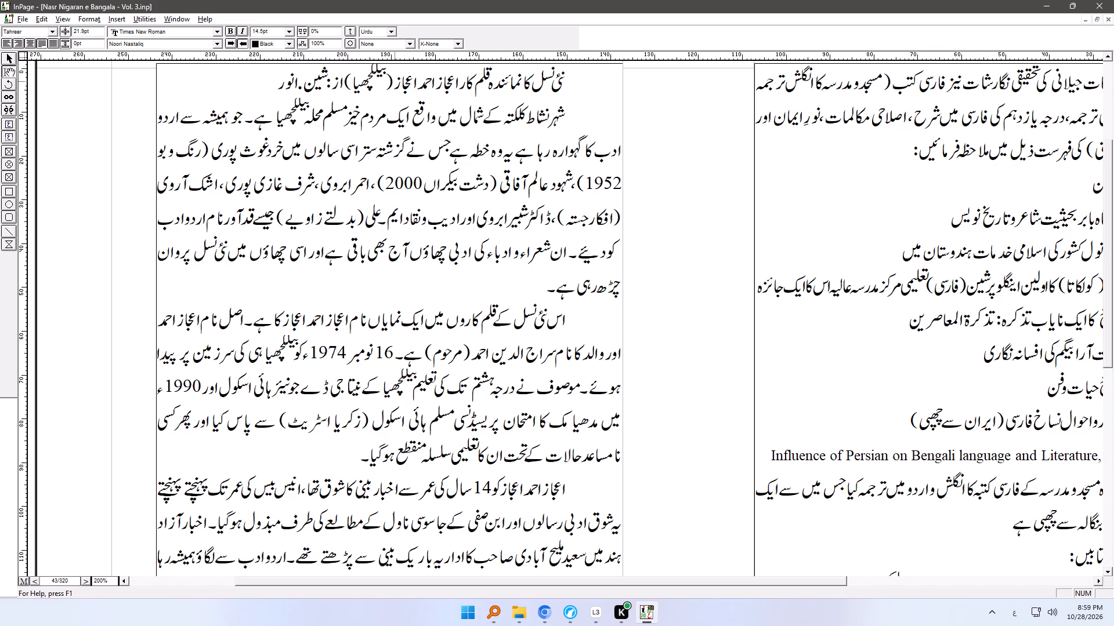
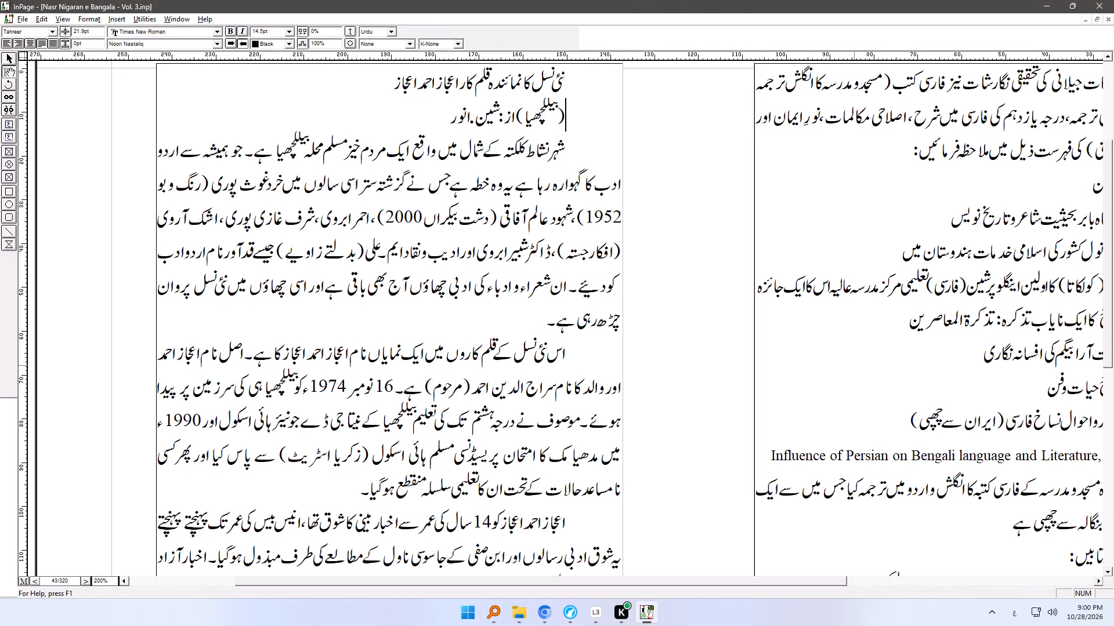
In book entry ۱, correct "برای" to "برائے" and split "پبلیکیشن" into "پبلی کیشن".
right_click_drag(957, 375, 671, 165, "ctrl")
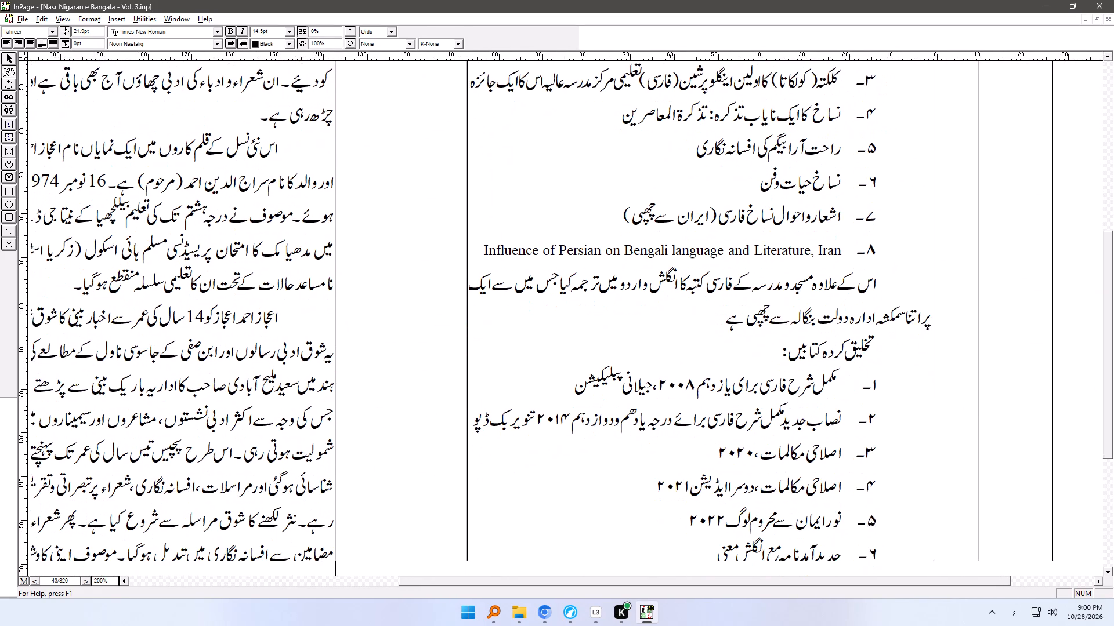
right_click_drag(671, 165, 675, 148, "ctrl")
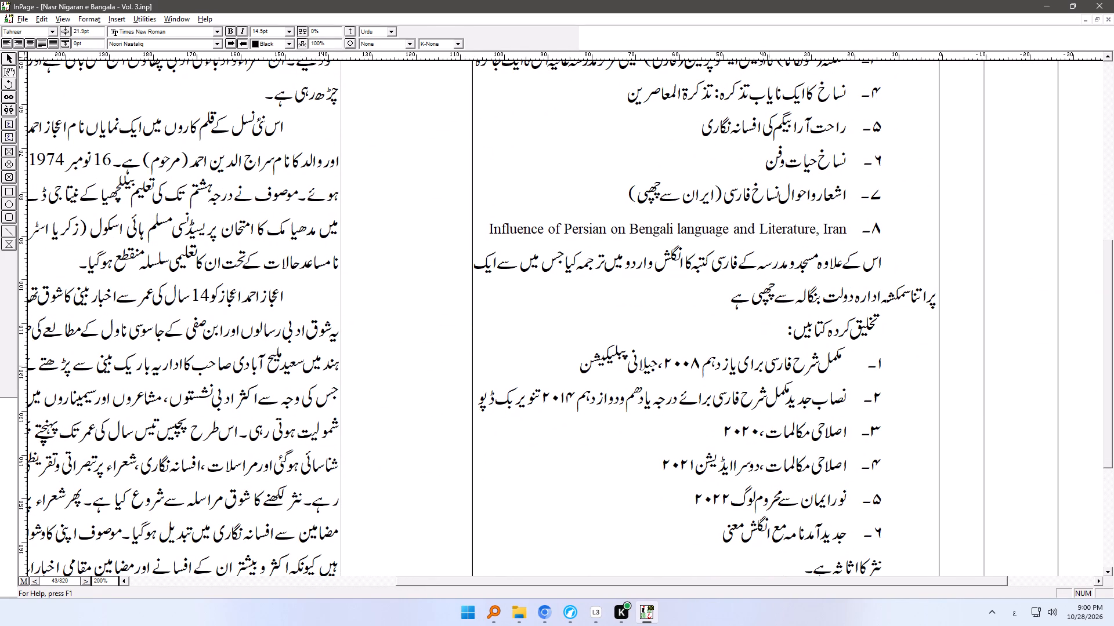
left_click(740, 364)
left_click_drag(748, 364, 754, 364)
type("ئے")
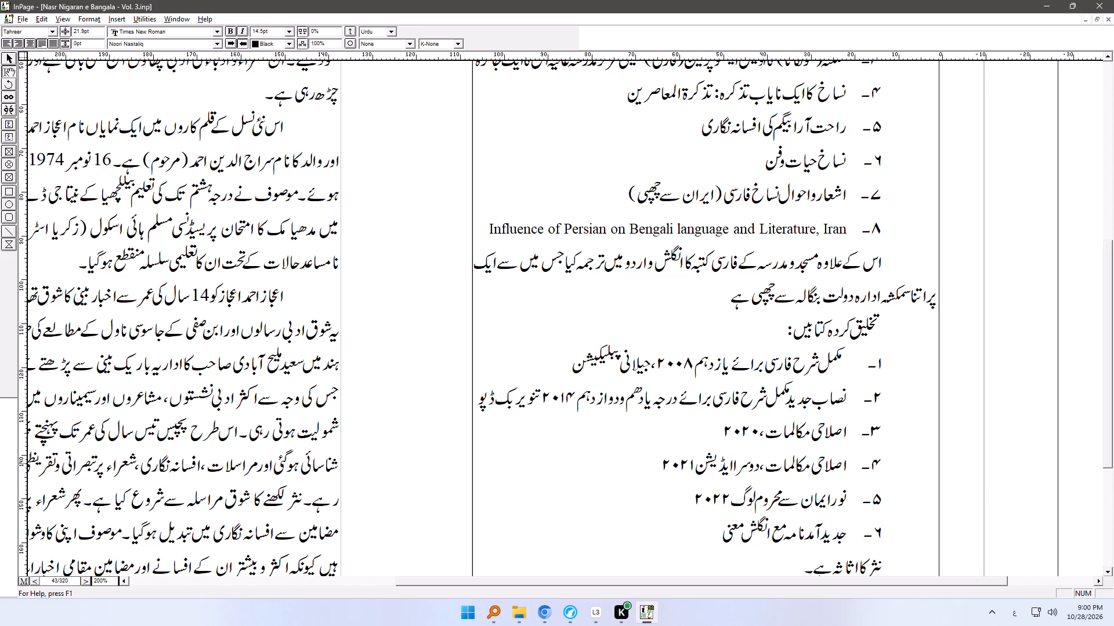
left_click(602, 355)
key("space")
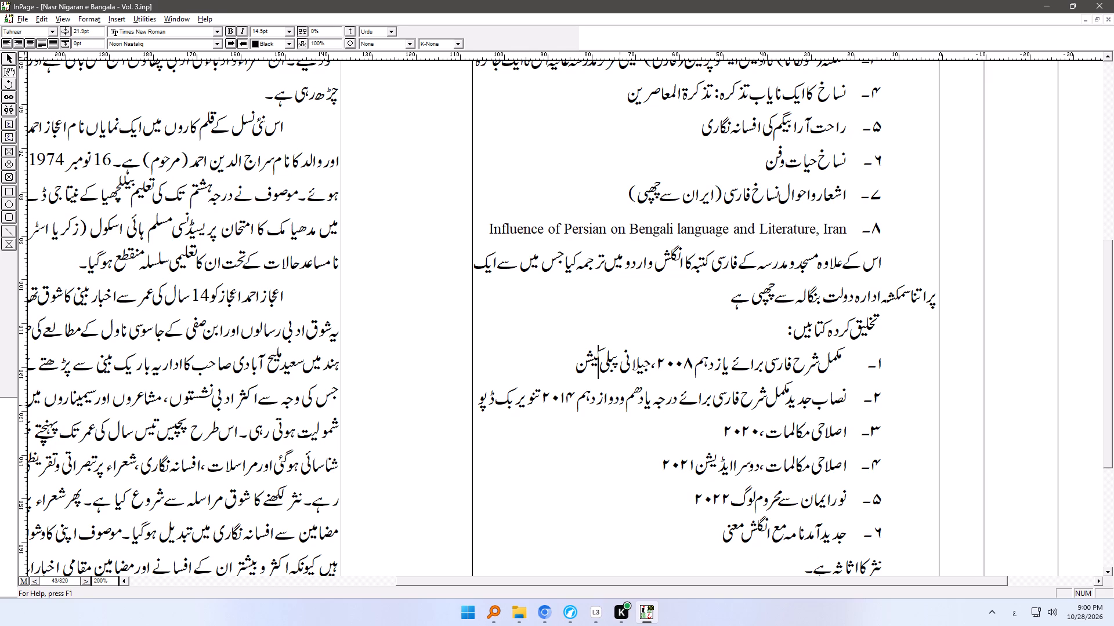
Add commas before and after the year ۲۰۱۴ in book entry ۲.
left_click(583, 401)
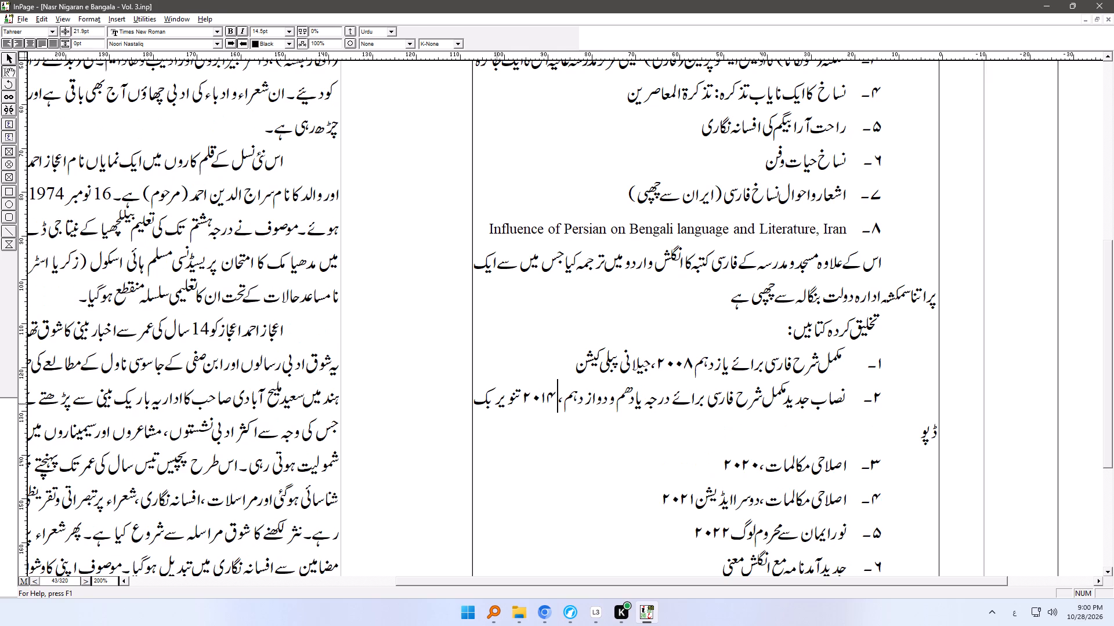
left_click(522, 398)
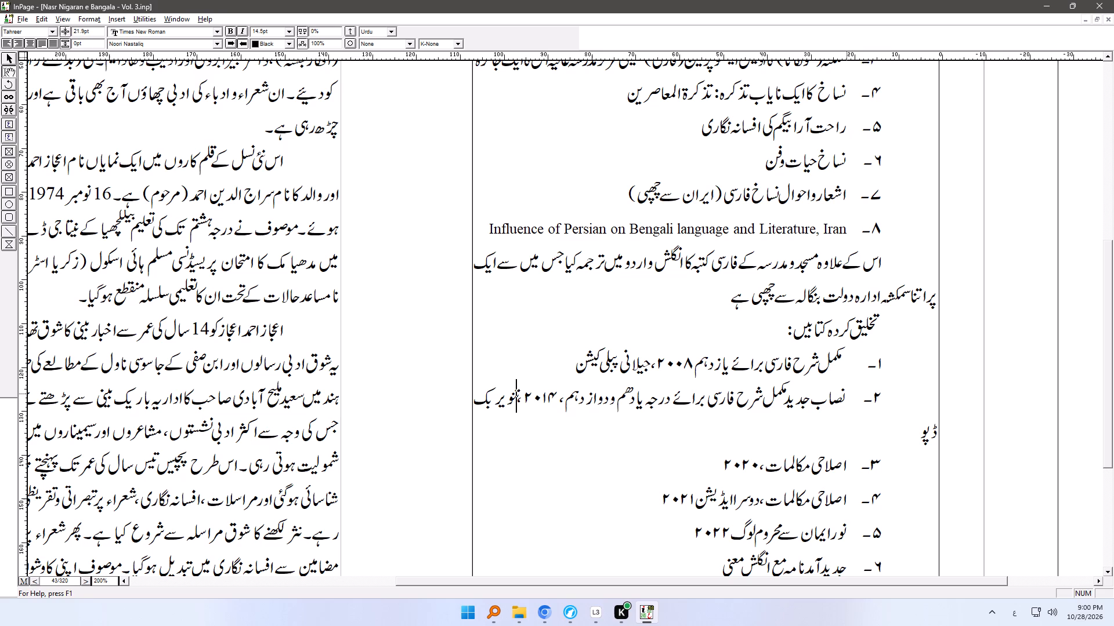
Tighten the character spacing of the whole text of book entry ۲, trying -3% and settling on -2%.
left_click_drag(847, 394, 907, 433)
left_click_drag(907, 433, 915, 434)
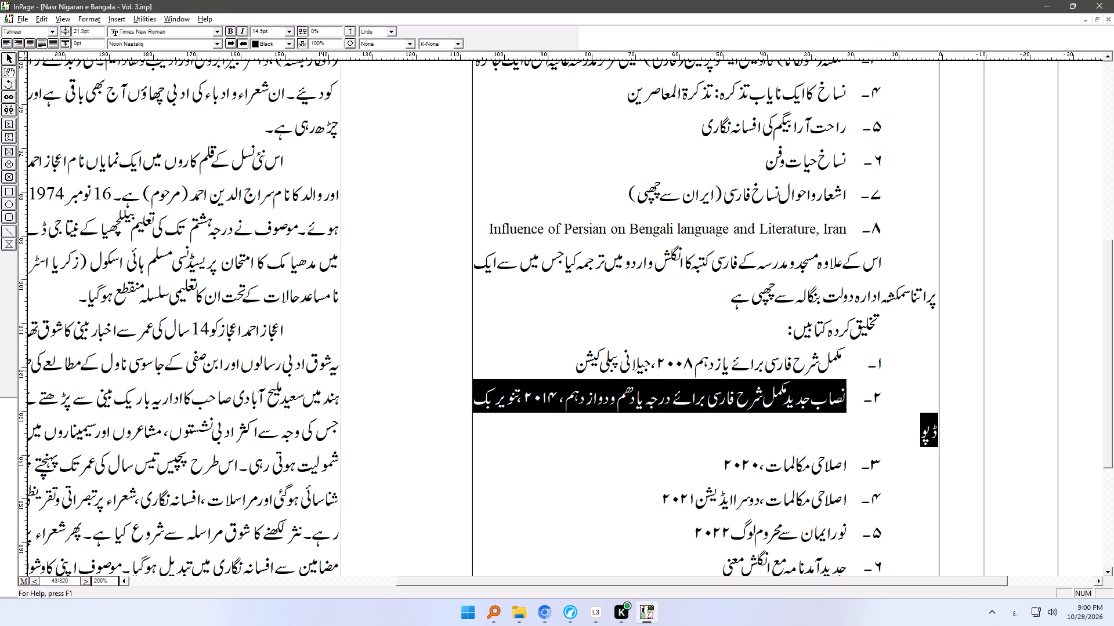
left_click_drag(318, 29, 276, 38)
type("-3")
key("Return")
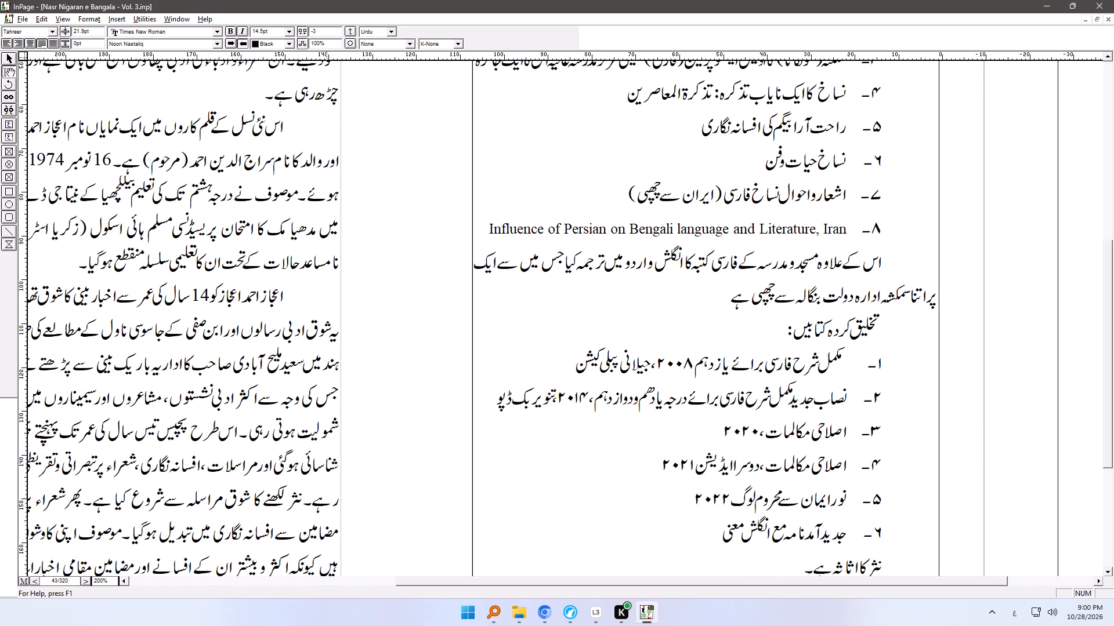
left_click(313, 24)
left_click(314, 31)
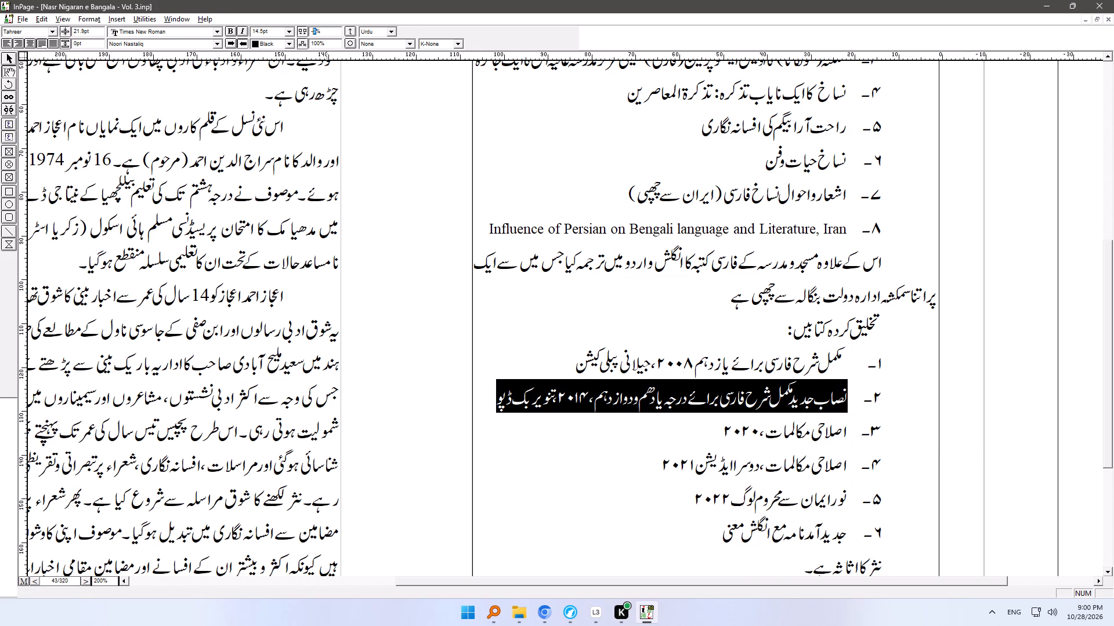
key("2")
key("Return")
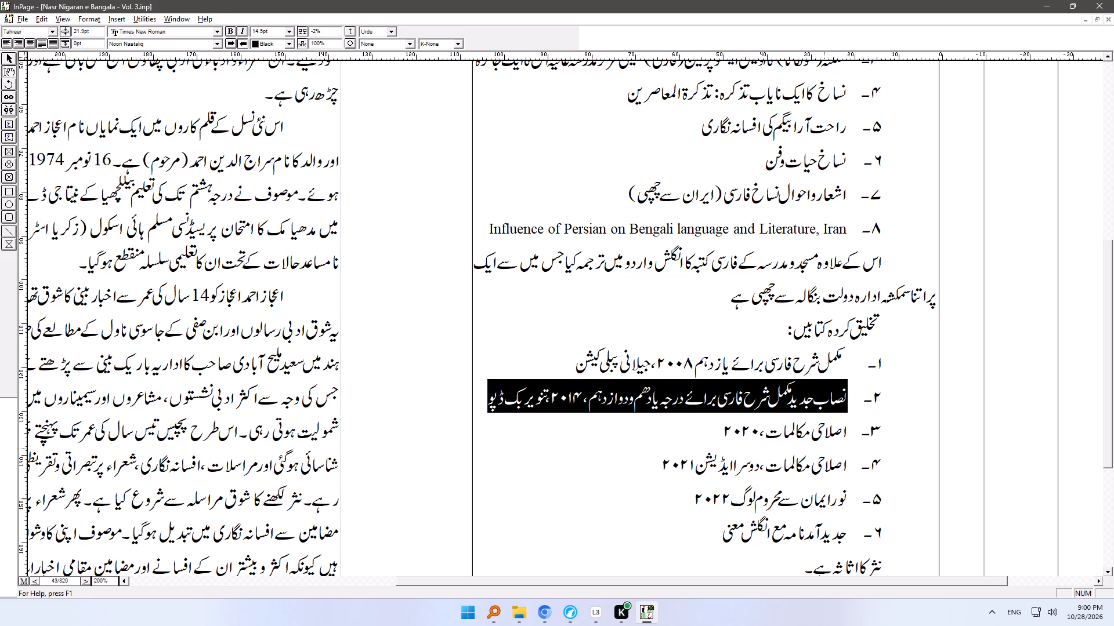
Add a comma between "لوگ" and the year ۲۰۲۲ in book entry ۵.
left_click(736, 500)
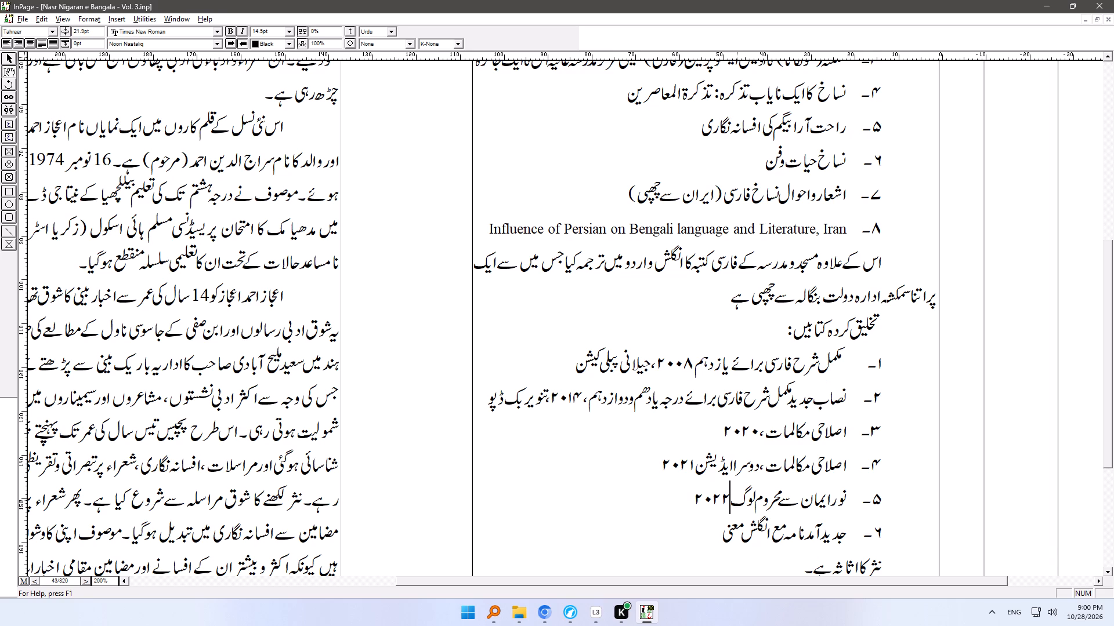
key("comma")
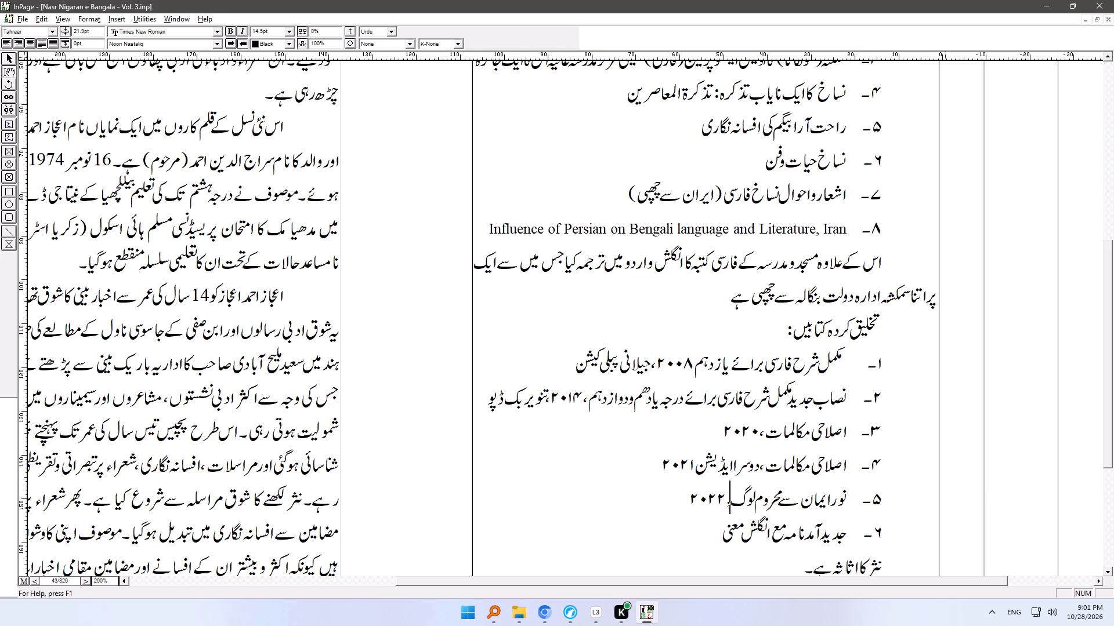
Insert an empty paragraph above the article title "نئی نسل کا نمائندہ" and apply the Heading Gap style to it.
right_click_drag(576, 380, 768, 187, "ctrl")
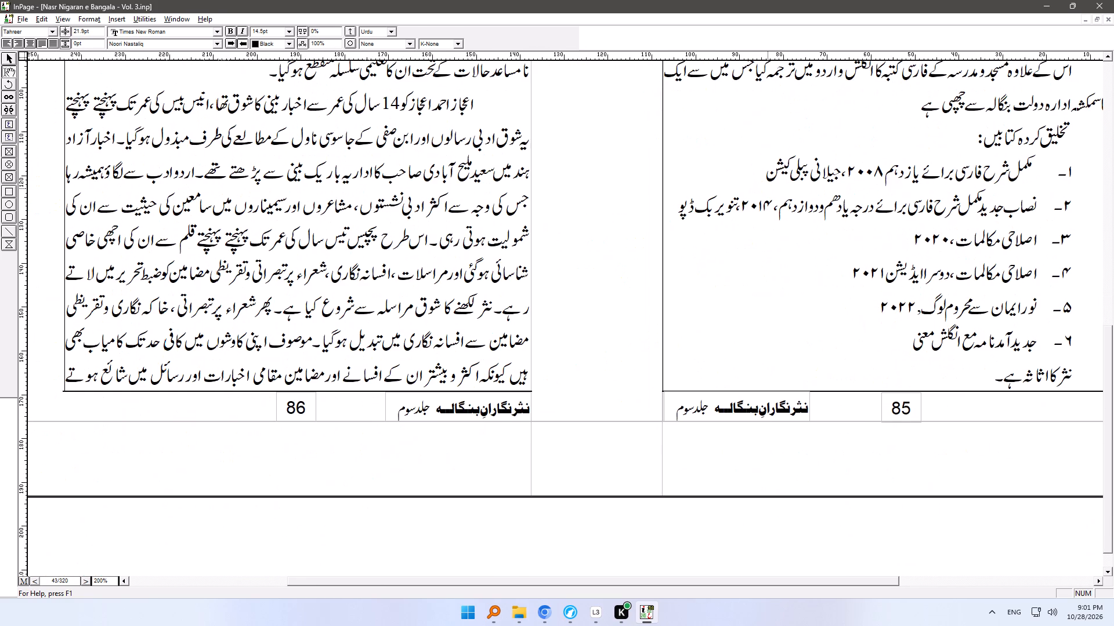
right_click_drag(768, 187, 708, 377, "ctrl")
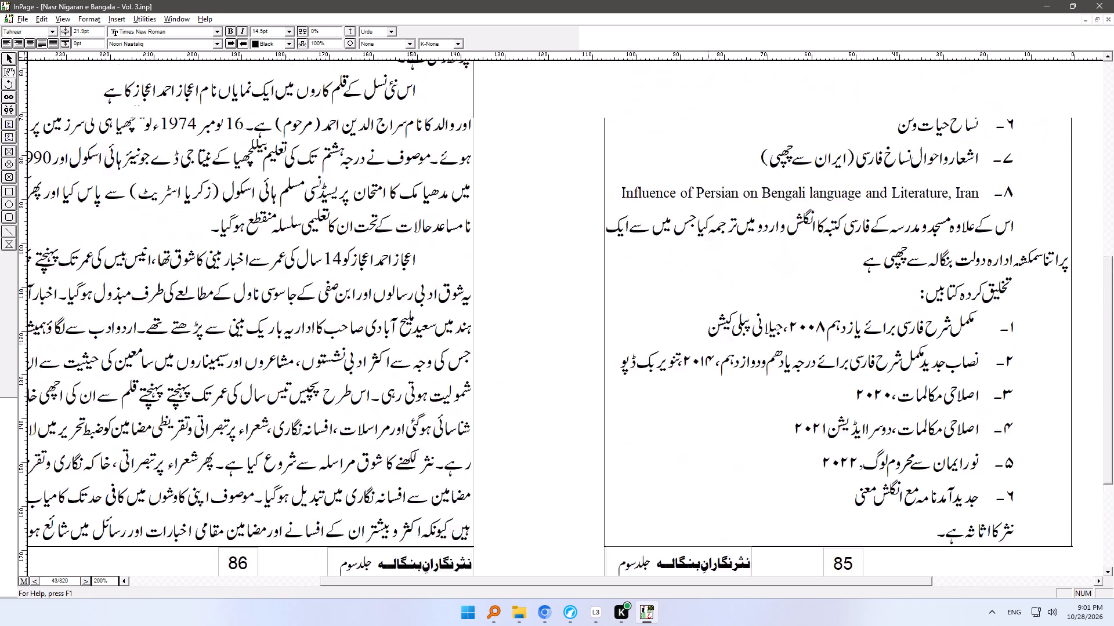
right_click_drag(708, 377, 728, 570, "ctrl")
right_click_drag(580, 231, 787, 432, "ctrl")
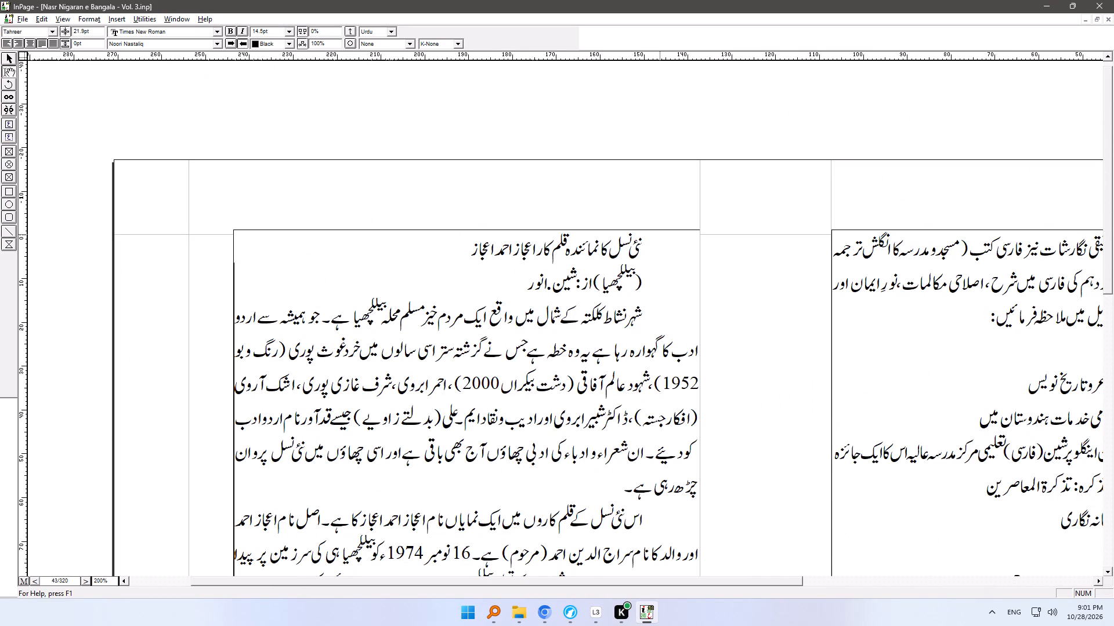
left_click(663, 240)
key("Return")
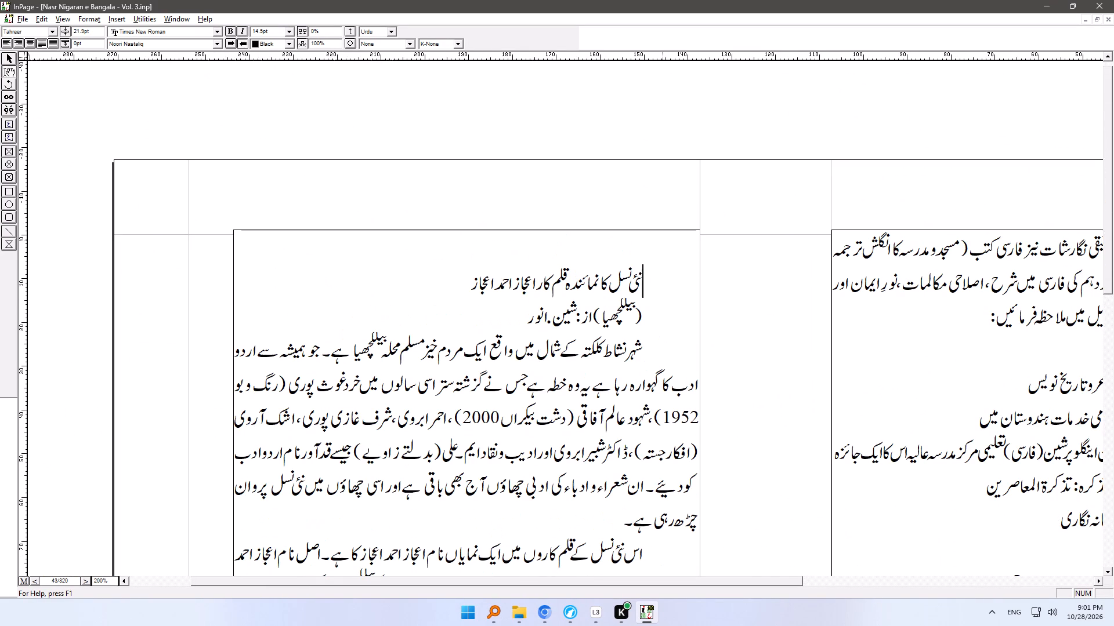
key("Up")
key("ctrl+shift+l")
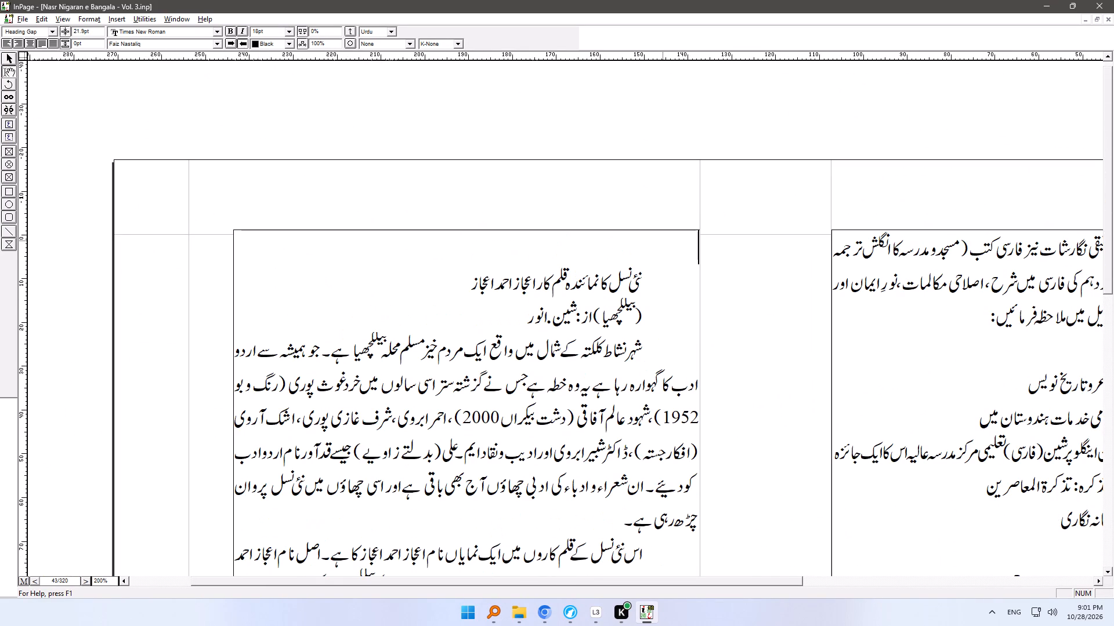
Apply the Heading style to the article title and the Musannif style to the author line below it.
key("Down")
key("ctrl+shift+h")
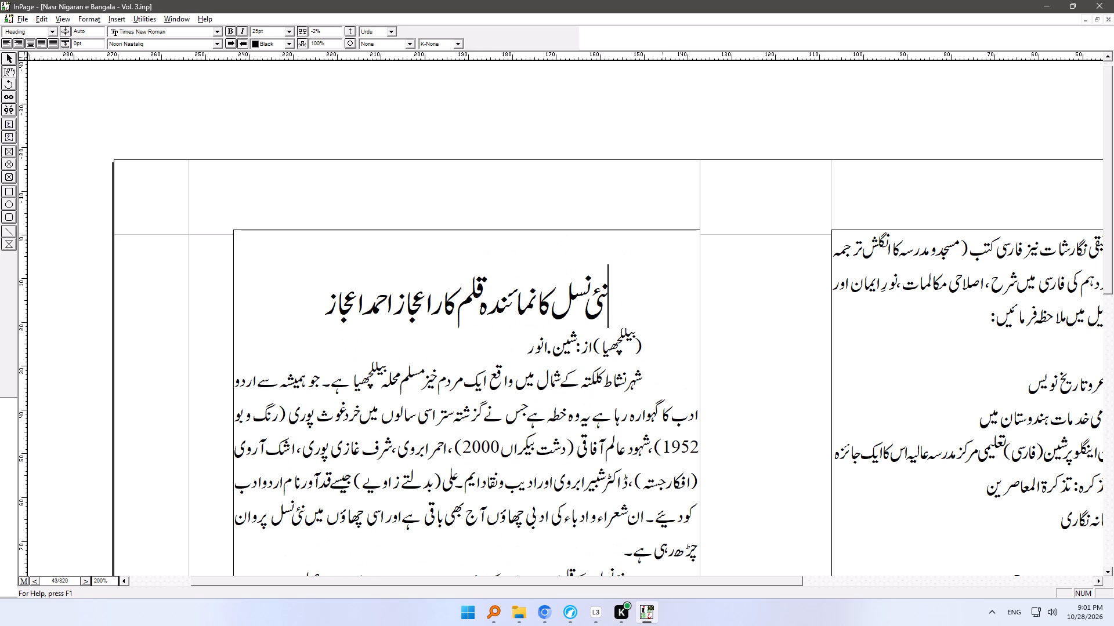
key("Down")
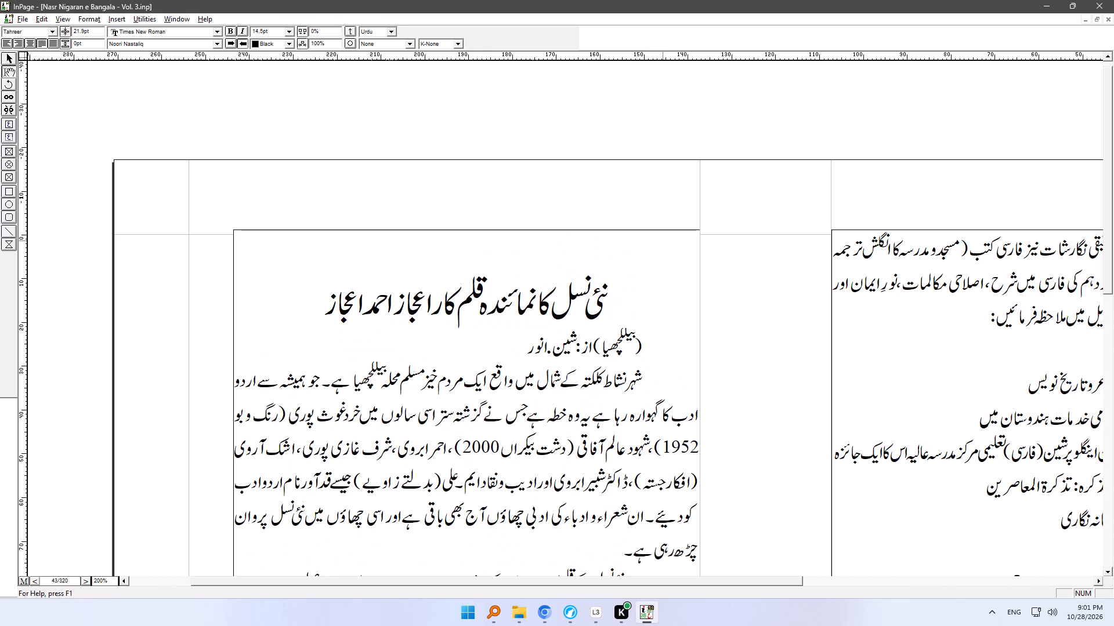
key("ctrl+shift+m")
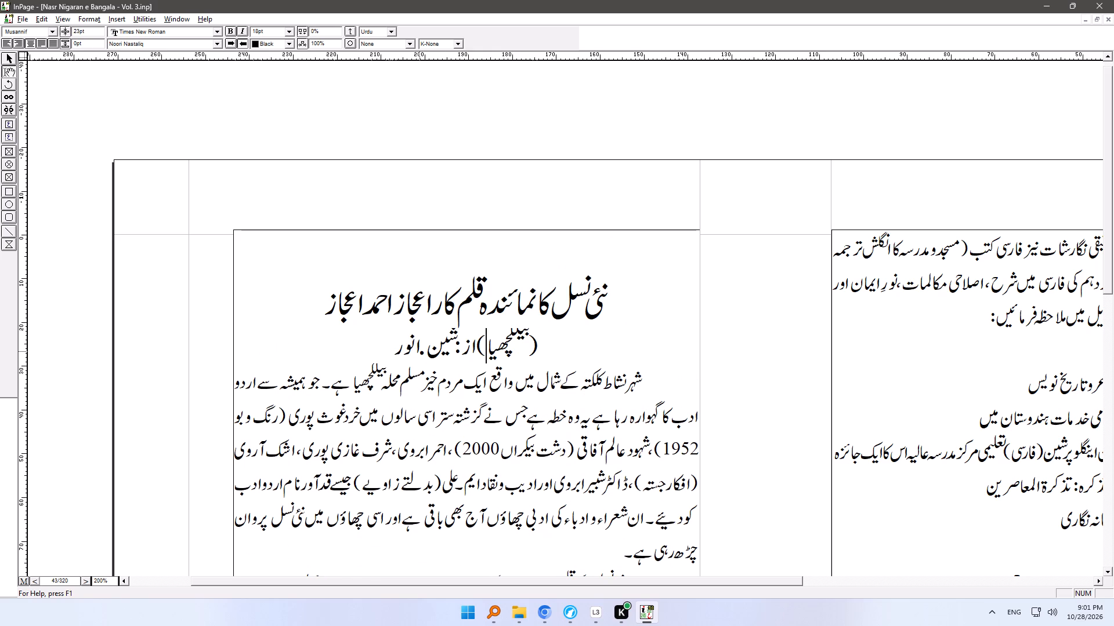
In the author line, replace the dot in the author's name with a hyphen and delete the leading "(بیلگچھیا) از:".
left_click_drag(421, 351, 426, 351)
key("minus")
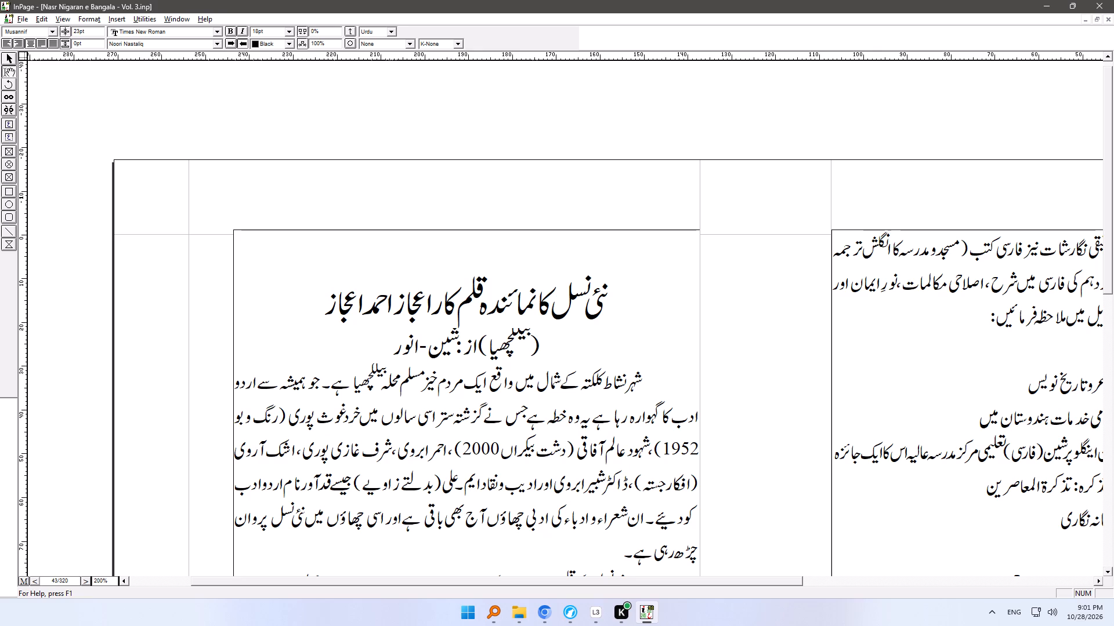
left_click(452, 347)
left_click_drag(460, 346, 518, 344)
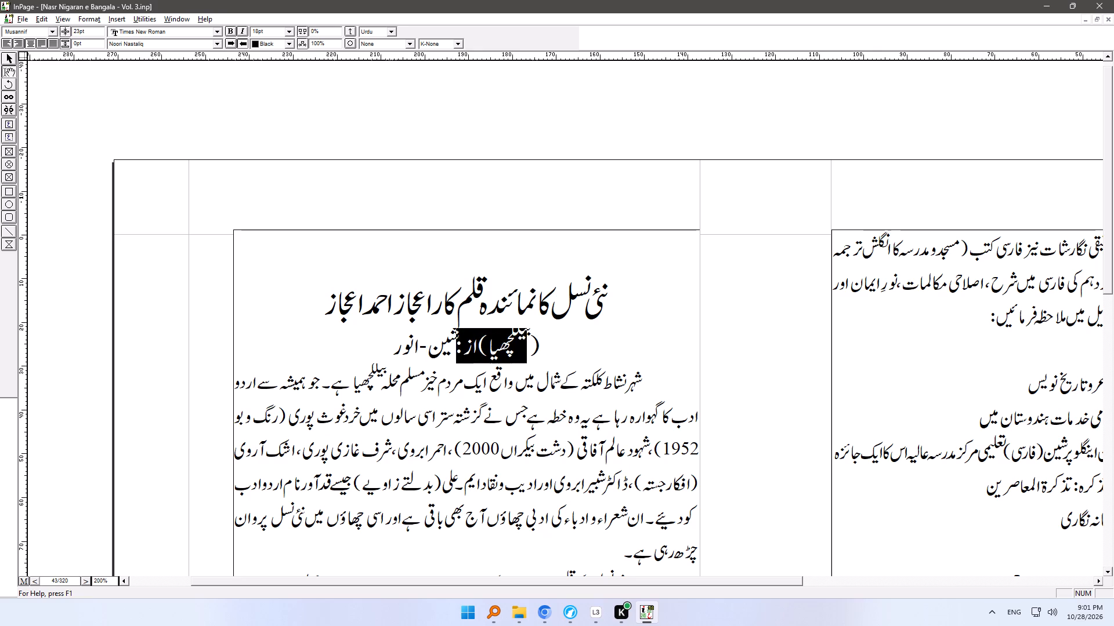
left_click_drag(518, 344, 544, 344)
key("Delete")
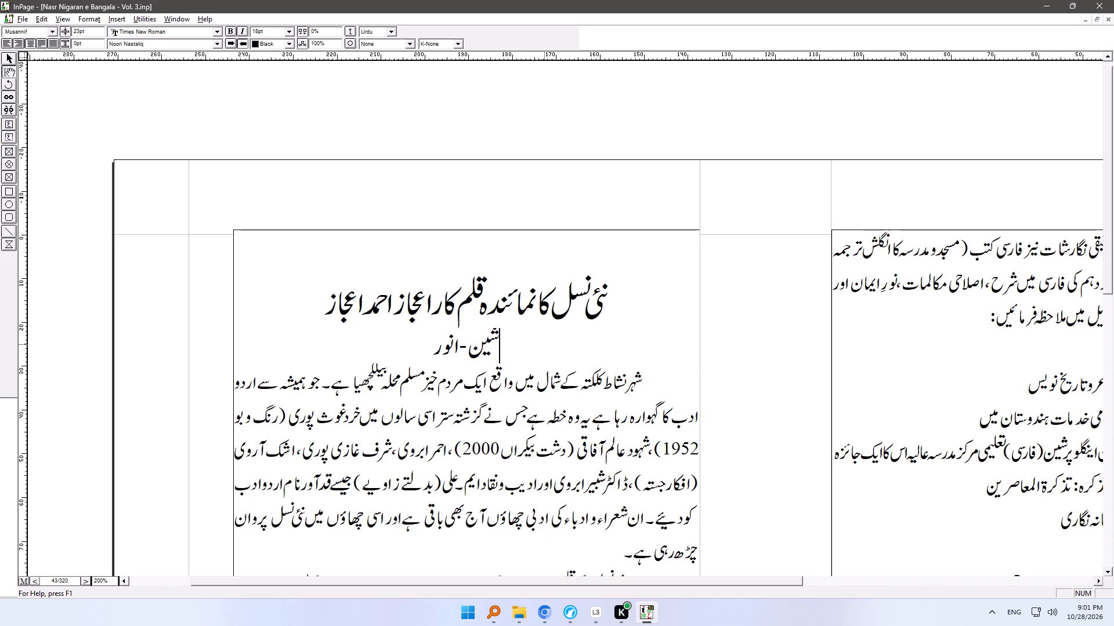
Insert an empty paragraph between the author line and the body text, and apply the Heading Gap style to it.
left_click(674, 385)
key("Return")
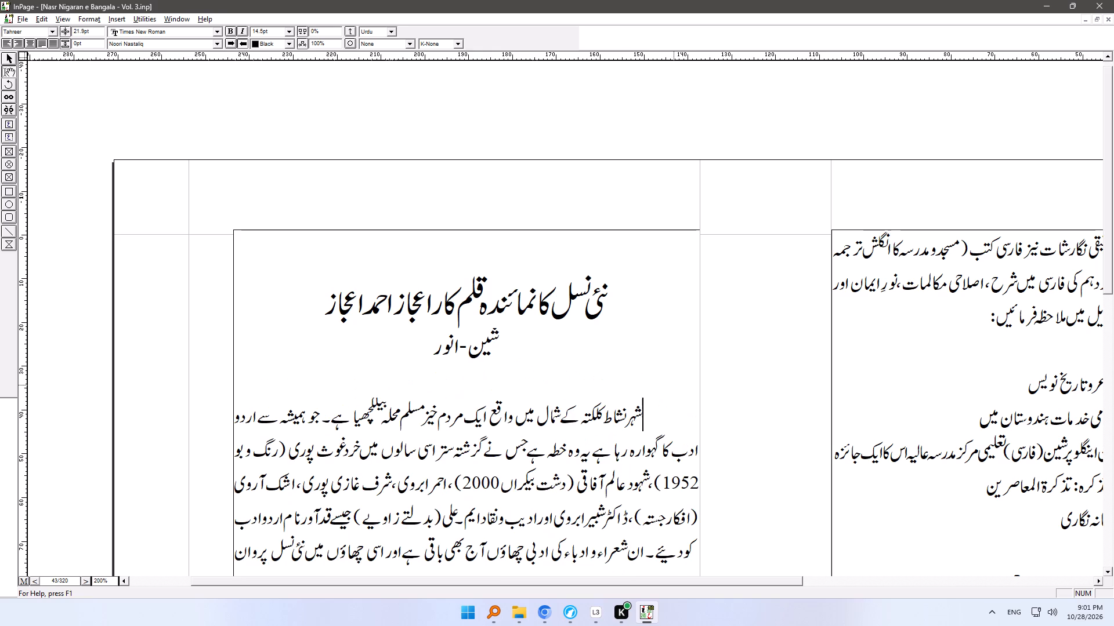
key("Up")
key("ctrl+shift+l")
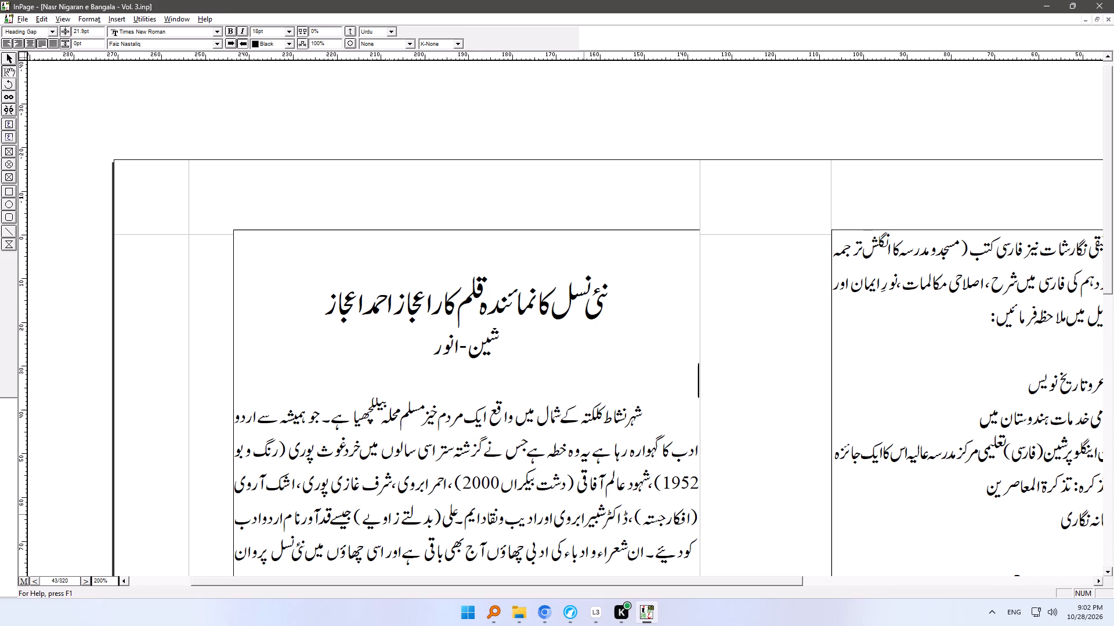
Read through the body text of the new article on page 86 and continue onto the following page.
right_click_drag(585, 514, 628, 289, "ctrl")
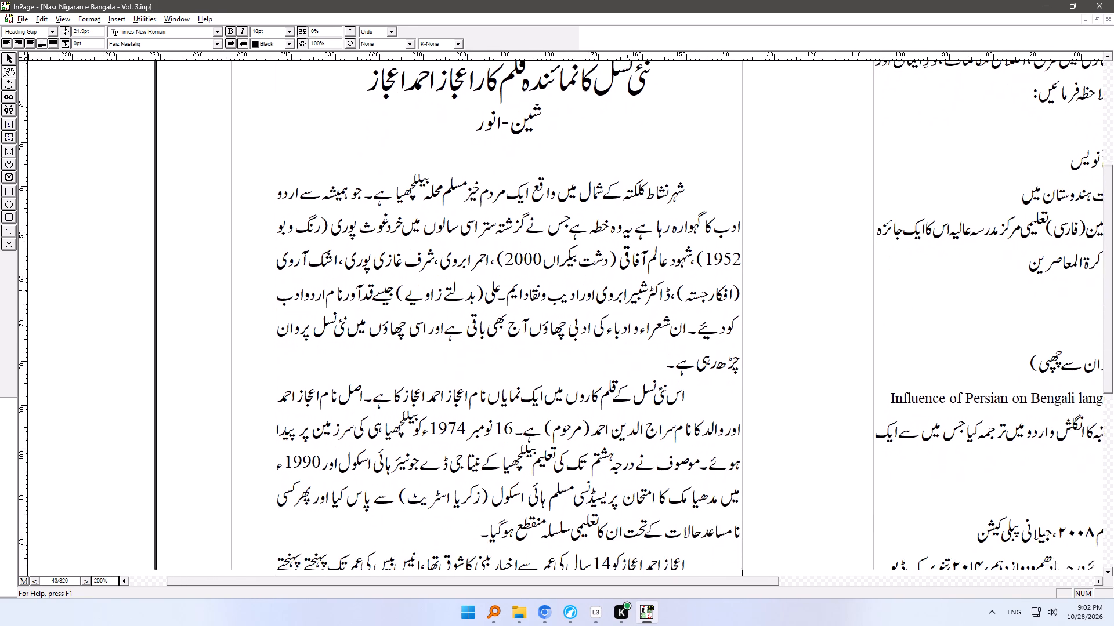
right_click_drag(628, 289, 652, 202, "ctrl")
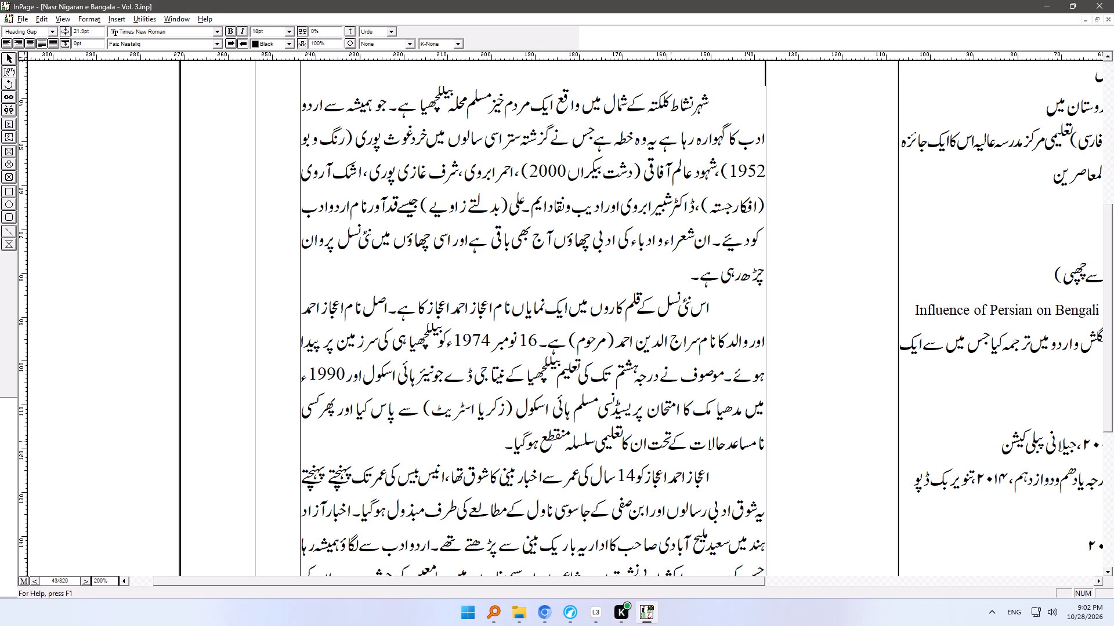
left_click(718, 422)
right_click_drag(534, 504, 538, 476, "ctrl")
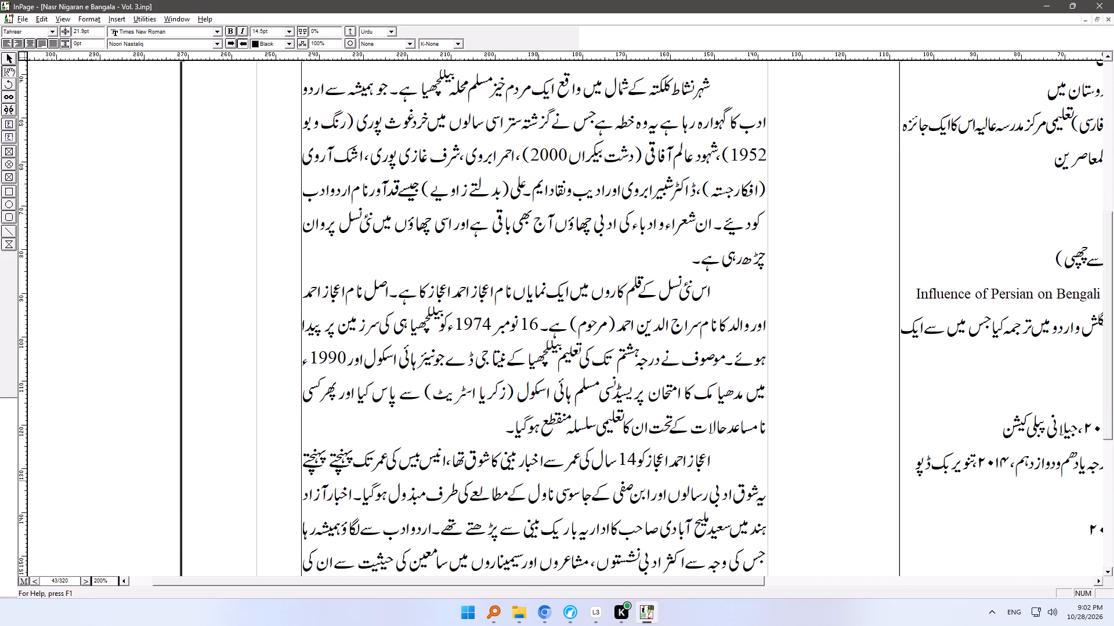
right_click_drag(538, 476, 566, 303, "ctrl")
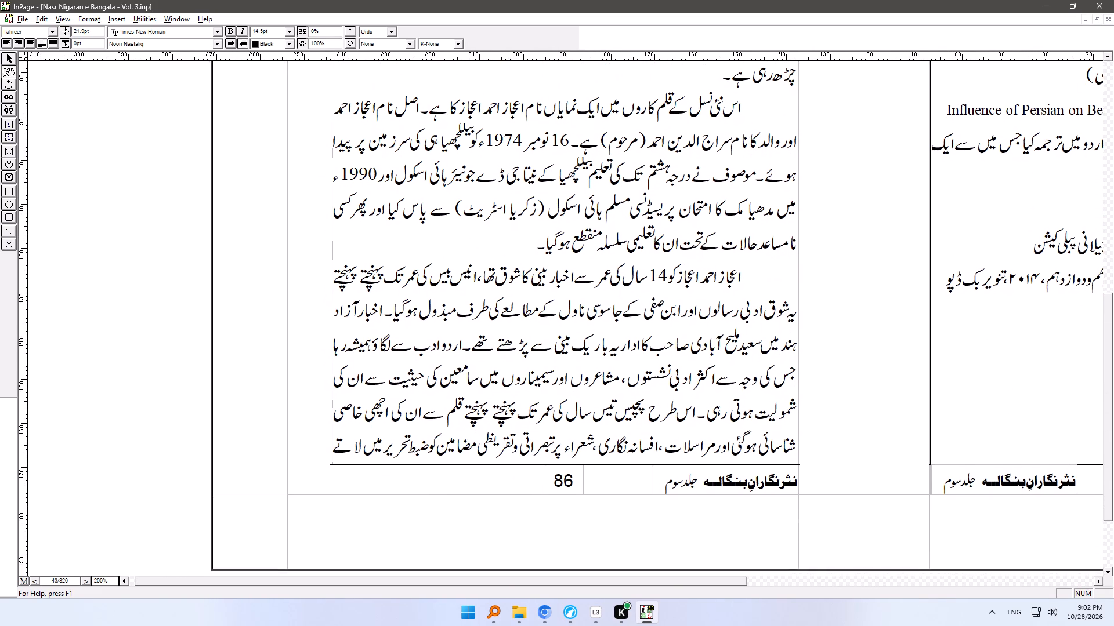
right_click_drag(566, 303, 568, 292, "ctrl")
left_click(582, 434)
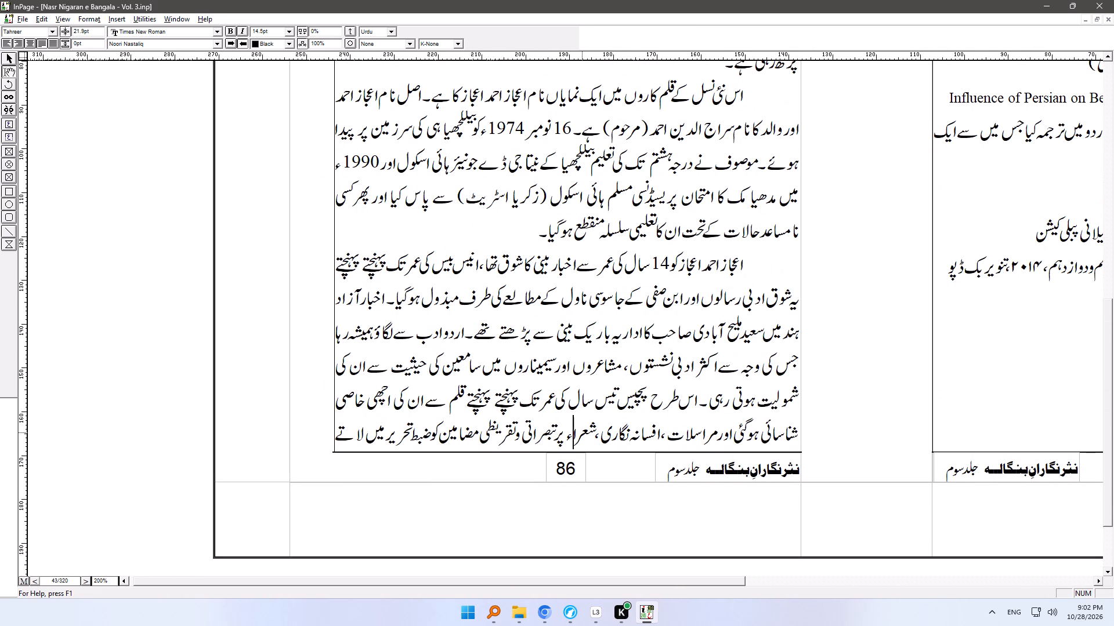
key("Down")
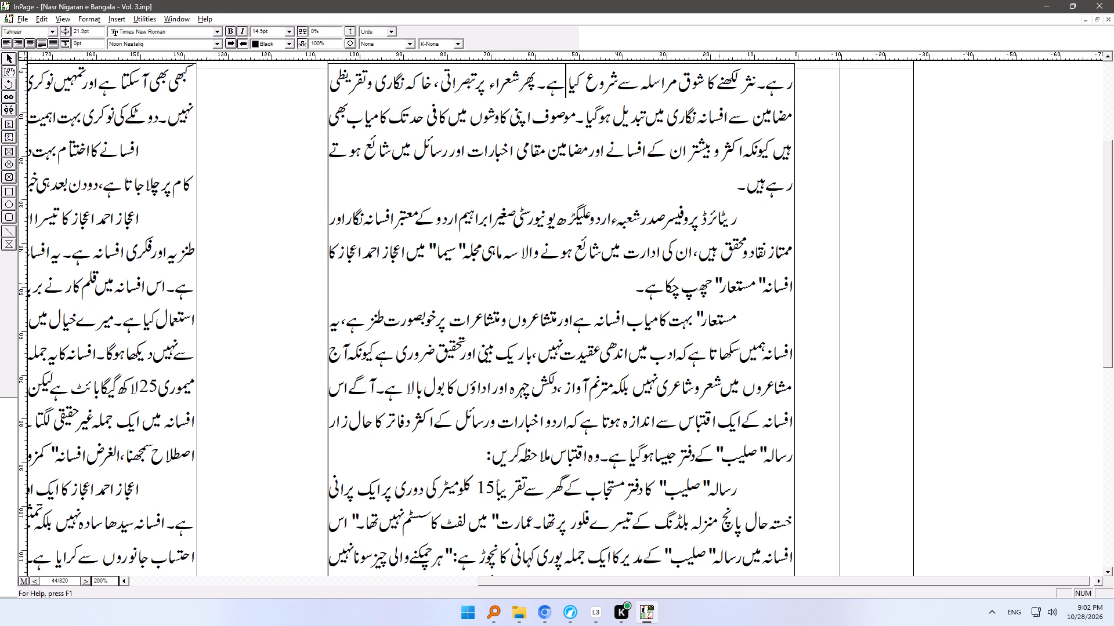
Replace the straight quotes around "سیما" and "مستعار" in the paragraph beginning "ریٹائرڈ پروفیسر" with curly Urdu quotation marks.
left_click_drag(455, 246, 457, 246)
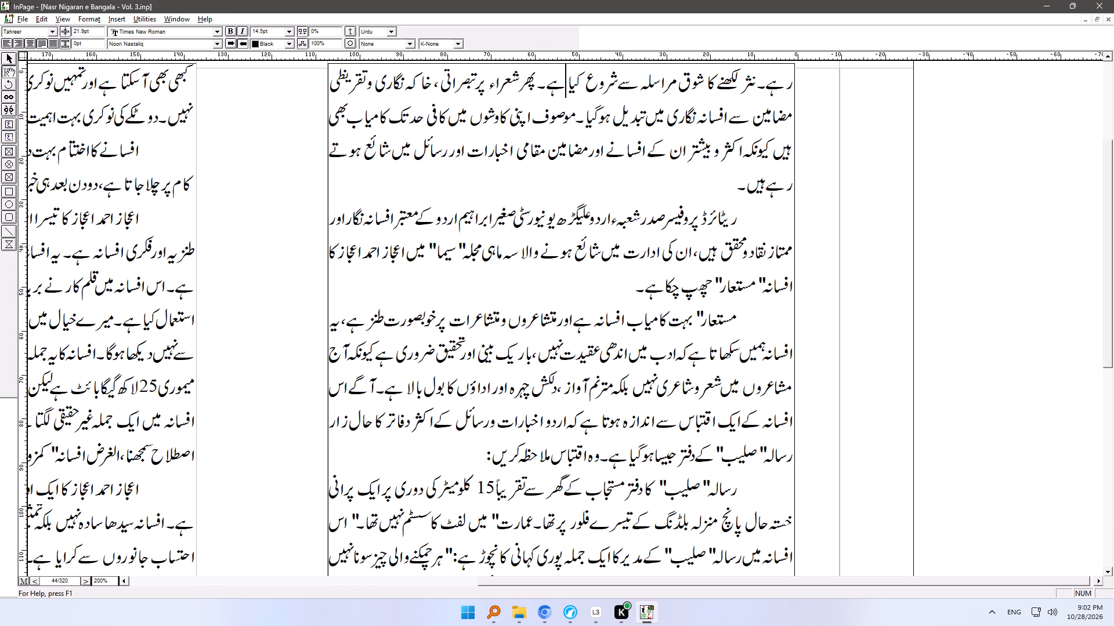
left_click_drag(457, 246, 465, 246)
left_click_drag(431, 244, 437, 244)
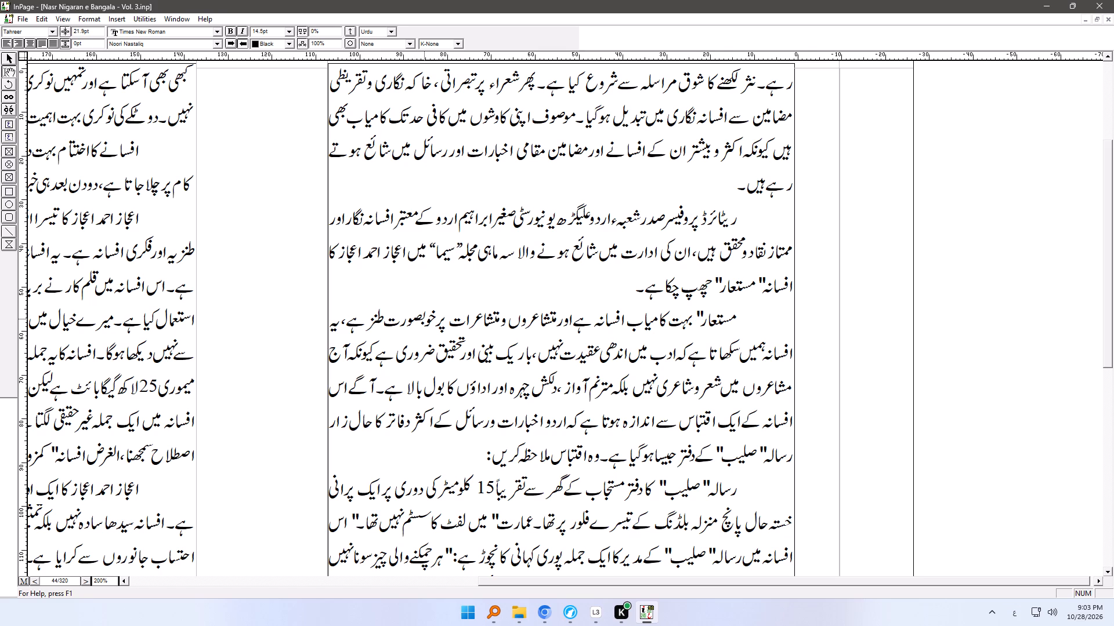
left_click_drag(755, 278, 757, 278)
left_click_drag(757, 278, 764, 278)
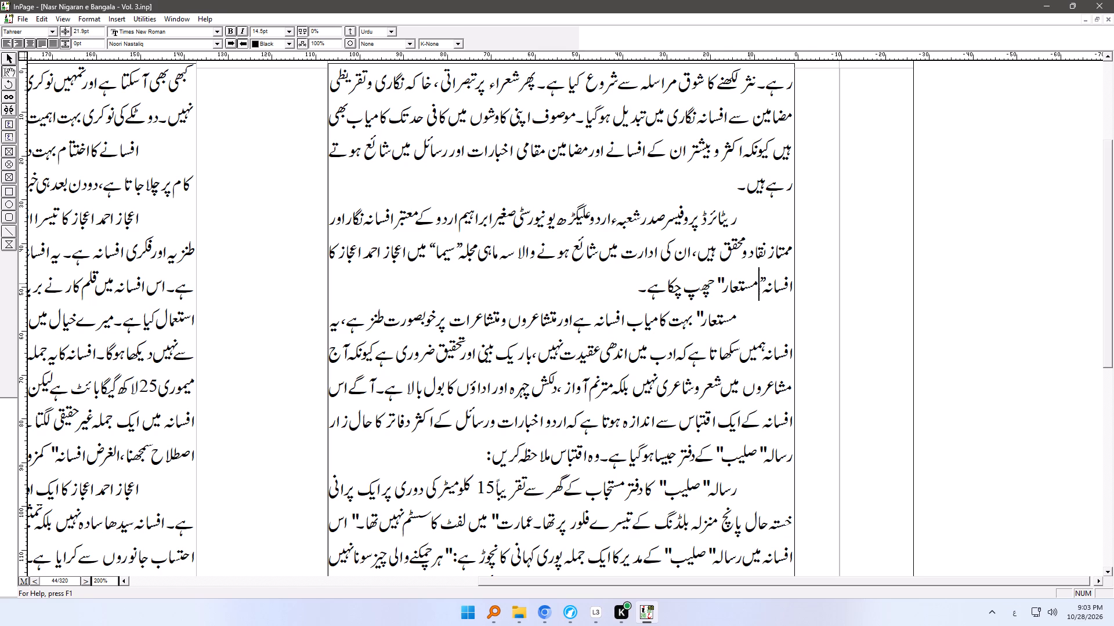
left_click_drag(716, 279, 725, 279)
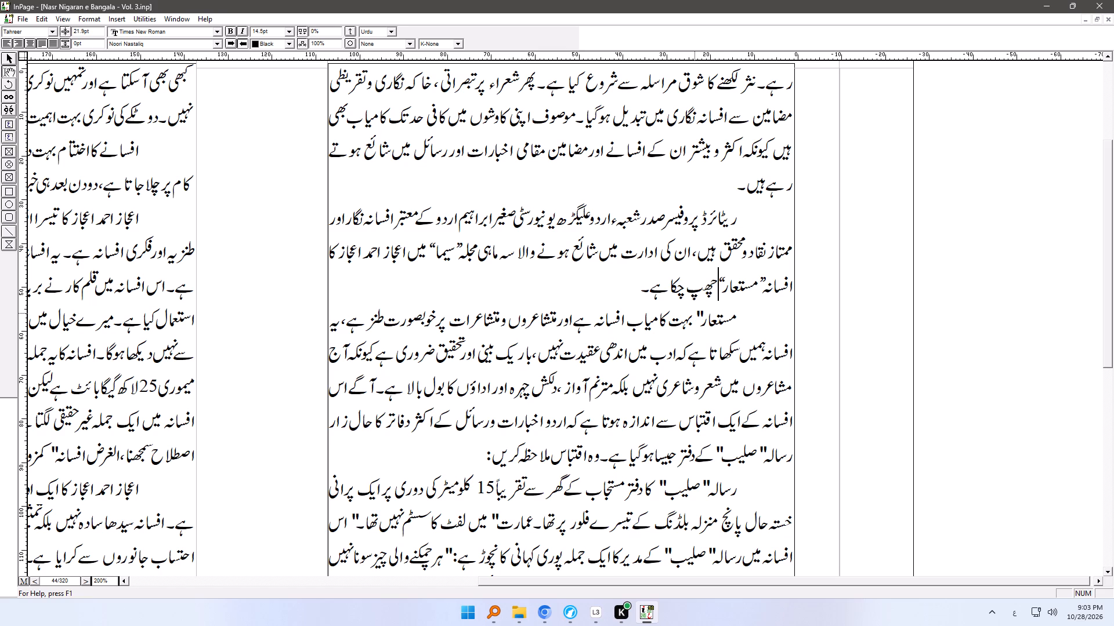
Enclose "مستعار" at the start of the following paragraph in curly quotation marks, adding the missing opening mark.
left_click_drag(695, 313, 704, 313)
left_click_drag(704, 313, 703, 313)
left_click(739, 319)
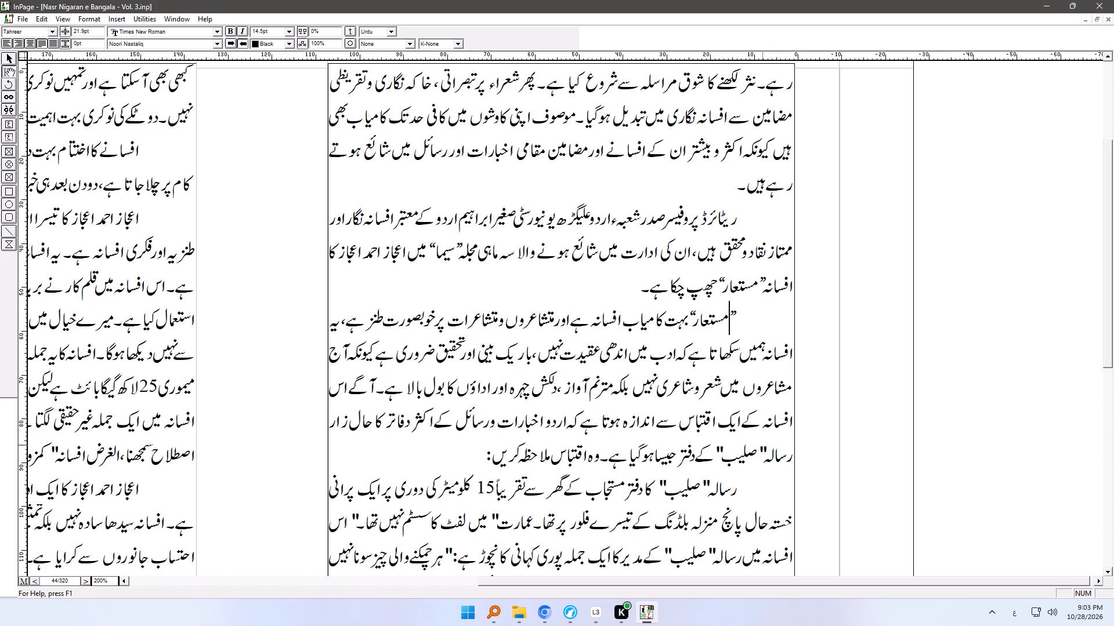
Replace the straight quotes around "صلیب" with curly ones before "کے دفتر جیسا" and in the paragraph opening "رسالہ صلیب کا دفتر".
left_click_drag(761, 445, 767, 445)
left_click_drag(721, 450, 727, 450)
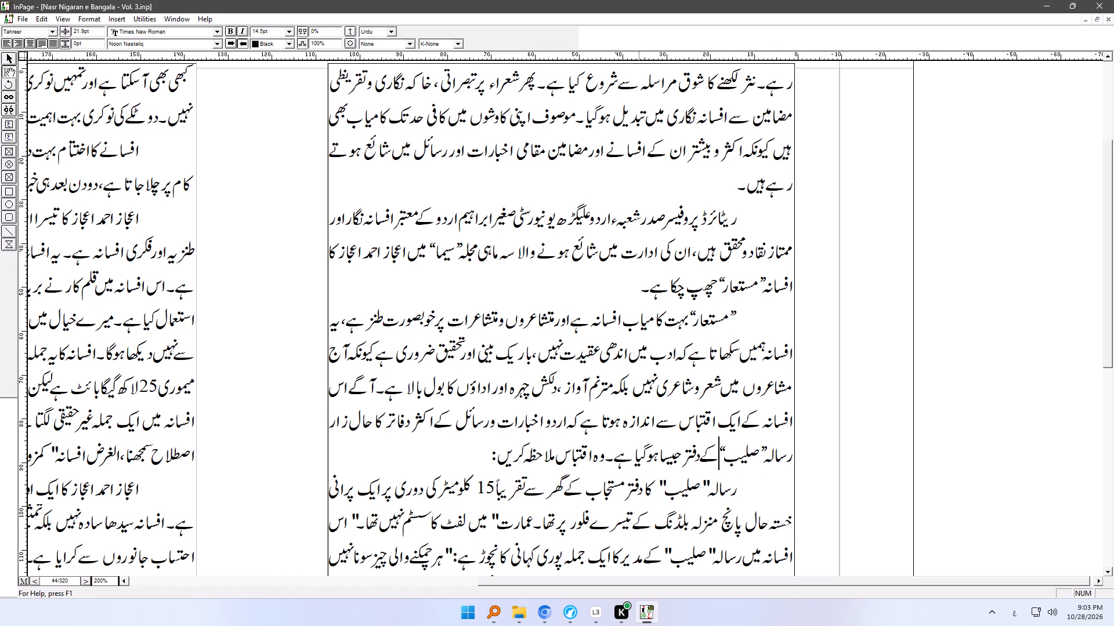
left_click(572, 483)
left_click_drag(702, 486, 704, 486)
left_click_drag(704, 486, 707, 485)
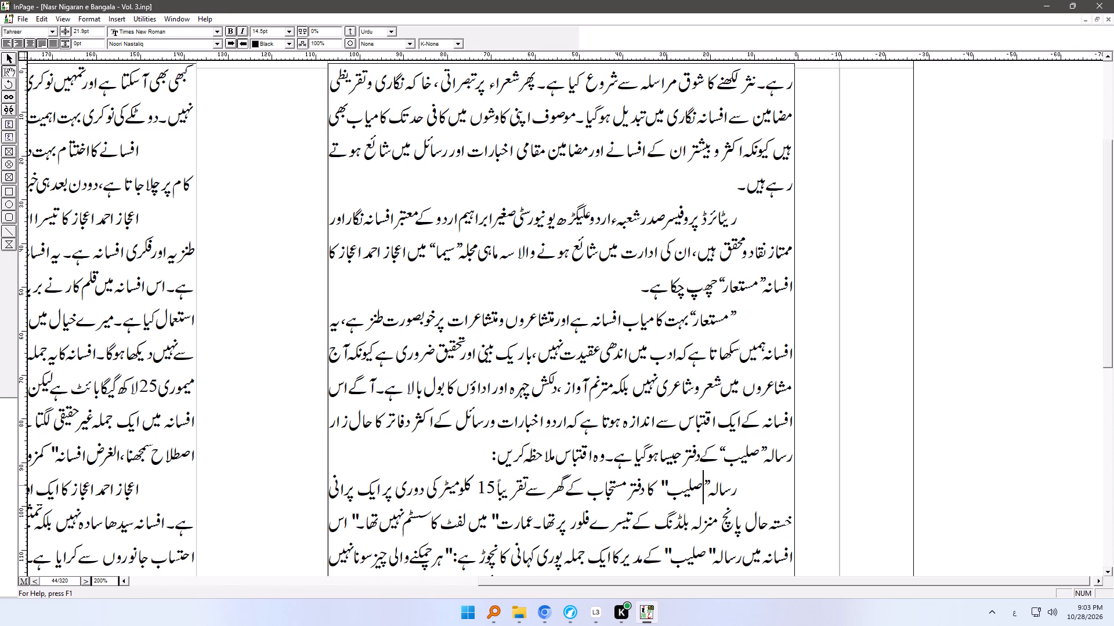
left_click_drag(663, 485, 670, 485)
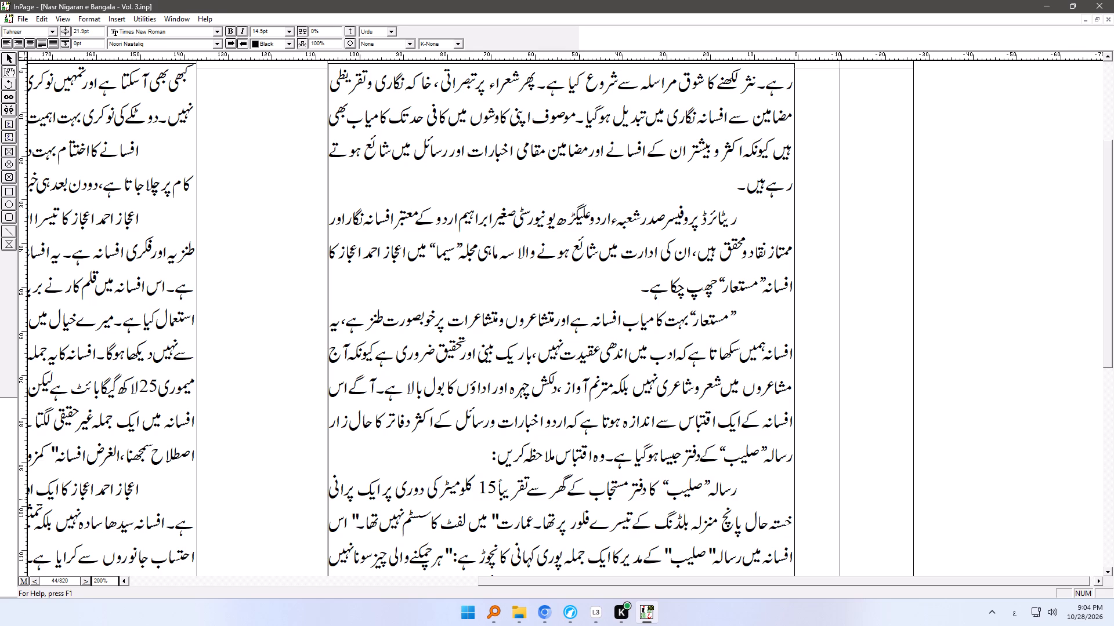
Delete the stray straight quotes after "عمارت" and after "سسٹم نہیں تھا۔", keeping a space between "عمارت" and "میں".
left_click(490, 516)
key("BackSpace")
key("BackSpace")
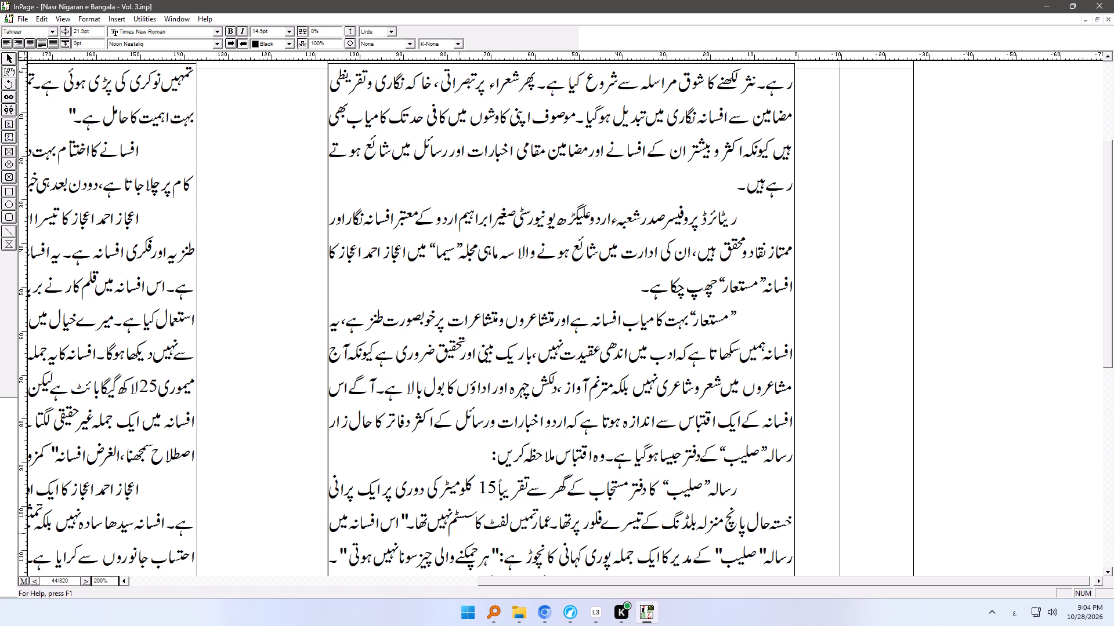
key("space")
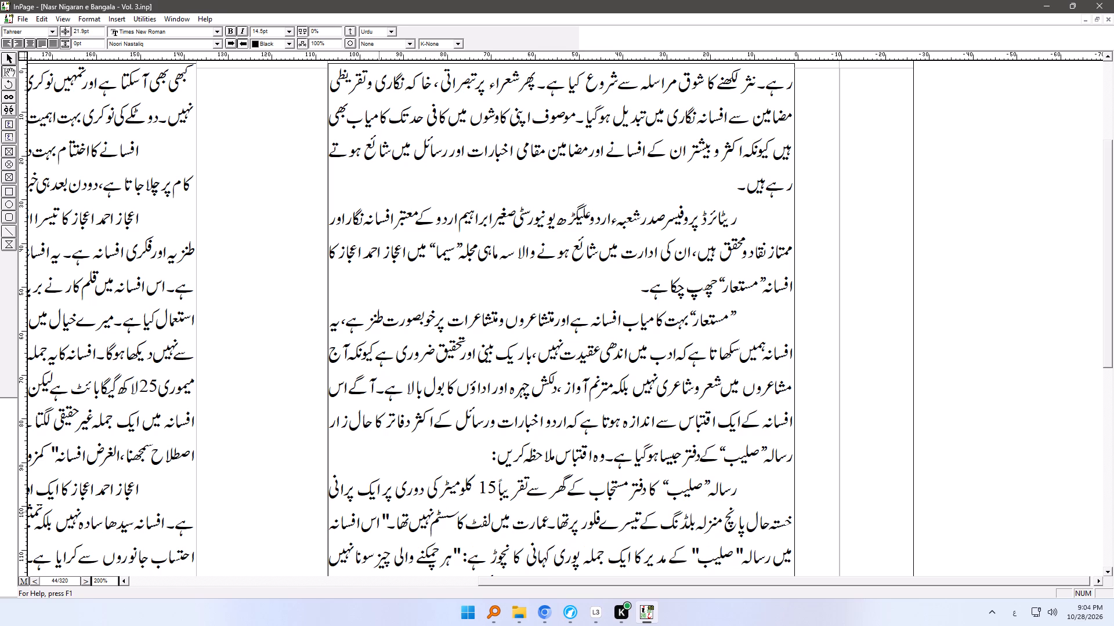
left_click_drag(382, 515, 389, 515)
key("Delete")
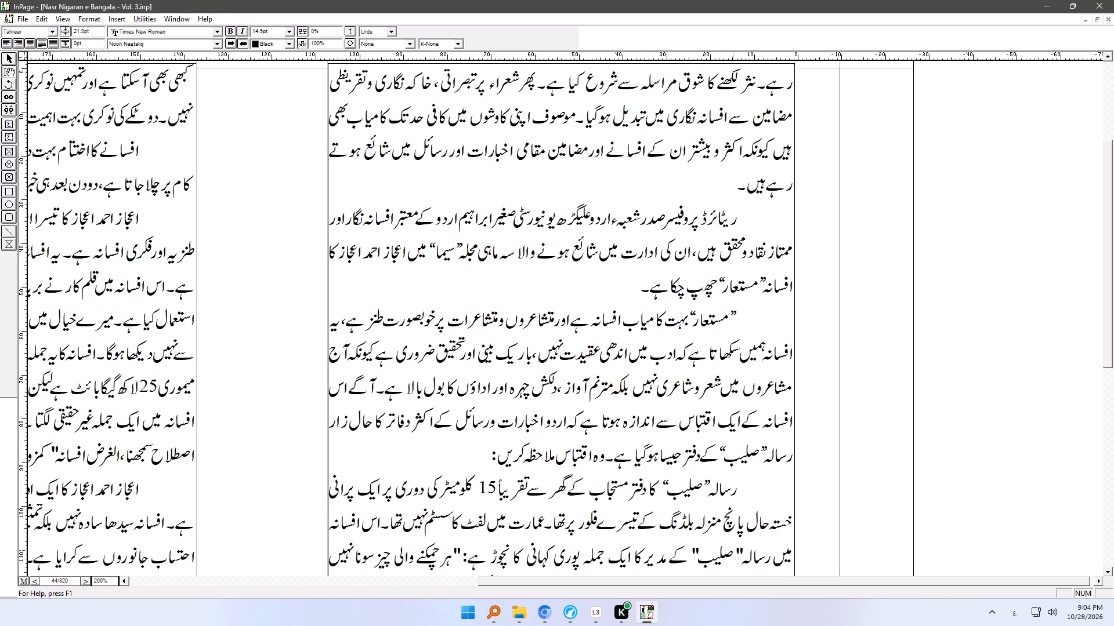
Replace the straight quotes around "صلیب" before "کے مدیر" with curly quotation marks.
left_click_drag(733, 550, 740, 551)
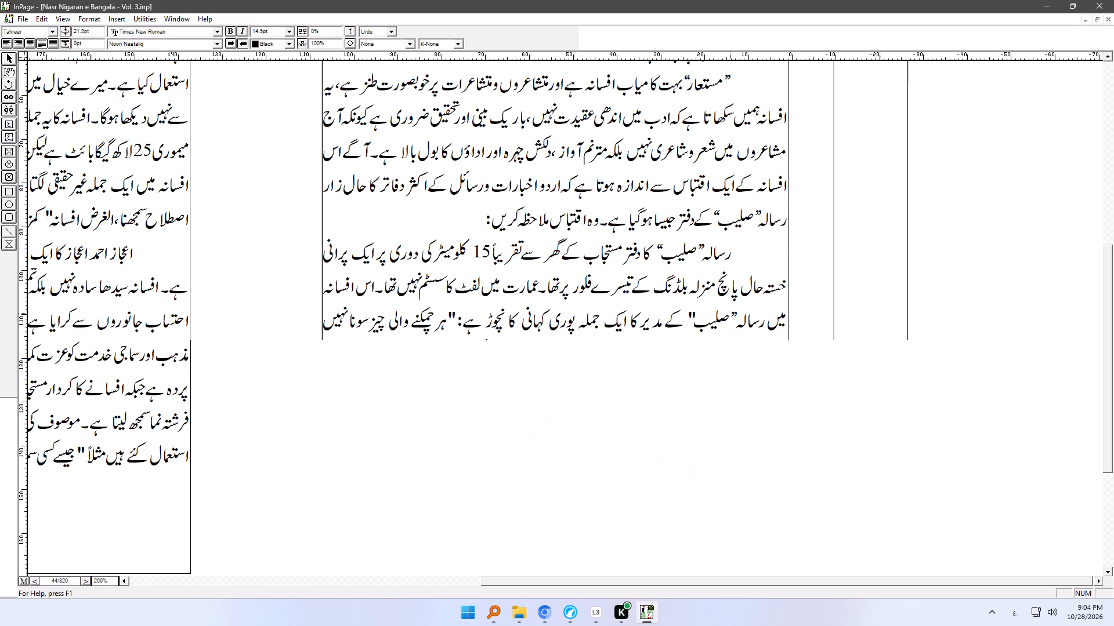
left_click_drag(688, 317, 695, 317)
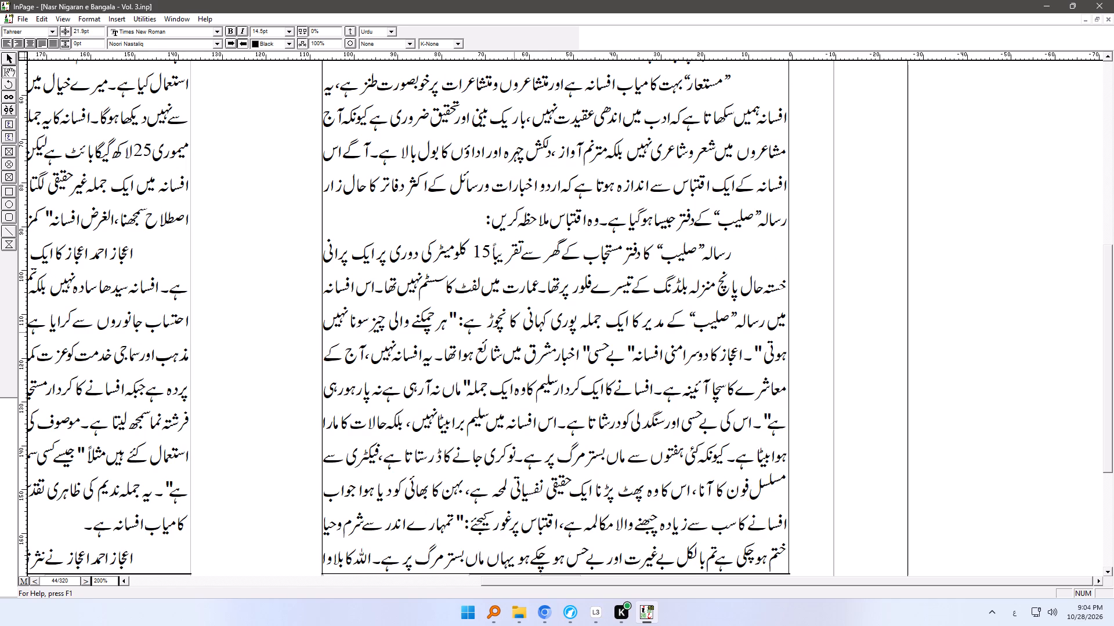
Enclose the sentence "ہر چمکنے والی چیز سونا نہیں ہوتی۔" in curly quotes, with the closing mark after the full stop and a space following.
left_click_drag(449, 315, 454, 315)
left_click(337, 316)
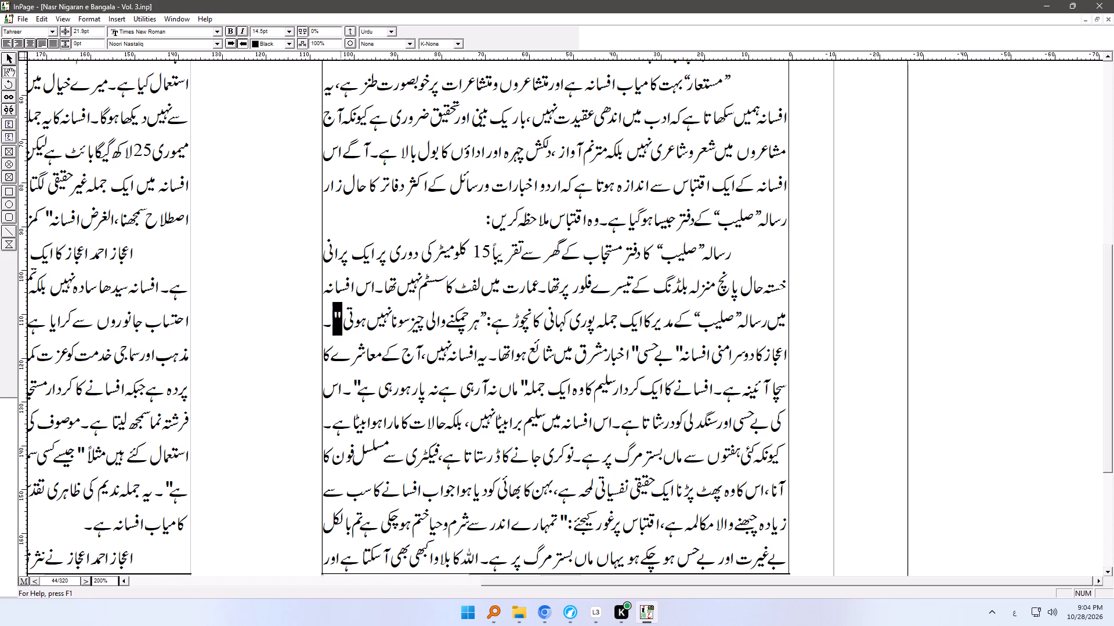
key("Delete")
left_click(327, 325)
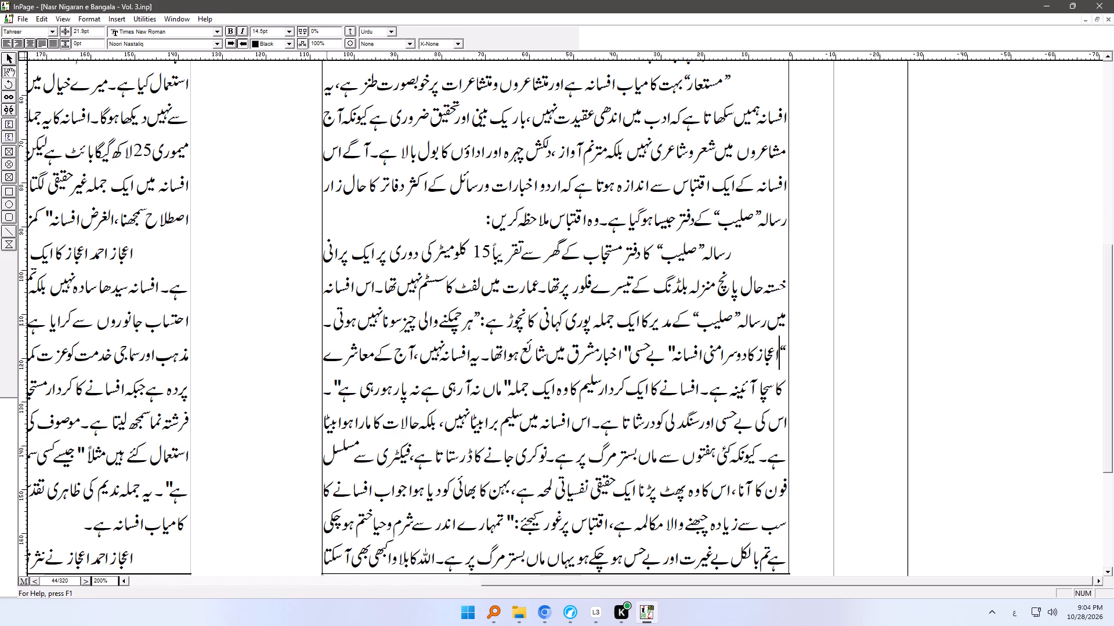
key("BackSpace")
key("BackSpace")
key("space")
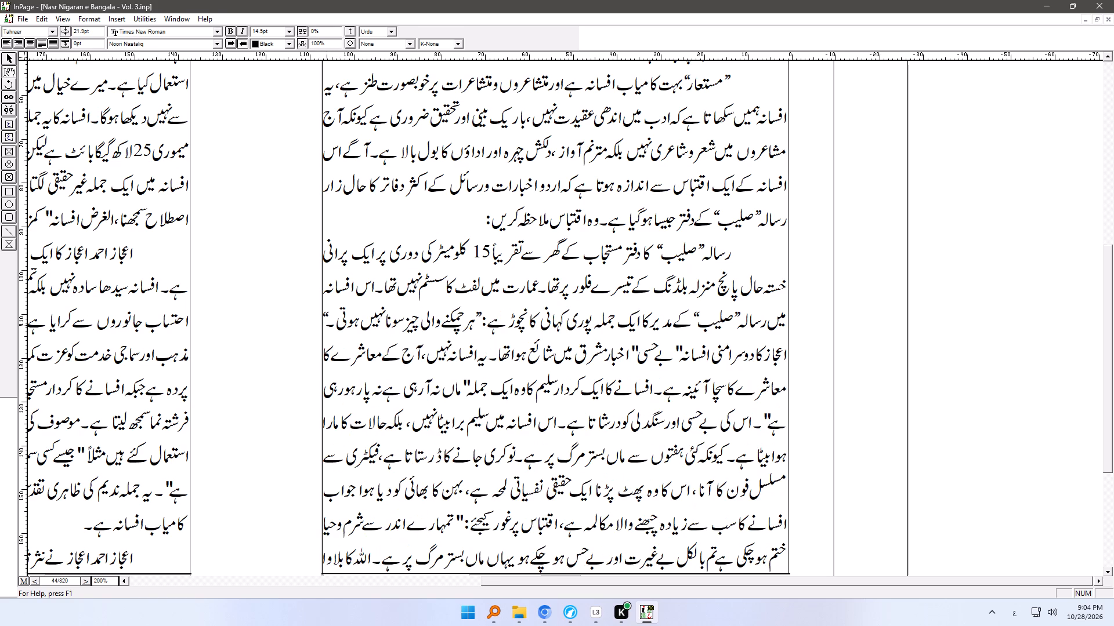
Replace the straight quotes around the story title "بے حسی" with curly quotation marks.
left_click(632, 260)
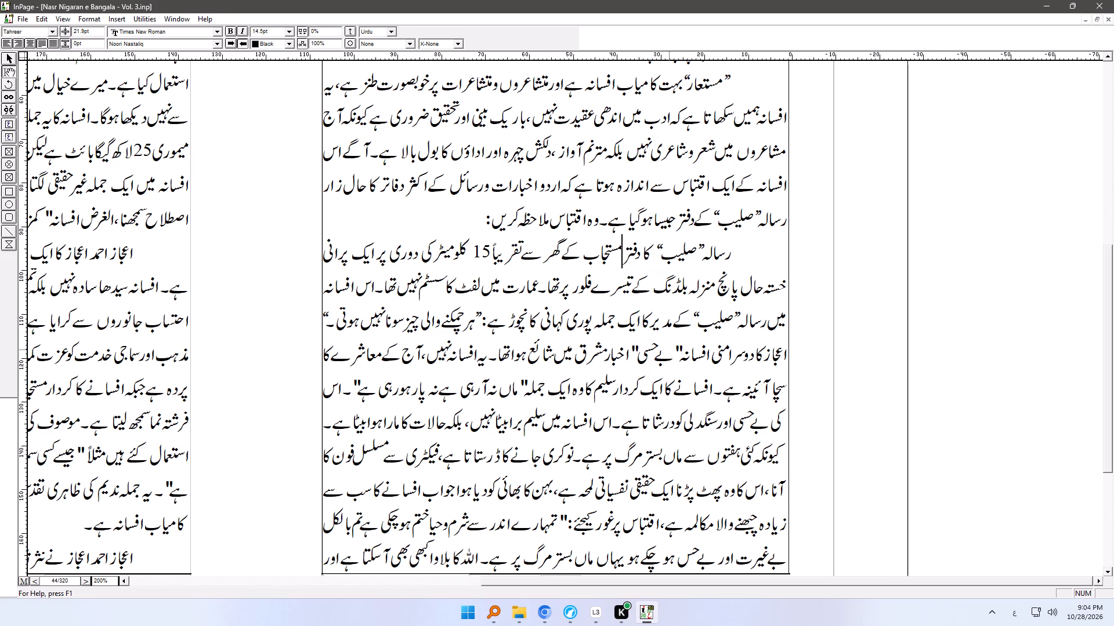
left_click_drag(671, 345, 679, 345)
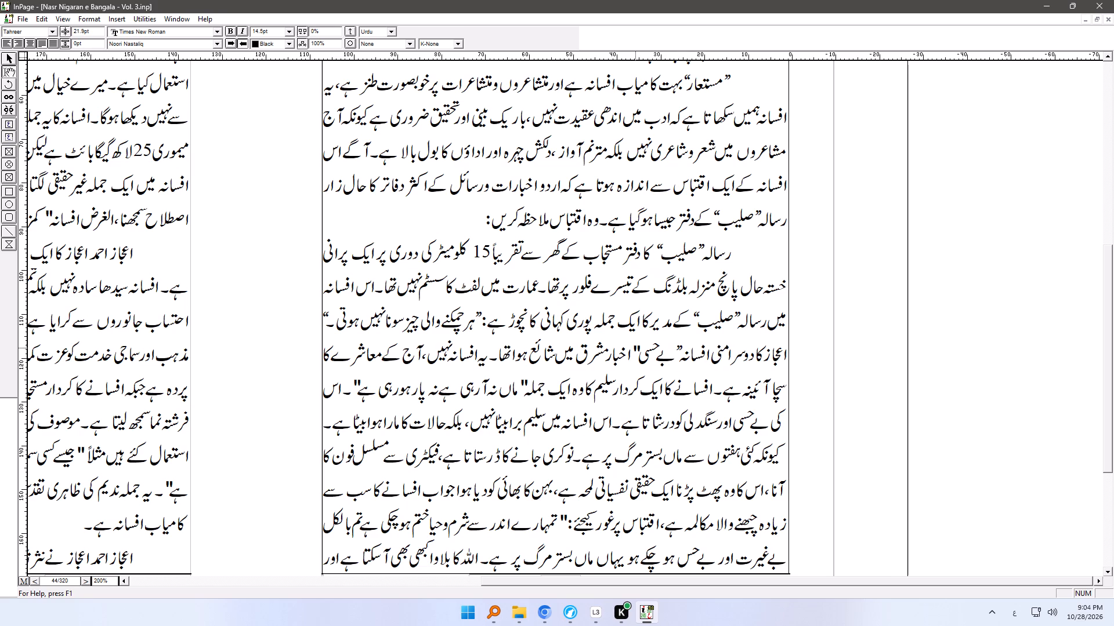
left_click(635, 348)
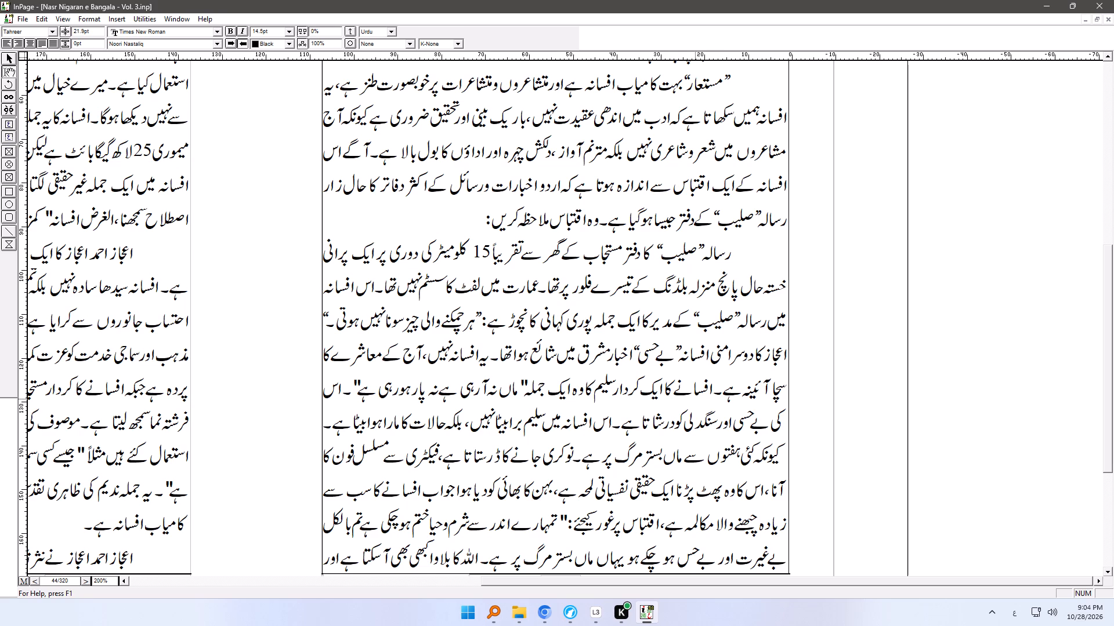
Enclose "ماں نہ آ رہی ہے نہ پار ہو رہی ہے۔" in curly quotes, with the closing mark after the full stop and a space following.
left_click_drag(520, 384, 525, 384)
left_click_drag(525, 384, 529, 384)
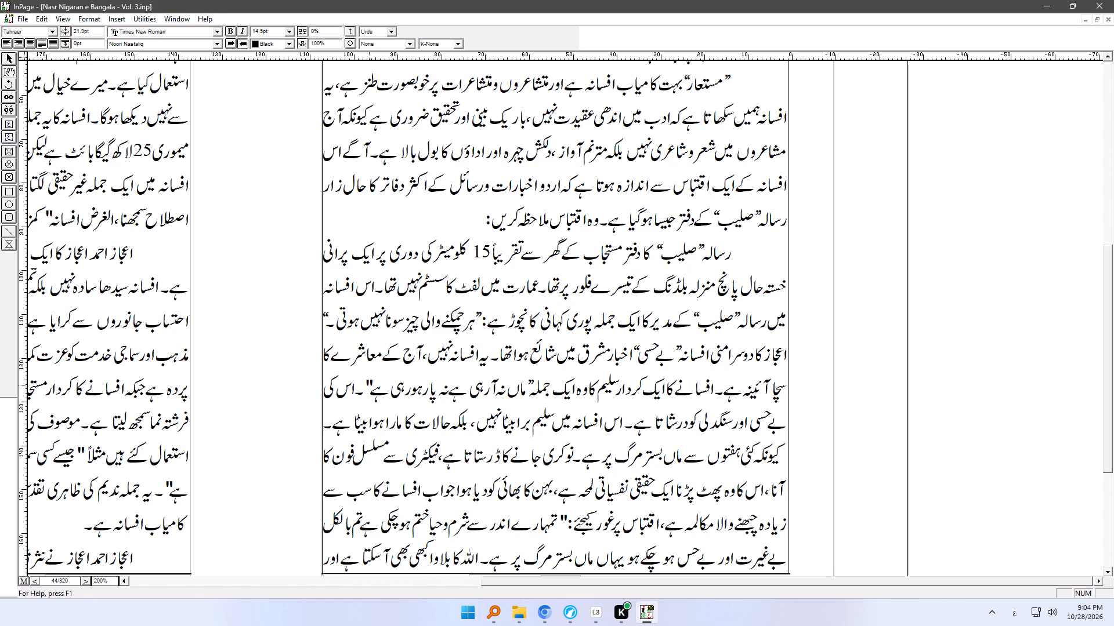
left_click(368, 383)
left_click_drag(366, 381, 371, 381)
key("Delete")
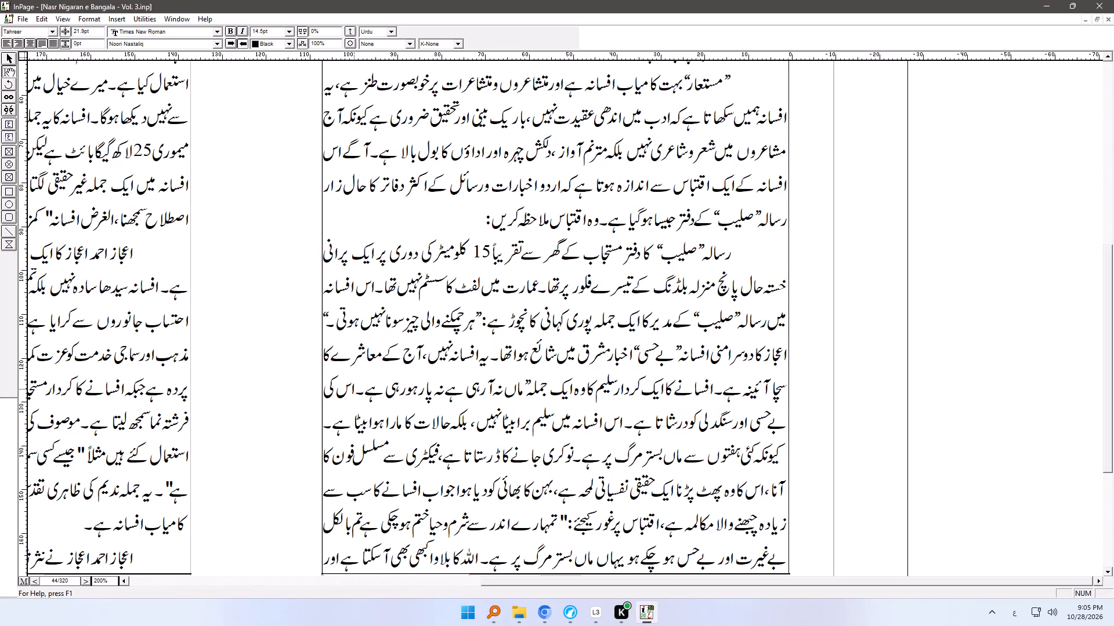
left_click(359, 390)
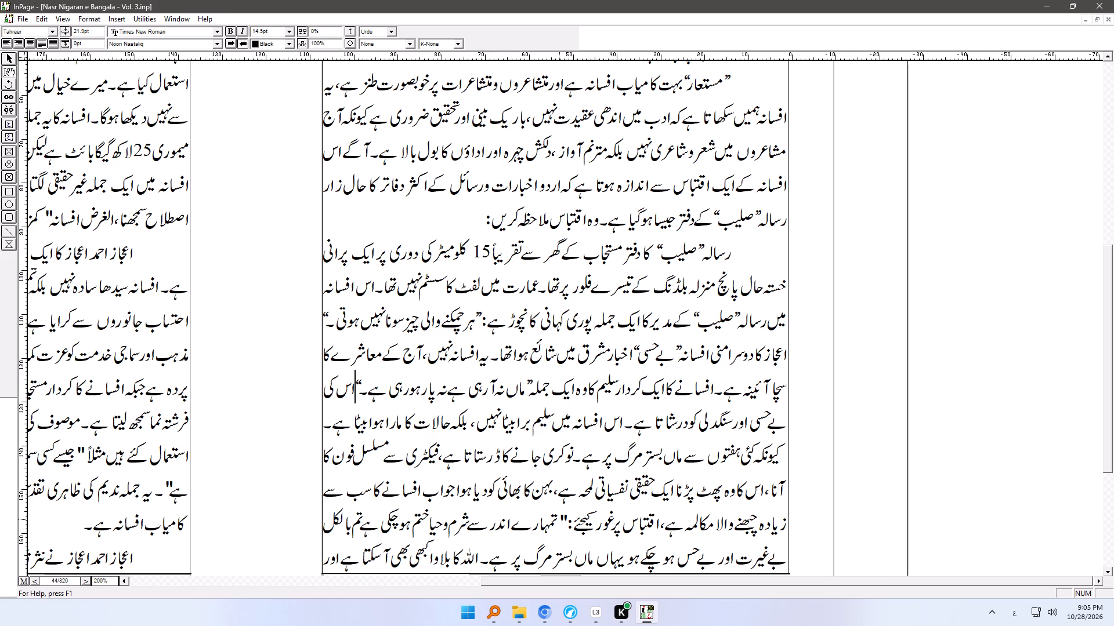
Replace the straight quotes around the excerpt running from "تمہارے اندر سے شرم" to "اہمیت کا حامل ہے۔" with curly quotation marks.
left_click_drag(559, 519, 569, 521)
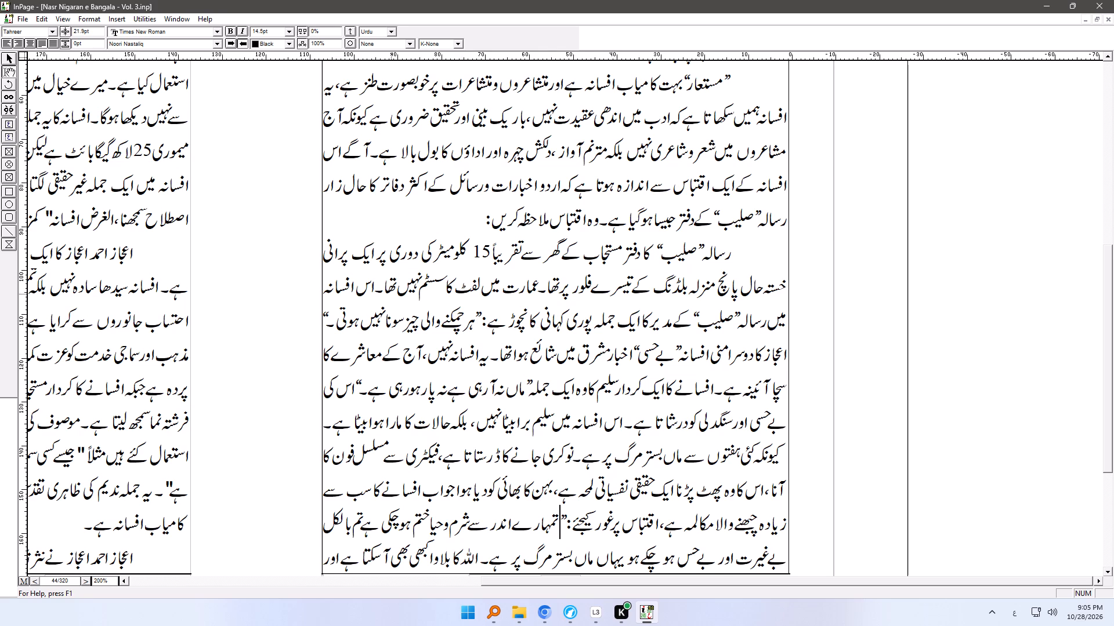
right_click_drag(397, 297, 712, 536, "ctrl")
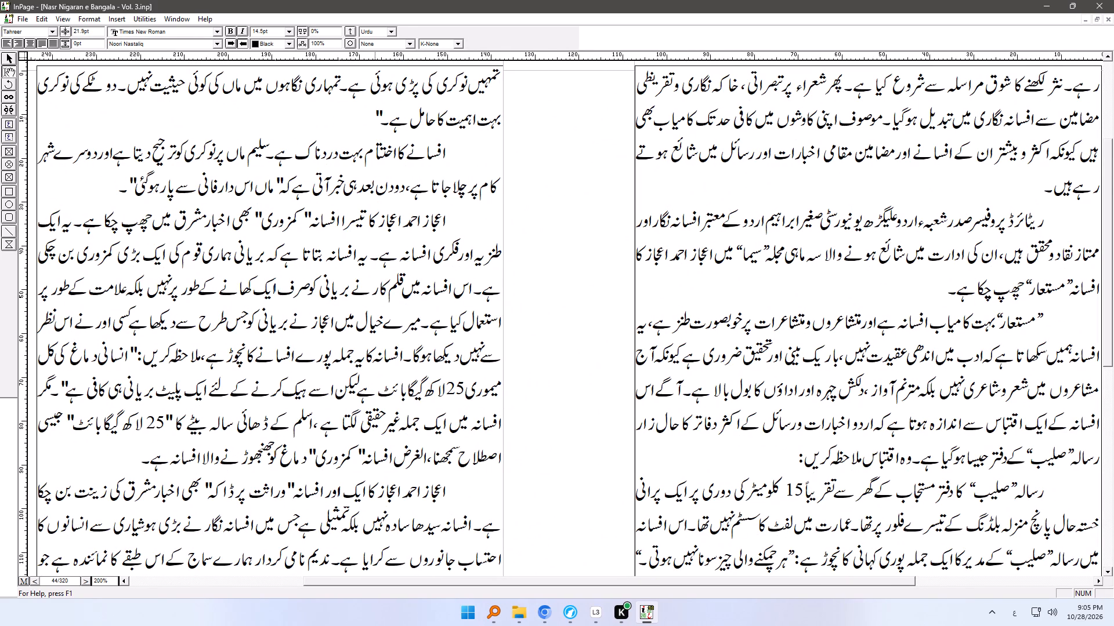
left_click_drag(368, 110, 385, 110)
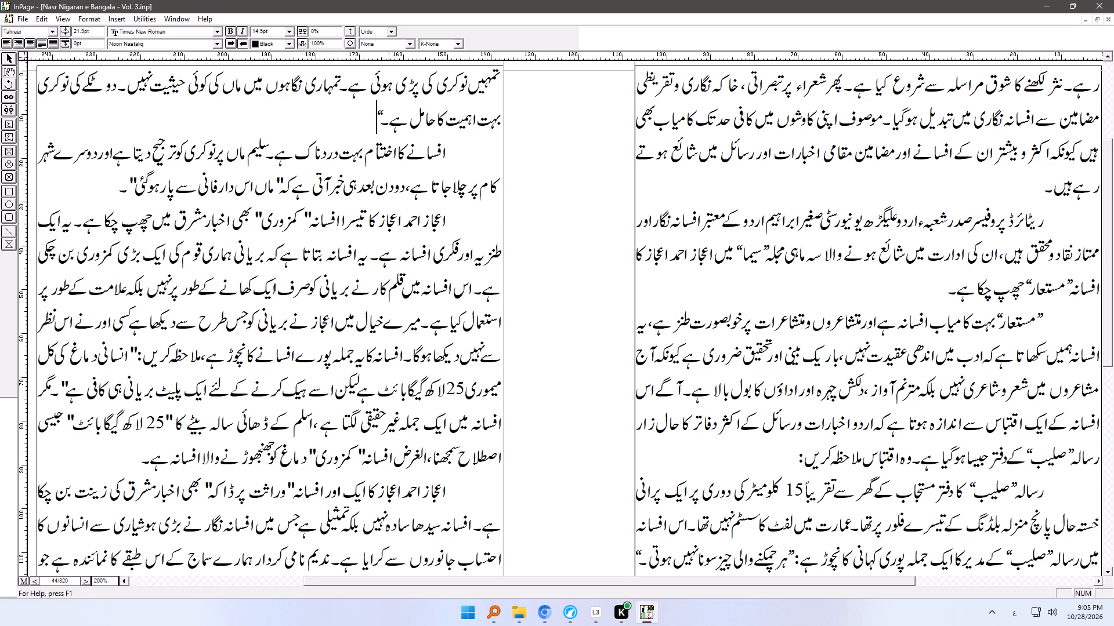
Enclose the sentence "ماں اس دار فانی سے پار ہوگئی۔" in curly quotes, with the closing mark after the full stop.
left_click(276, 181)
left_click_drag(278, 180, 280, 180)
left_click_drag(280, 180, 285, 180)
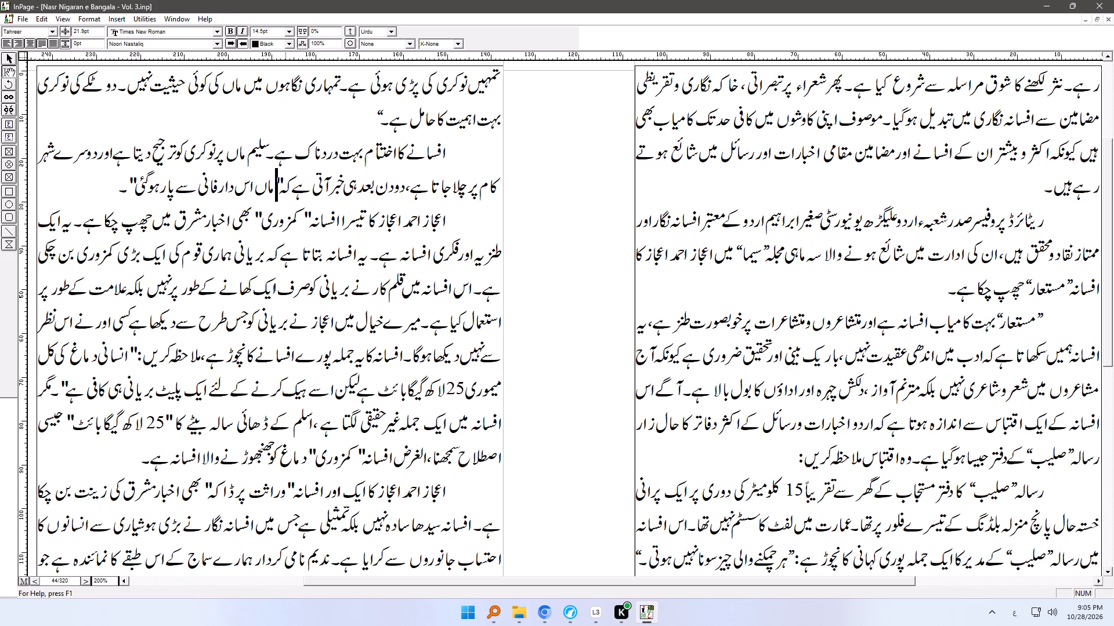
left_click(136, 179)
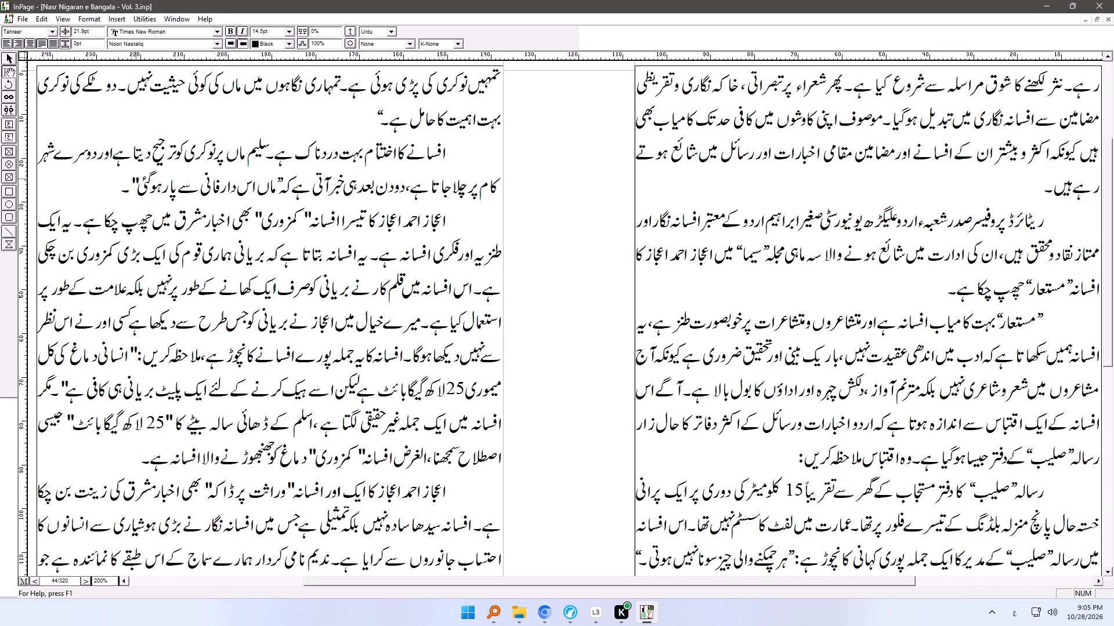
key("Delete")
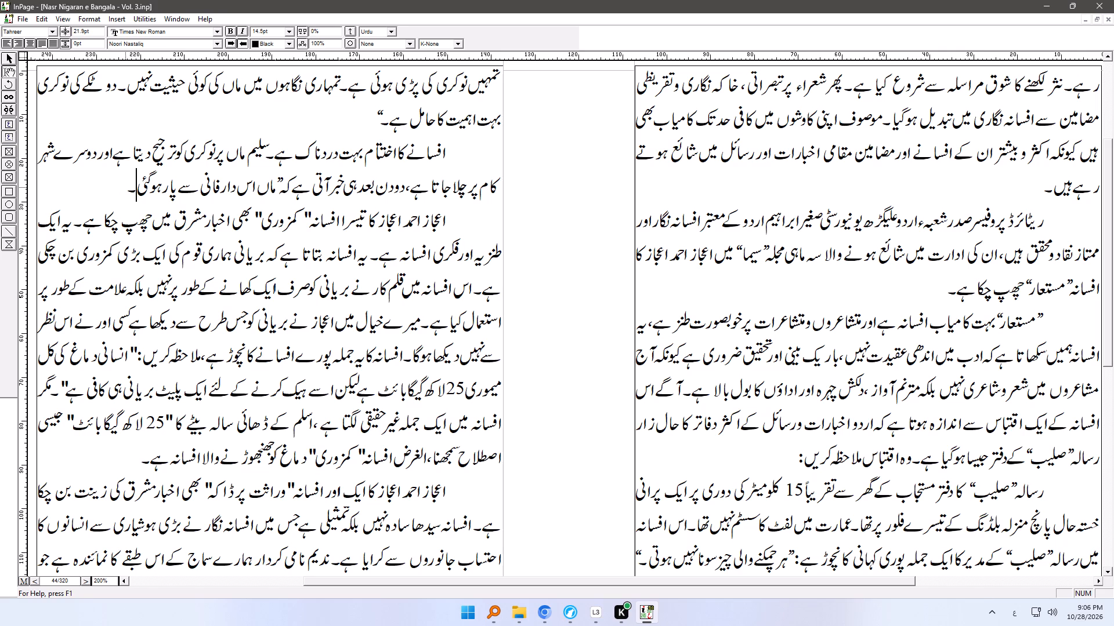
left_click(124, 187)
Apply the Iqtabas paragraph style to the paragraph beginning "رسالہ صلیب کا دفتر مستجاب کے گھر سے".
right_click_drag(906, 407, 704, 251, "ctrl")
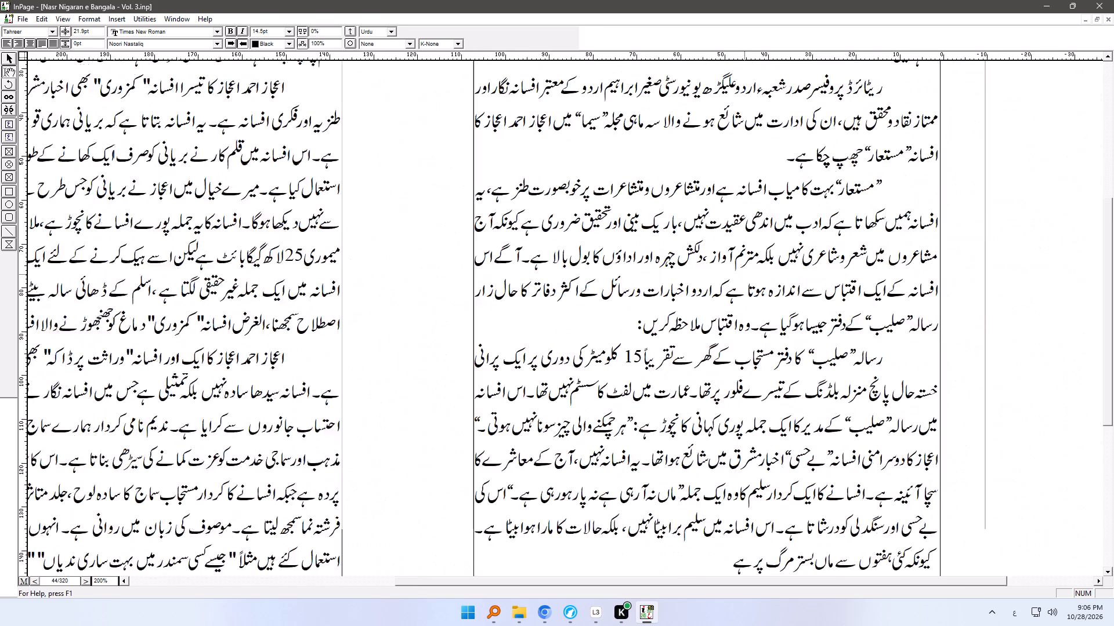
right_click_drag(704, 251, 679, 185, "ctrl")
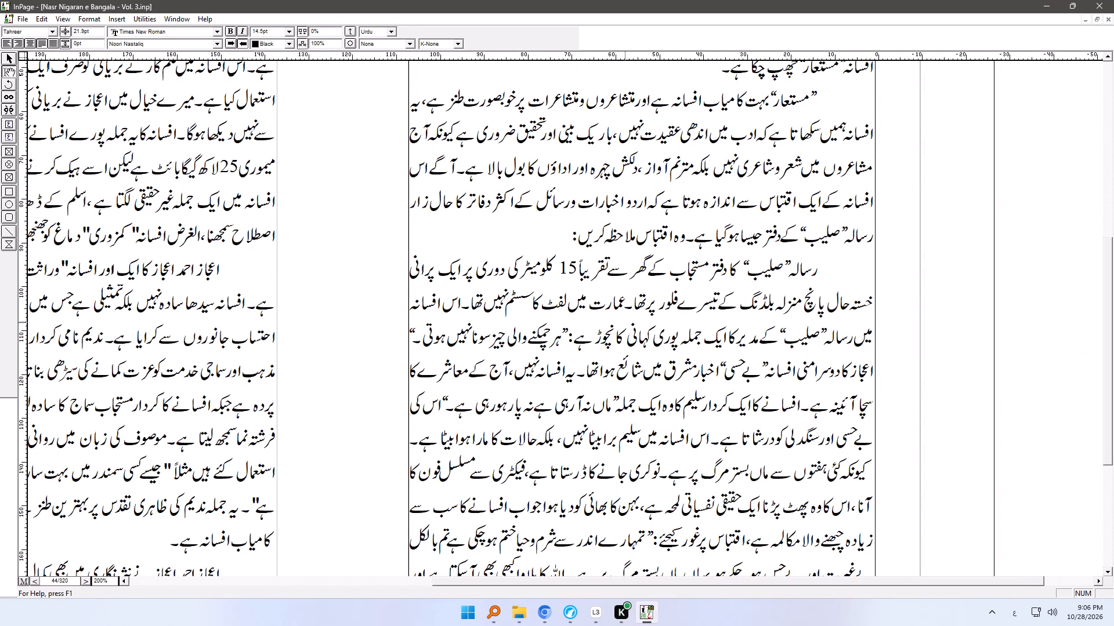
left_click(691, 271)
key("ctrl+shift+q")
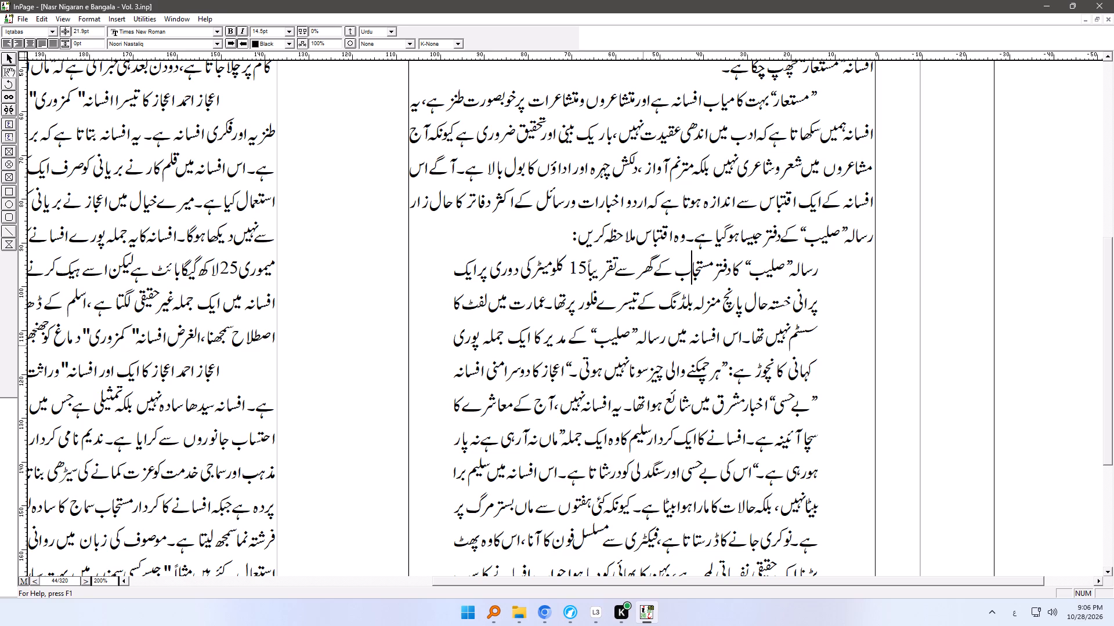
left_click(748, 340)
Replace the straight quotes around the story title "کمزوری" before "بھی اخبار مشرق میں" with curly quotation marks.
right_click_drag(592, 472, 780, 522, "ctrl")
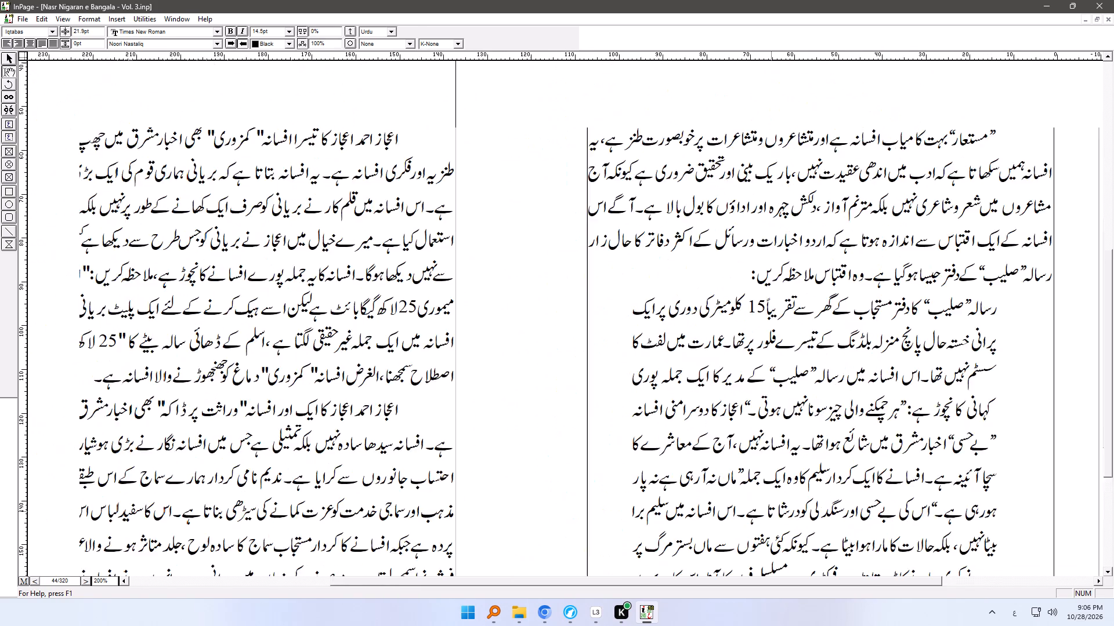
right_click_drag(780, 522, 805, 558, "ctrl")
right_click_drag(542, 300, 670, 509, "ctrl")
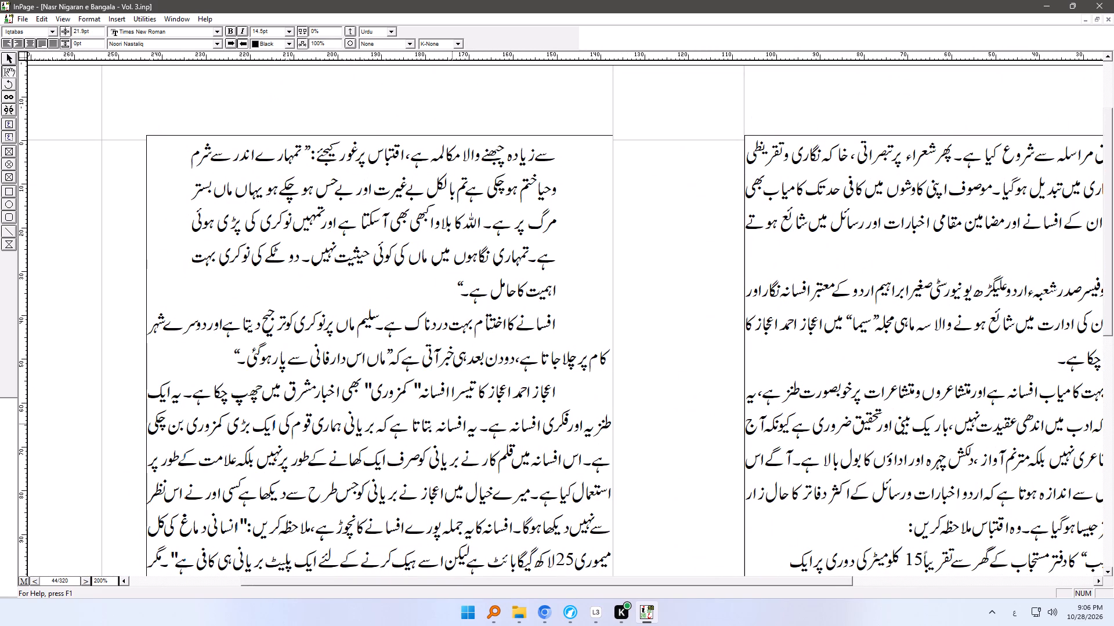
left_click_drag(412, 385, 417, 385)
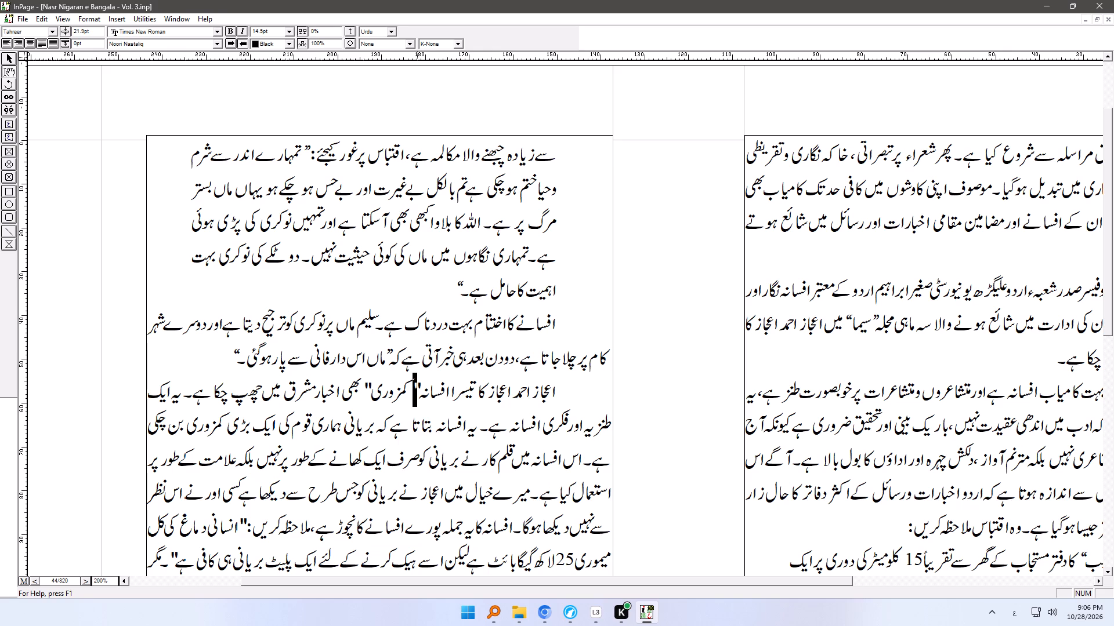
left_click_drag(363, 390, 374, 388)
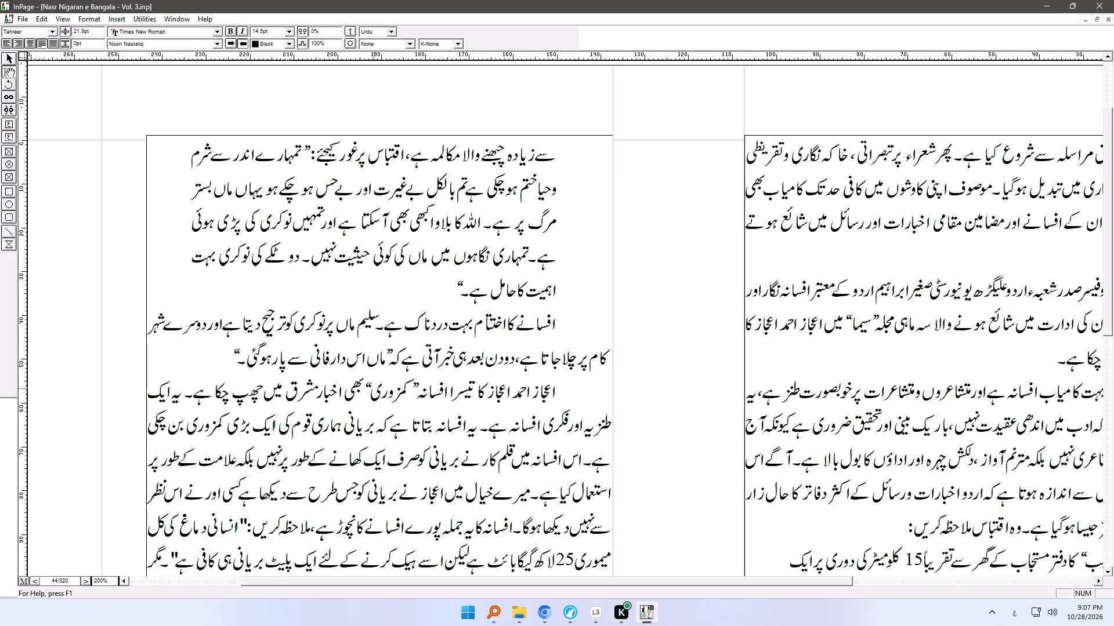
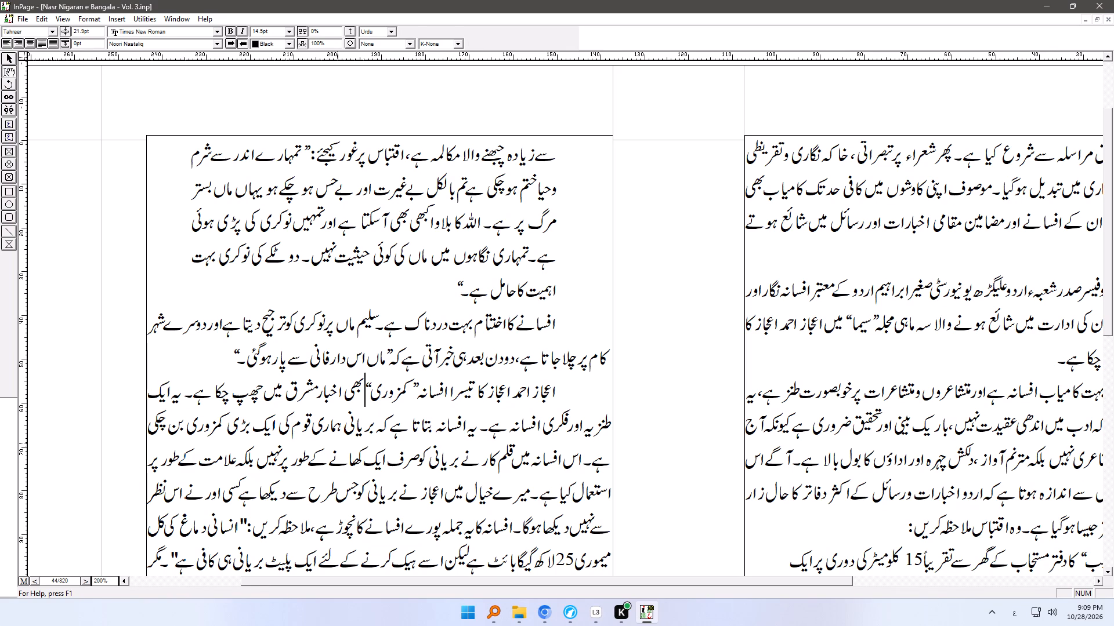
Enclose the sentence from "انسانی دماغ کی کل" to "کافی ہے۔" in curly quotes, with the closing mark after the full stop.
left_click(494, 467)
right_click_drag(369, 500, 403, 335, "ctrl")
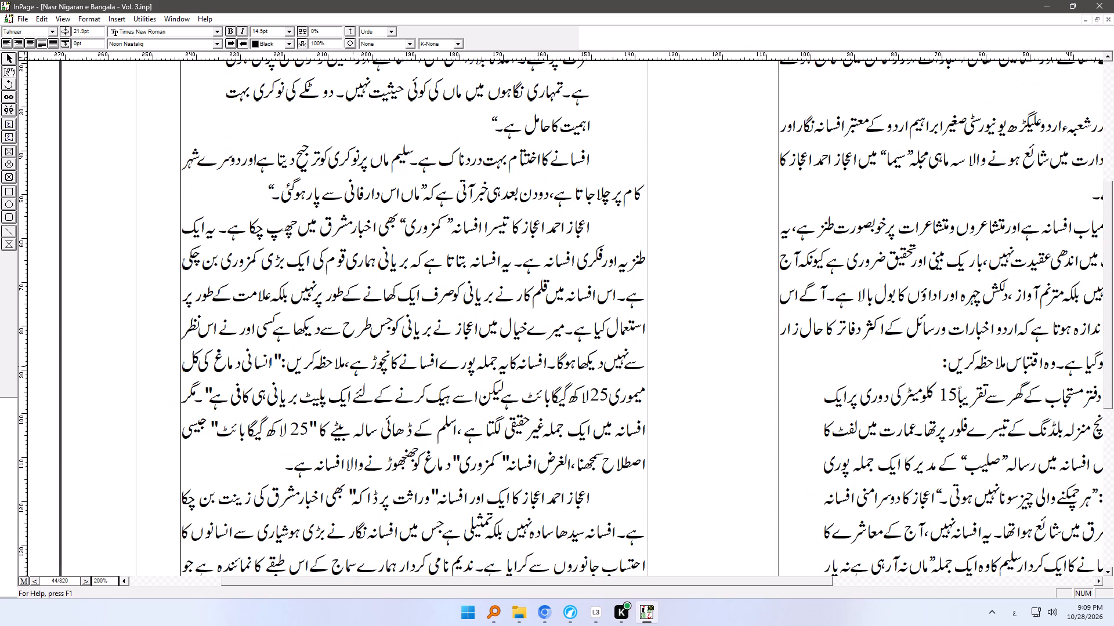
left_click(277, 360)
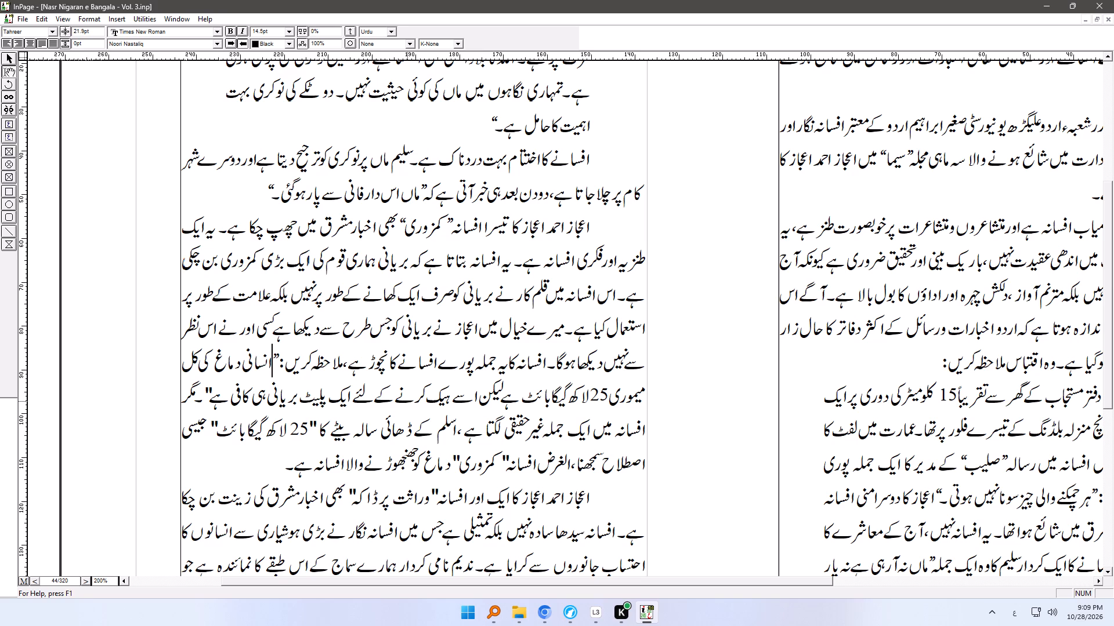
left_click(198, 390)
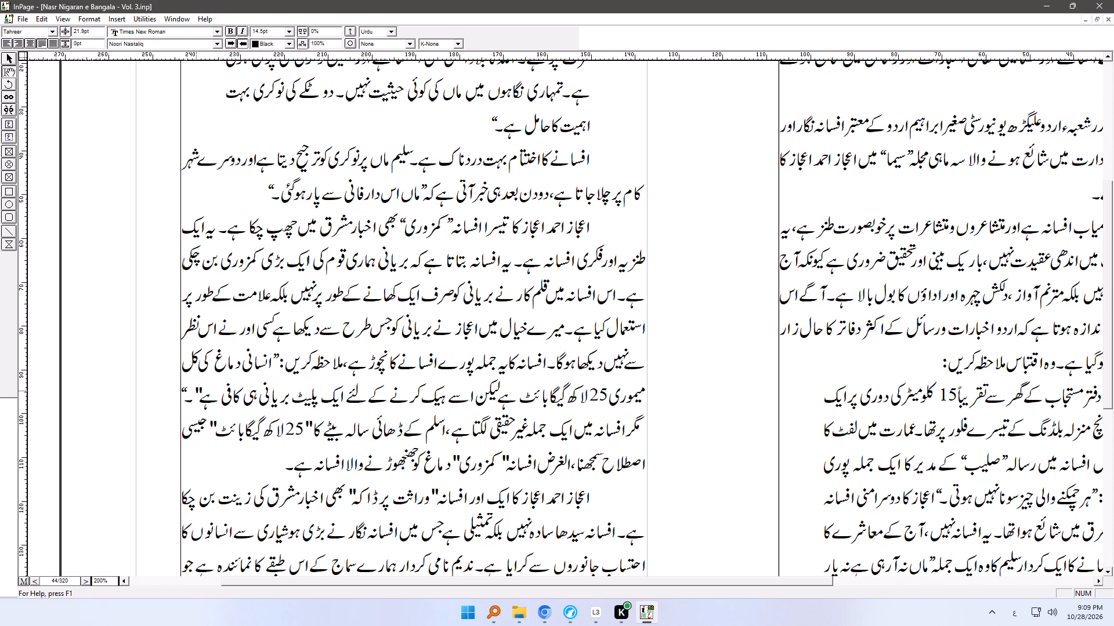
left_click(194, 389)
key("BackSpace")
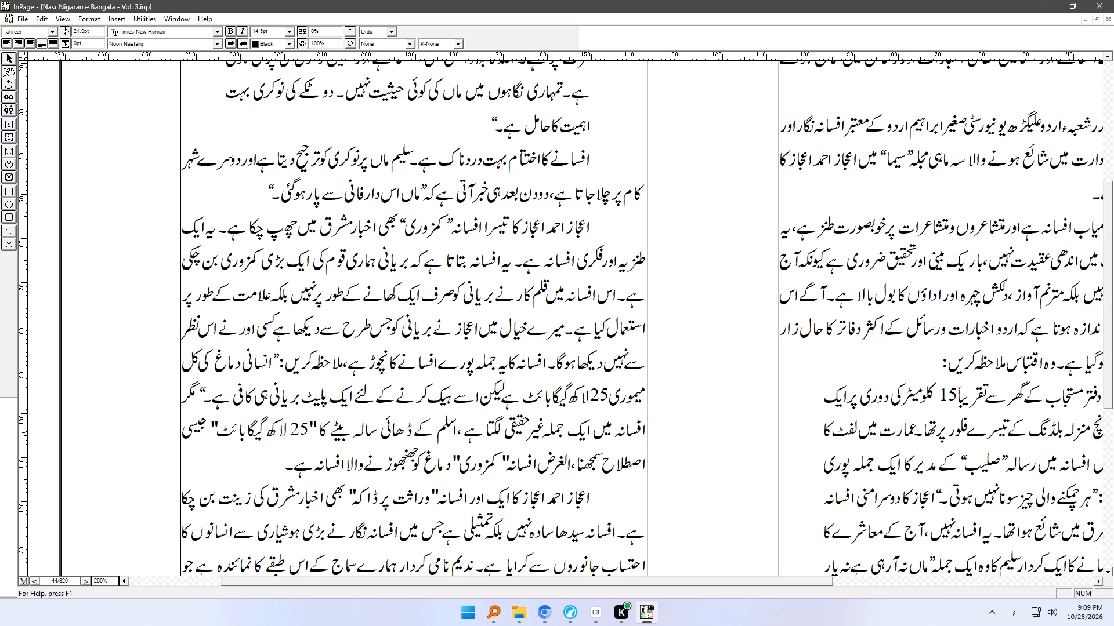
Replace the straight quotes around "25 لاکھ گیگا بائٹ" before "جیسی" with curly quotation marks.
left_click_drag(309, 424, 324, 425)
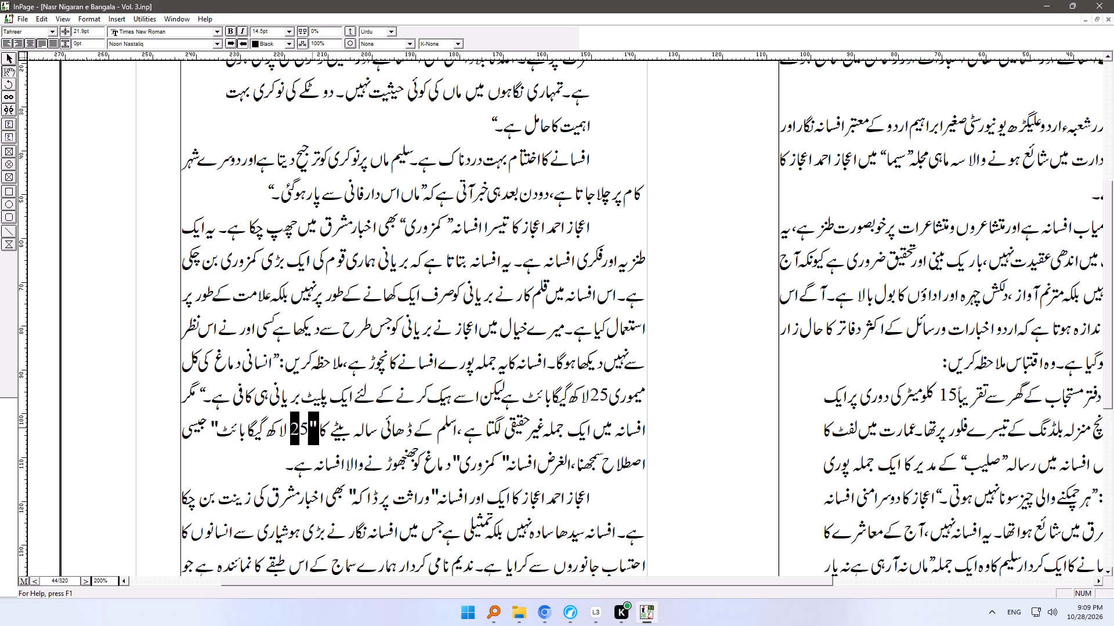
left_click(313, 428)
left_click(331, 431)
left_click(318, 429)
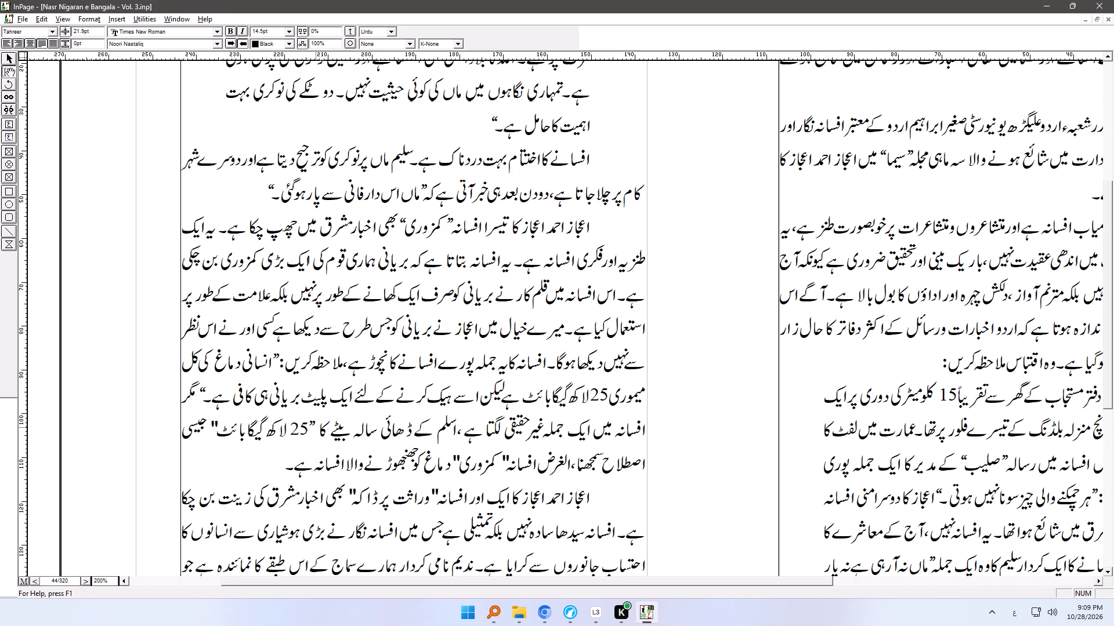
left_click_drag(208, 422, 219, 422)
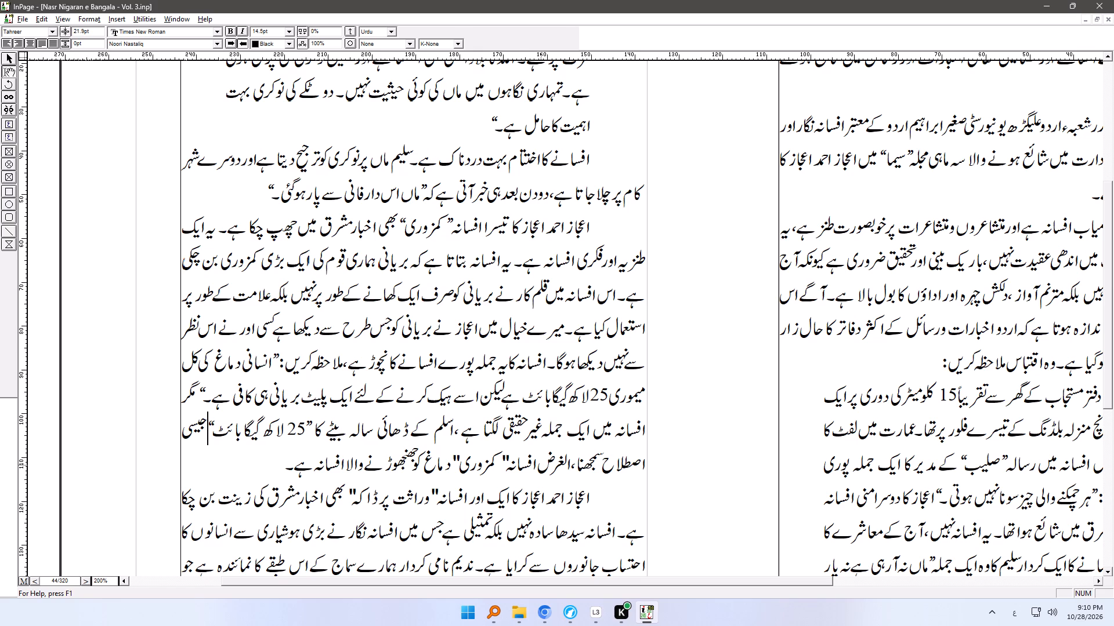
Replace the straight quotes around the story titles "کمزوری" before "دماغ کو" and "وراثت پر ڈاکہ" with curly quotation marks.
left_click_drag(501, 458, 507, 458)
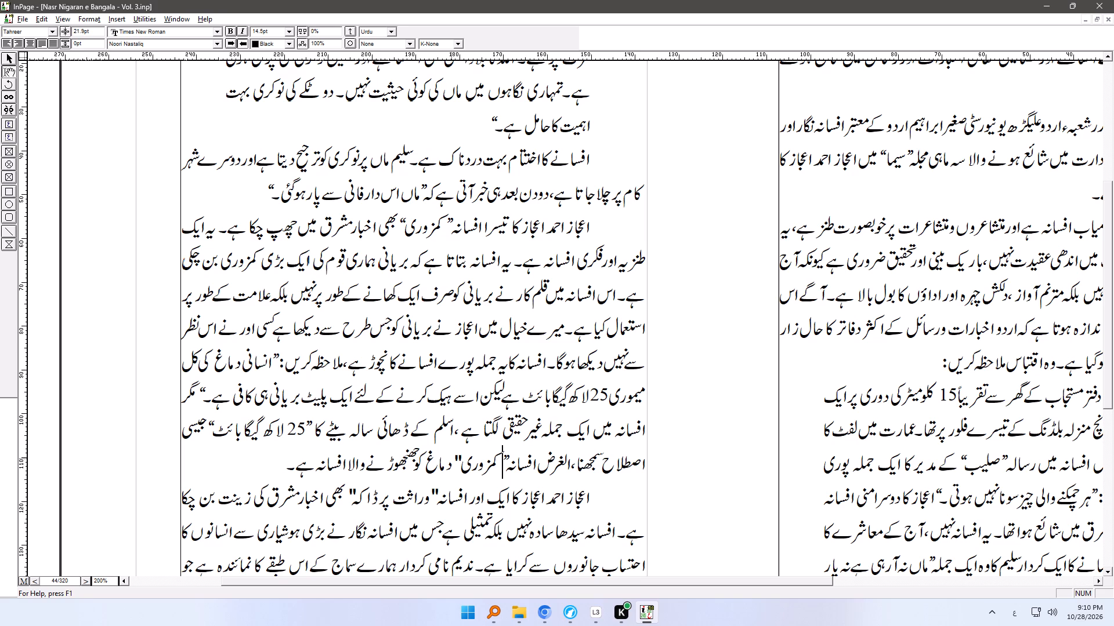
left_click_drag(458, 458, 465, 458)
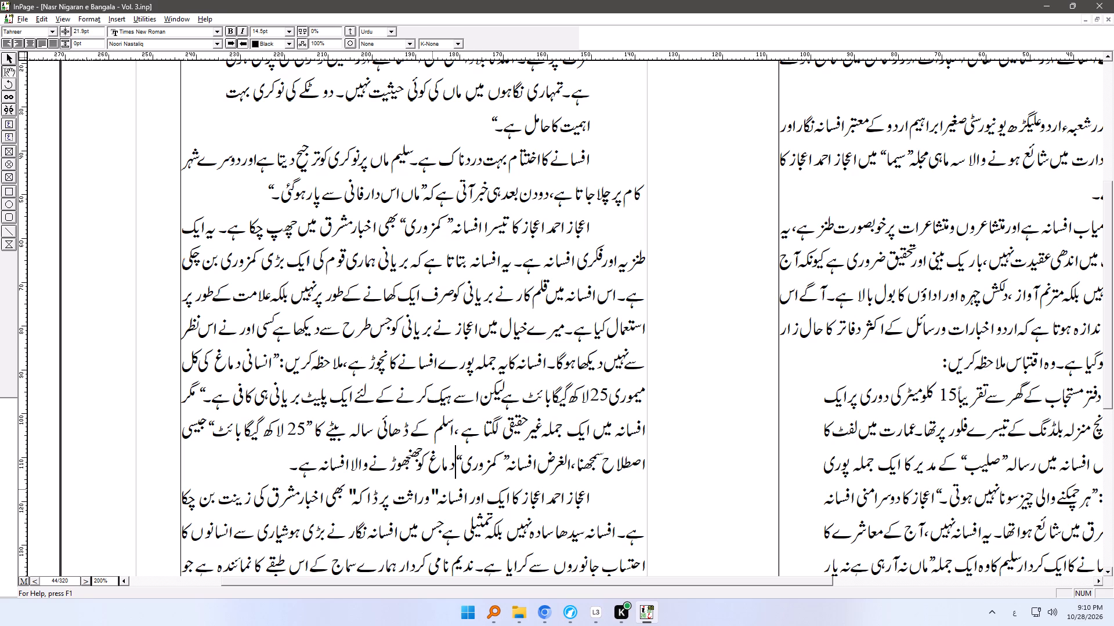
left_click_drag(431, 490, 437, 492)
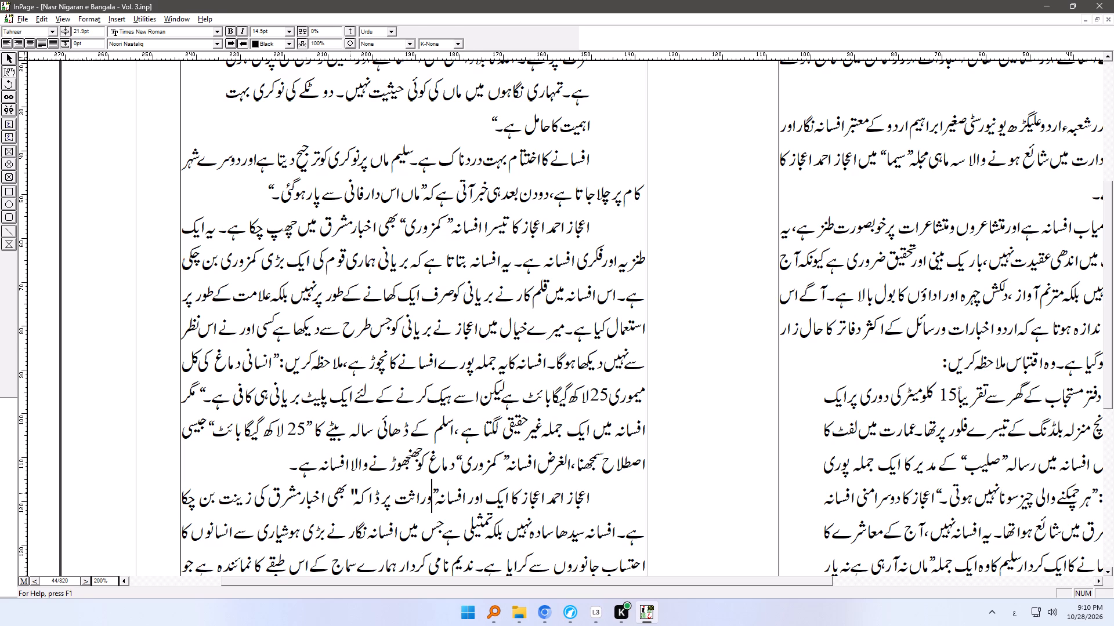
left_click_drag(350, 493, 356, 494)
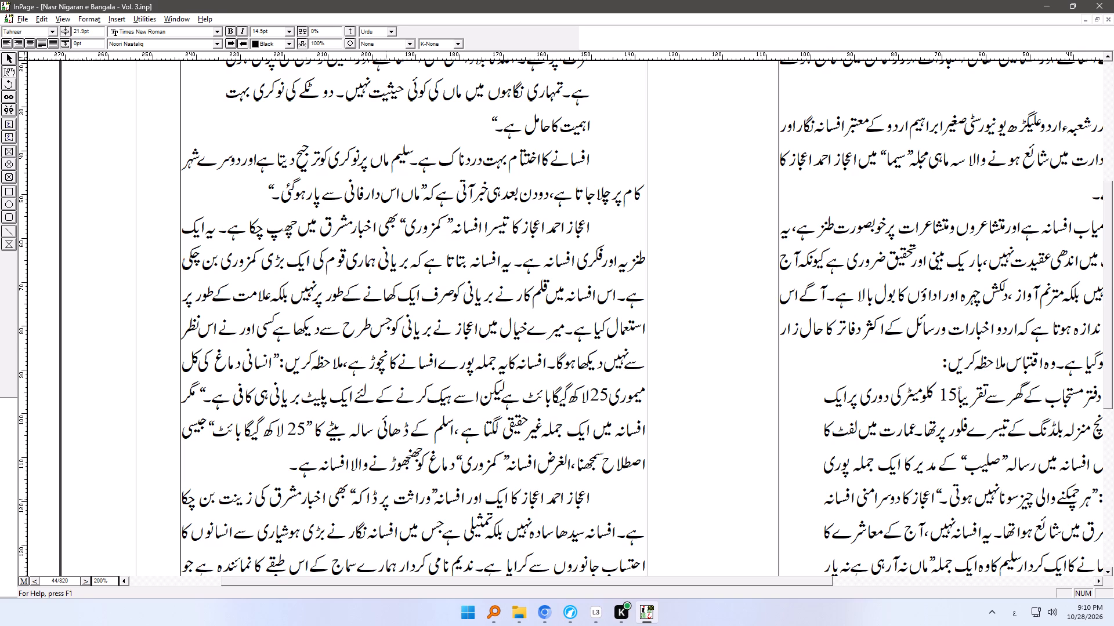
Enclose the simile "جیسے کسی سمندر میں بہت ساری ندیاں" at the end of page 88 in curly quotes, removing the straight ones.
right_click_drag(443, 528, 444, 519, "ctrl")
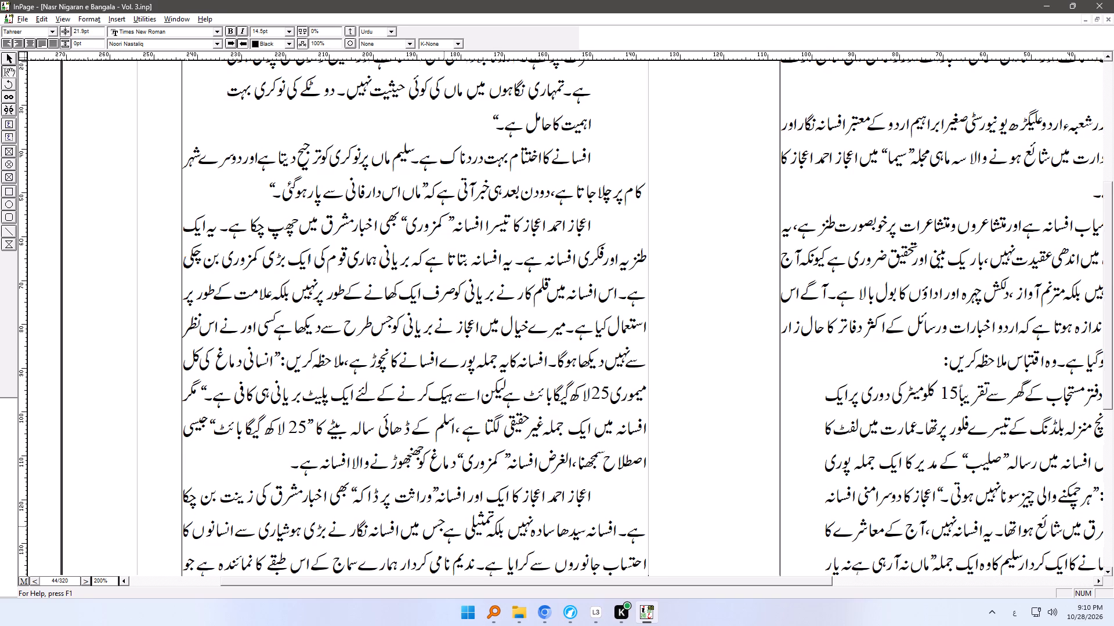
right_click_drag(444, 519, 462, 278, "ctrl")
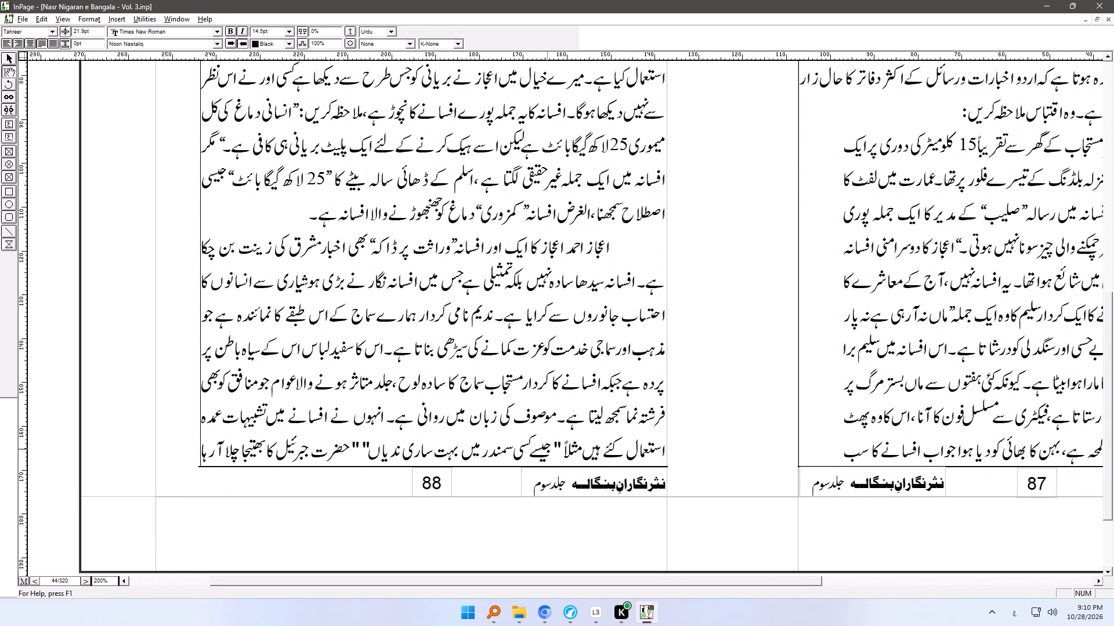
left_click(555, 448)
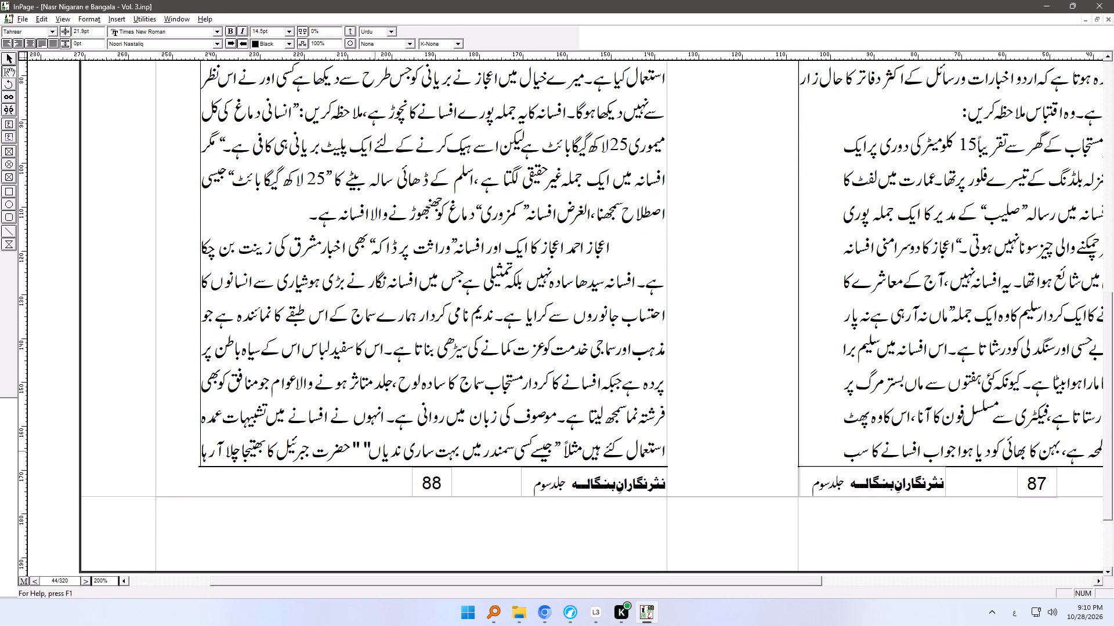
left_click(368, 444)
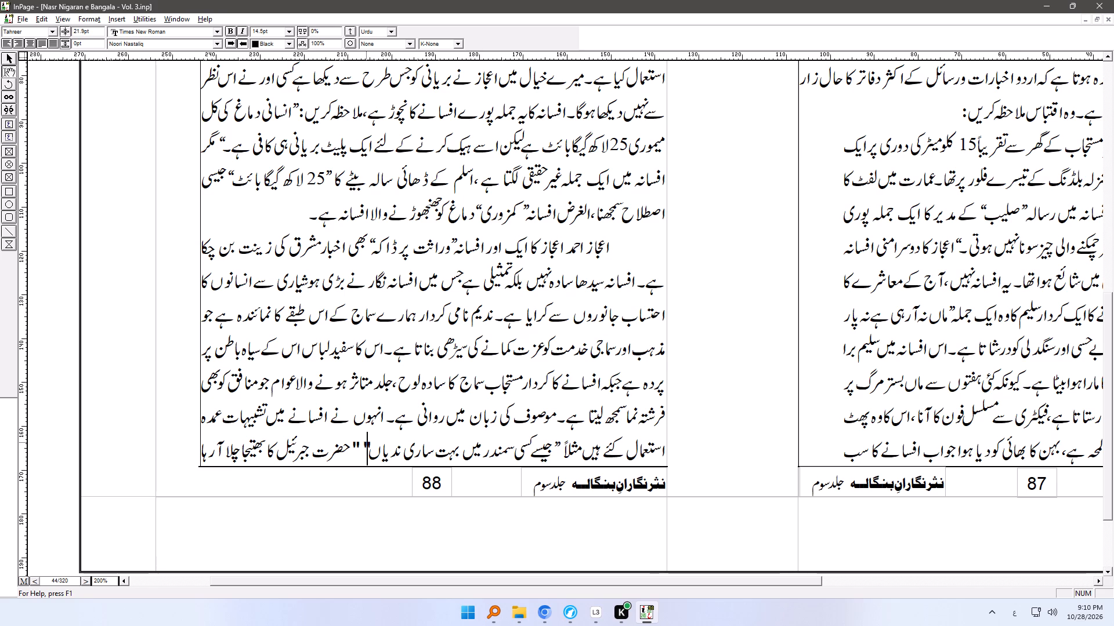
left_click(366, 442)
left_click_drag(352, 442, 374, 445)
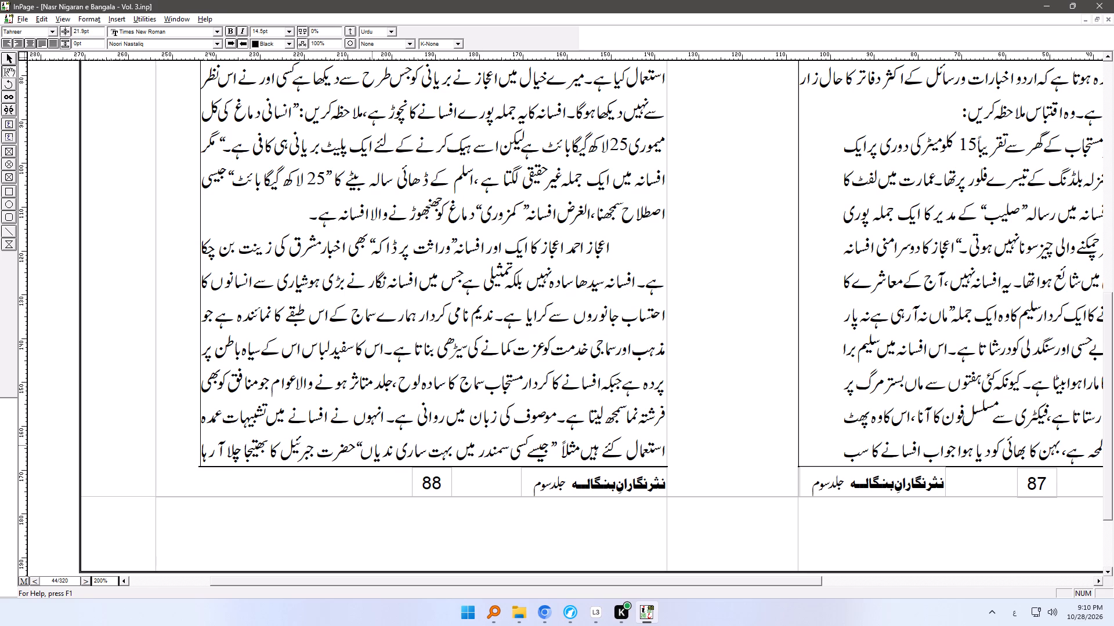
Add a comma before the simile starting "حضرت جبرئیل کا بھتیجا" and enclose it in curly quotes, closing after "ہے" on the following page.
type("، ”")
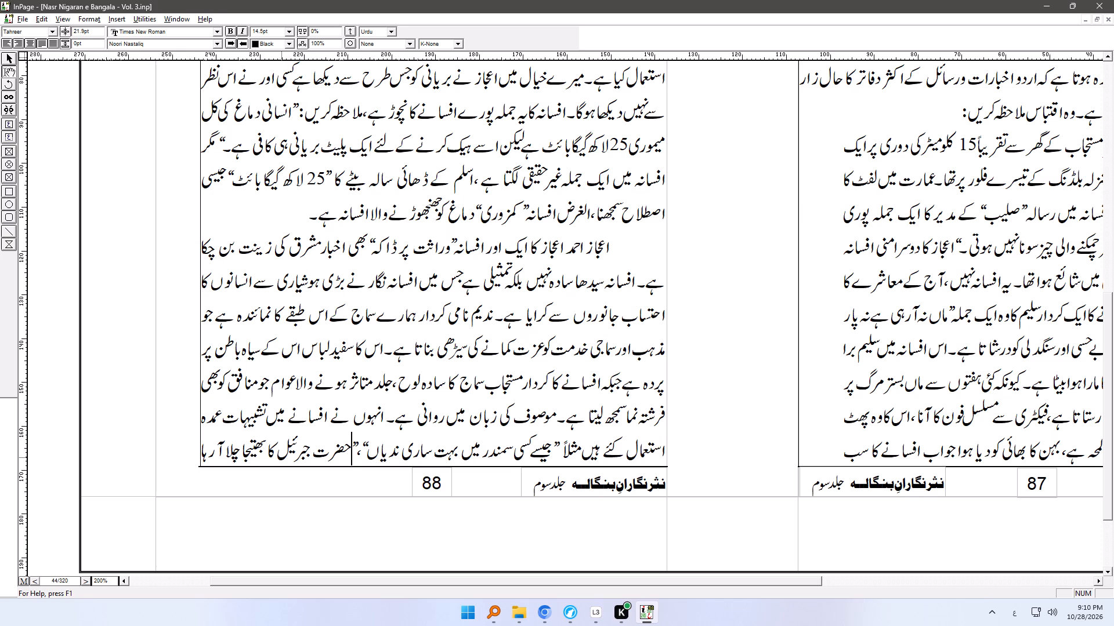
left_click(281, 457)
key("Down")
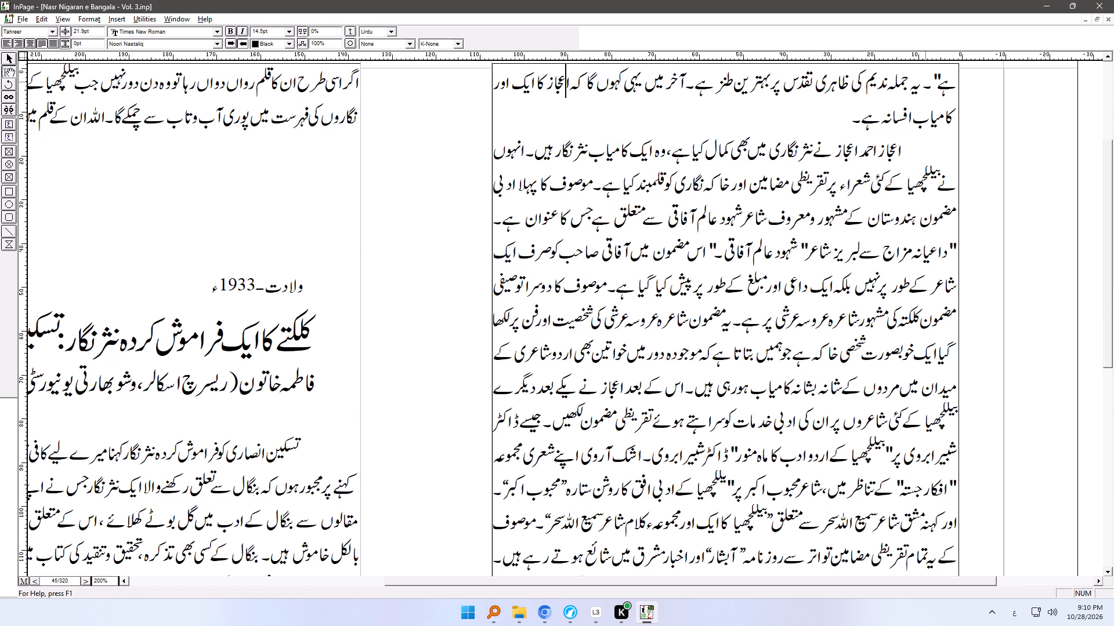
left_click_drag(925, 82, 946, 82)
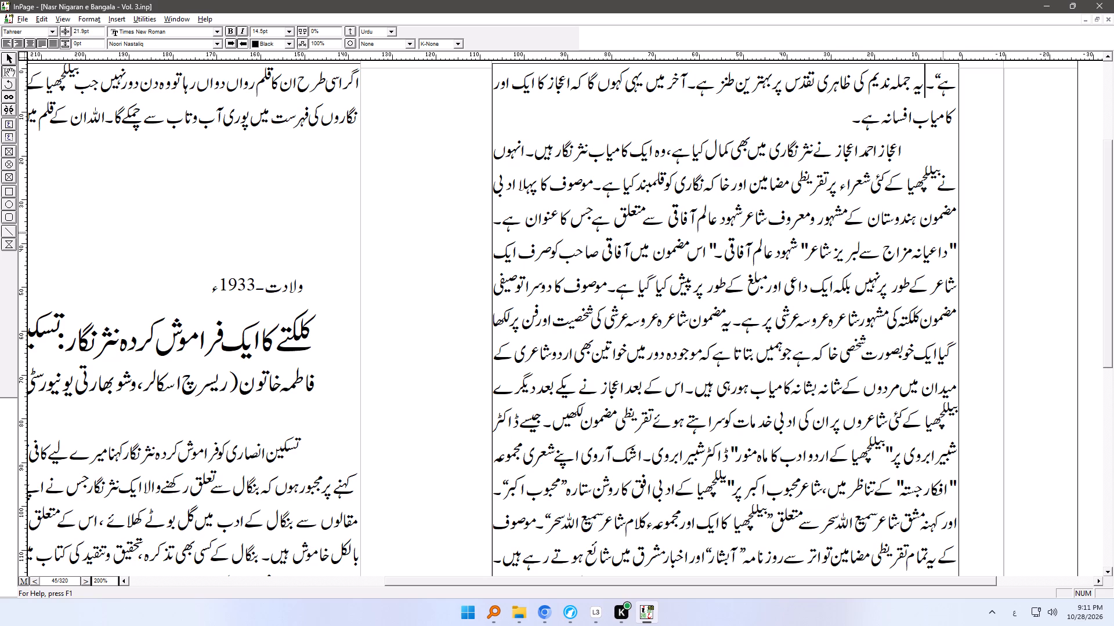
Curl the quotes around the article title starting "داعیانہ مزاج سے لبریز شاعر", put a colon after "شاعر", and remove the full stop before the closing mark.
left_click_drag(952, 242, 978, 244)
left_click(806, 245)
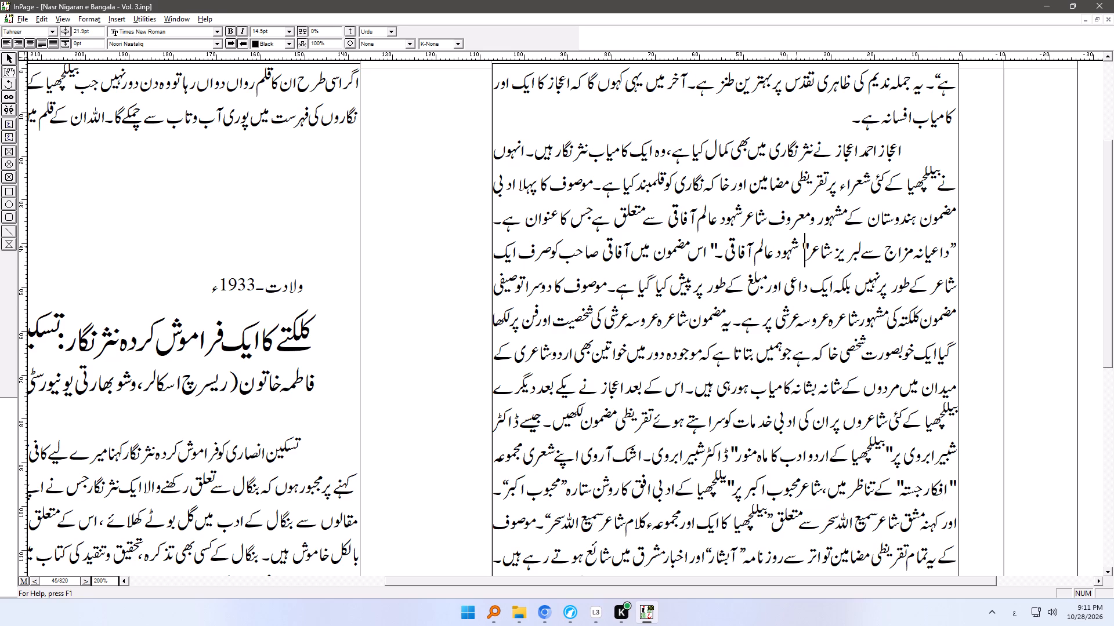
left_click_drag(799, 243, 800, 243)
left_click_drag(800, 243, 812, 243)
key("shift+colon")
left_click_drag(712, 247, 720, 247)
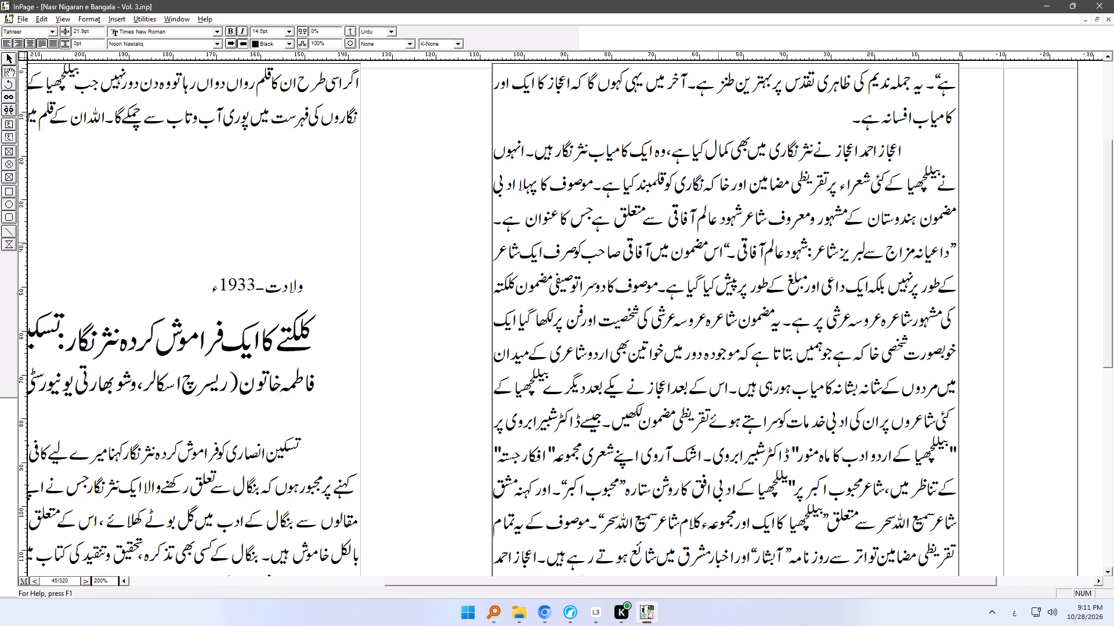
left_click(744, 253)
left_click(735, 253)
key("Delete")
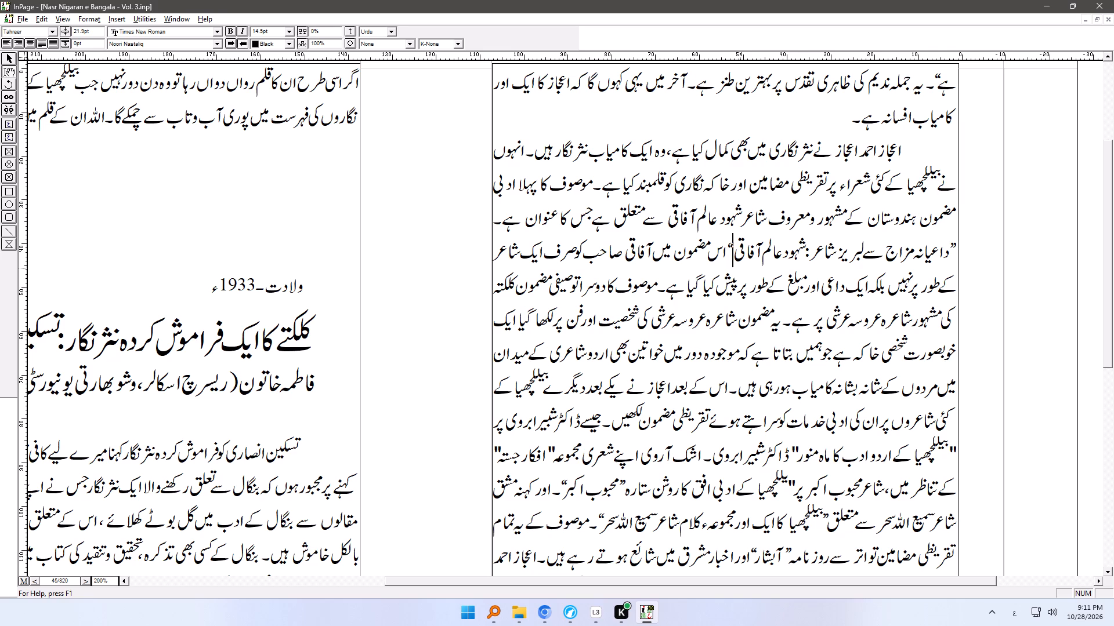
Enclose the poetess's name between "کی مشہور شاعرہ" and "پر ہے" in single curly quotes.
left_click(831, 316)
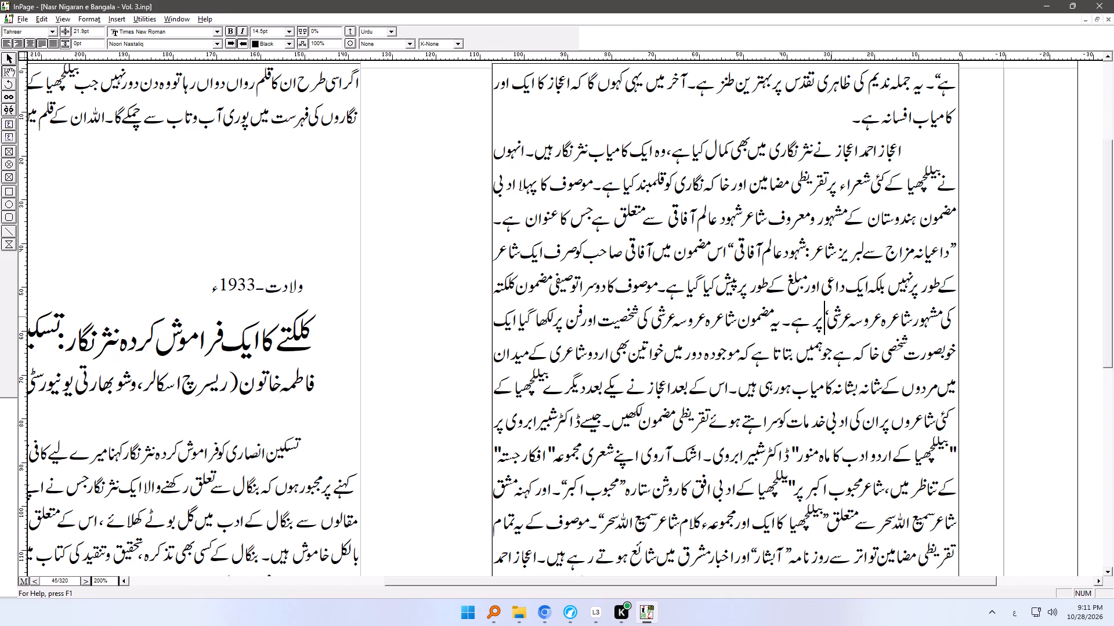
left_click(881, 321)
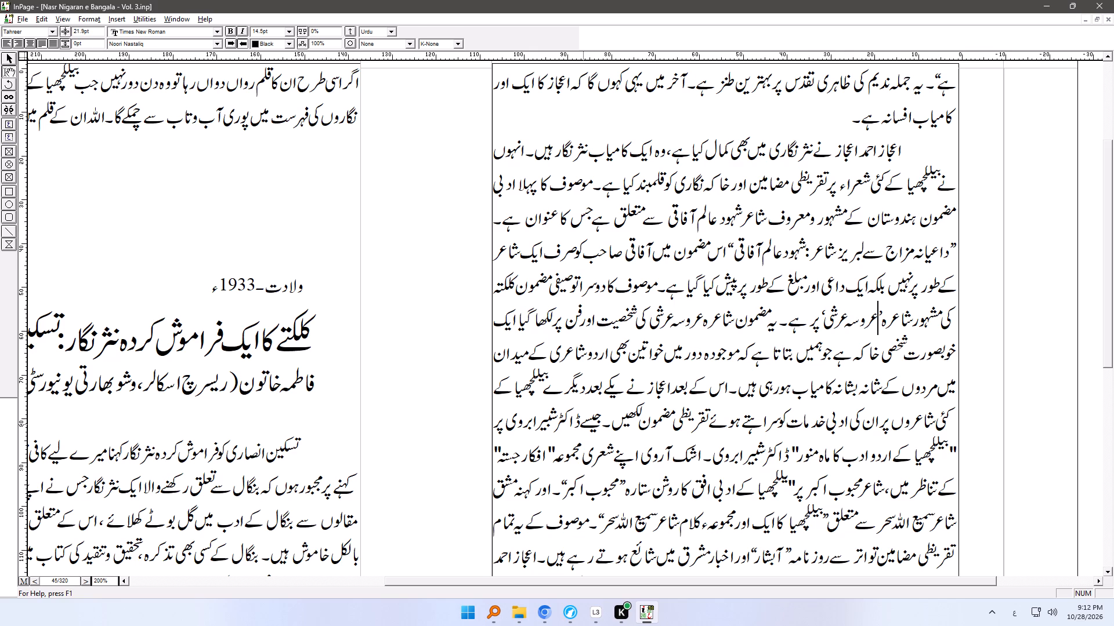
Correct "لکھیں" to "لکھے" after "تقریظی مضمون" in the sentence before "جیسے ڈاکٹر".
left_click(617, 421)
key("BackSpace")
key("BackSpace")
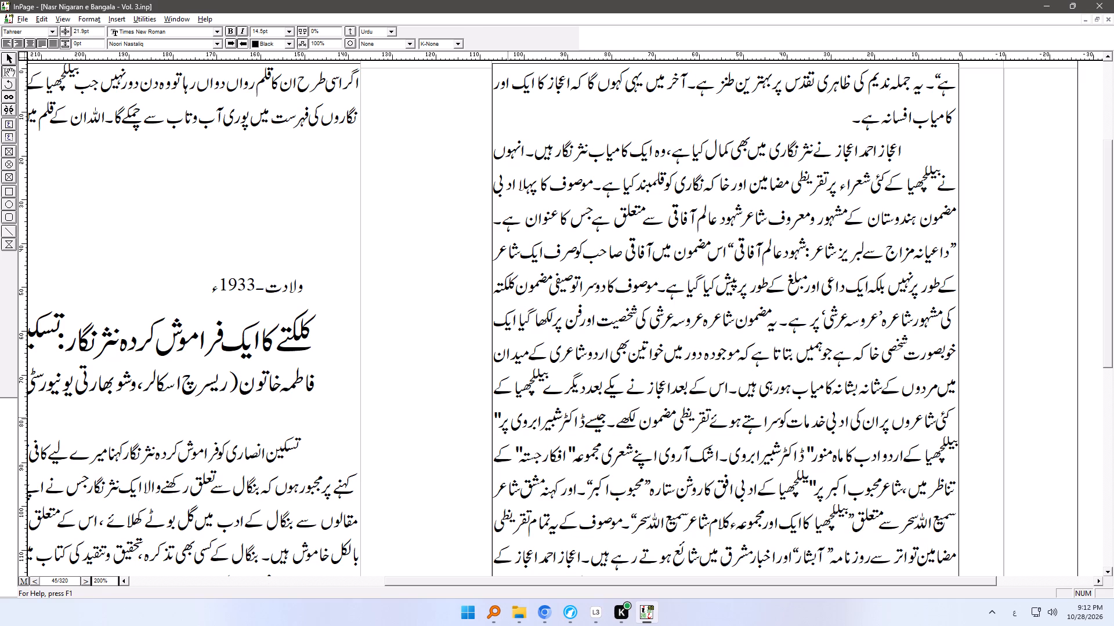
Enclose the article title starting "بیلگچھیا کے اردو ادب کا ماہ منور" in curly quotes through the poet's name, and put a colon after "منور".
left_click(957, 453)
key("Right")
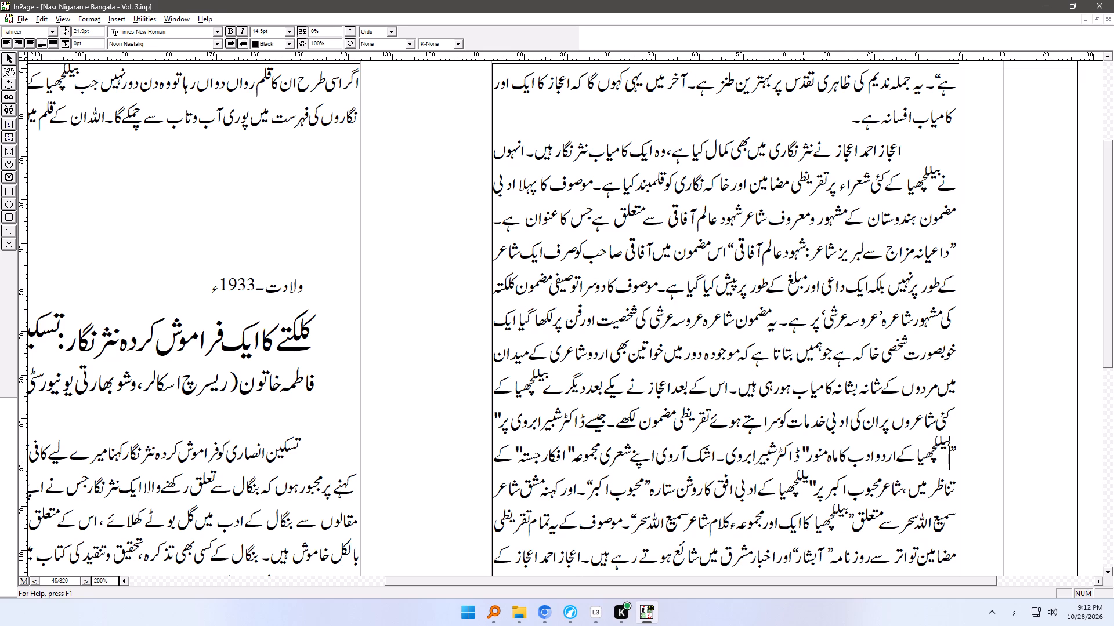
left_click_drag(804, 450, 813, 450)
key("shift+colon")
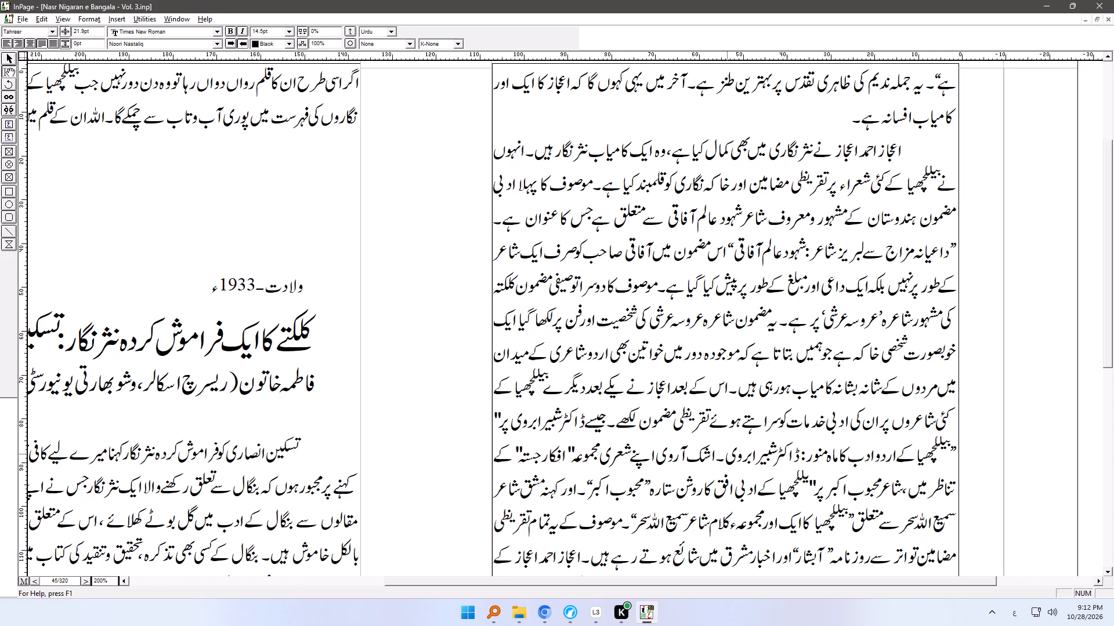
left_click(726, 454)
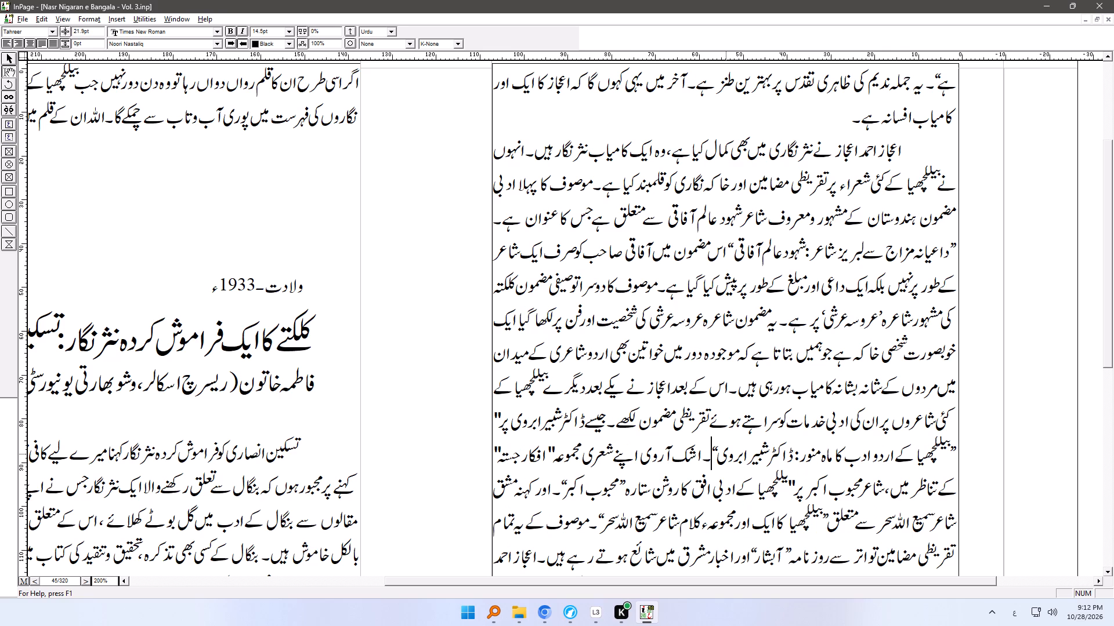
key("BackSpace")
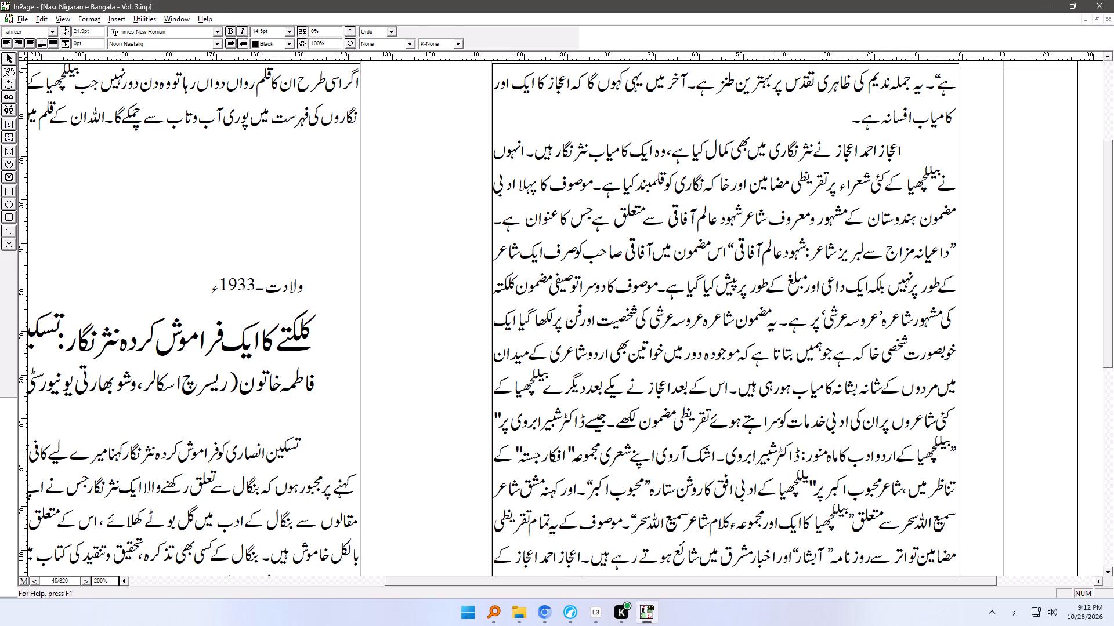
left_click_drag(719, 458, 728, 458)
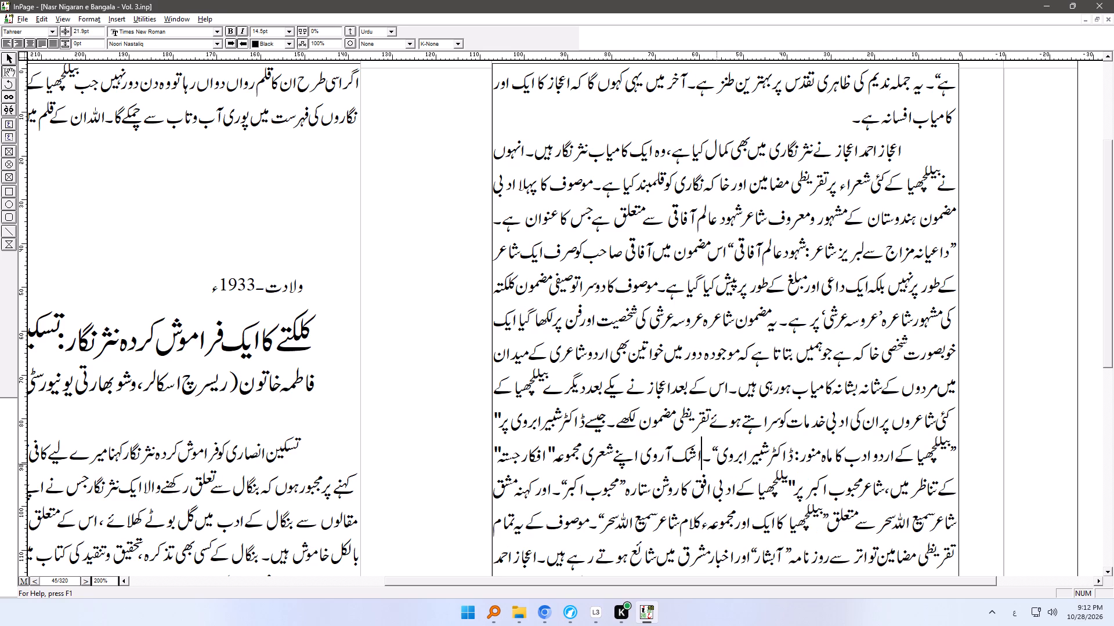
Change the straight quotes around the poetry collection title "افکار جستہ" to curly quotes.
left_click(549, 446)
left_click(498, 450)
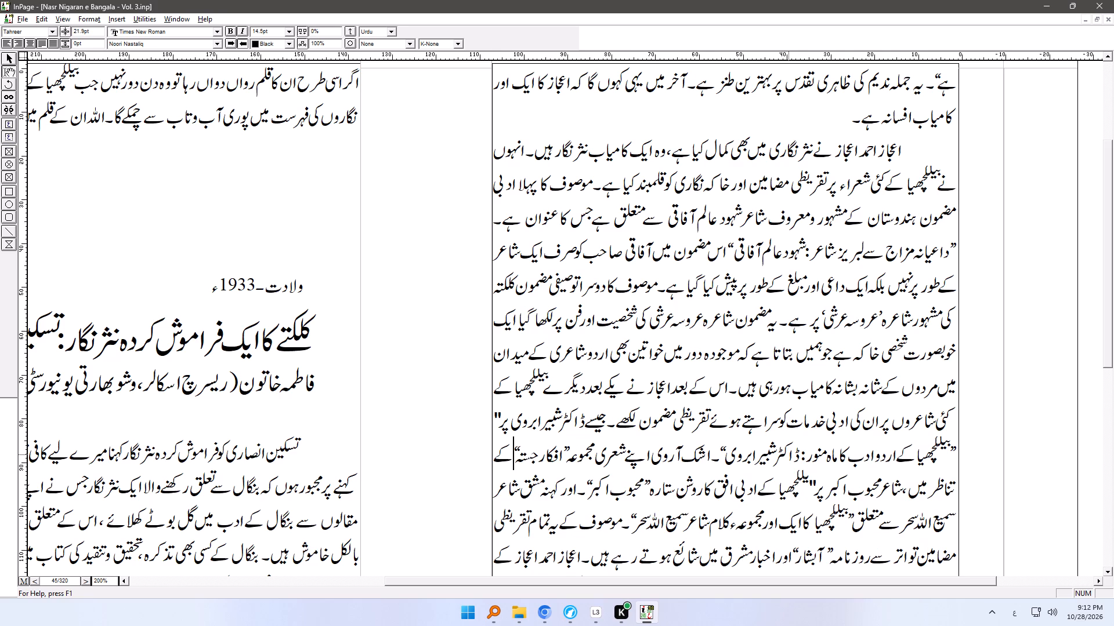
Replace the full stop after the "ماہ منور" title's closing quote with a comma, and delete the straight quote after "پر" before that title.
left_click(717, 456)
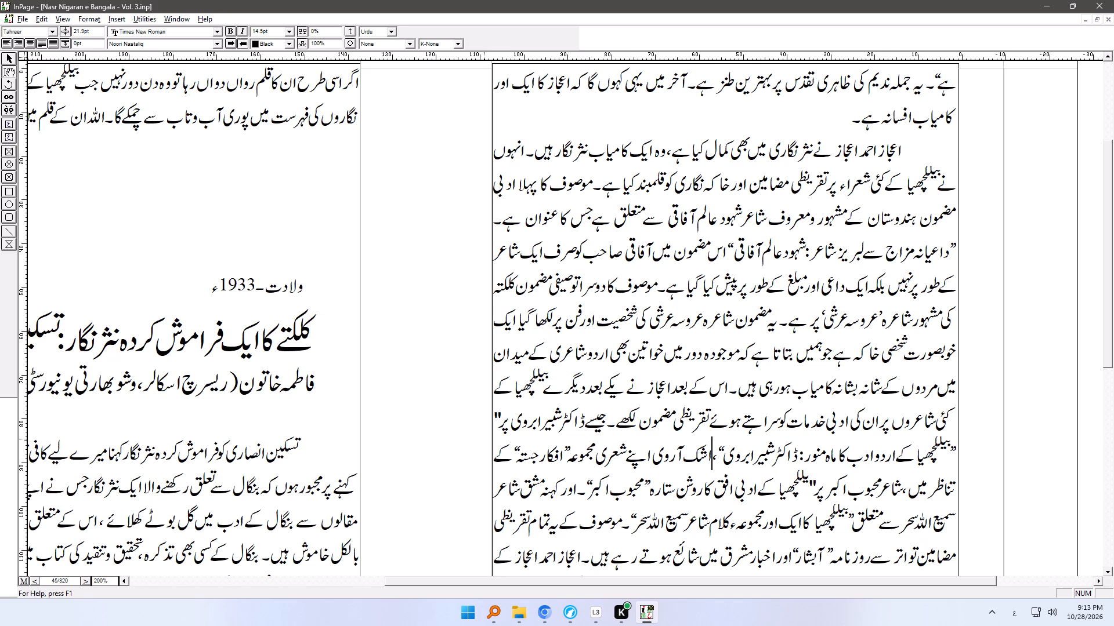
left_click(518, 414)
key("Left")
key("Delete")
key("Delete")
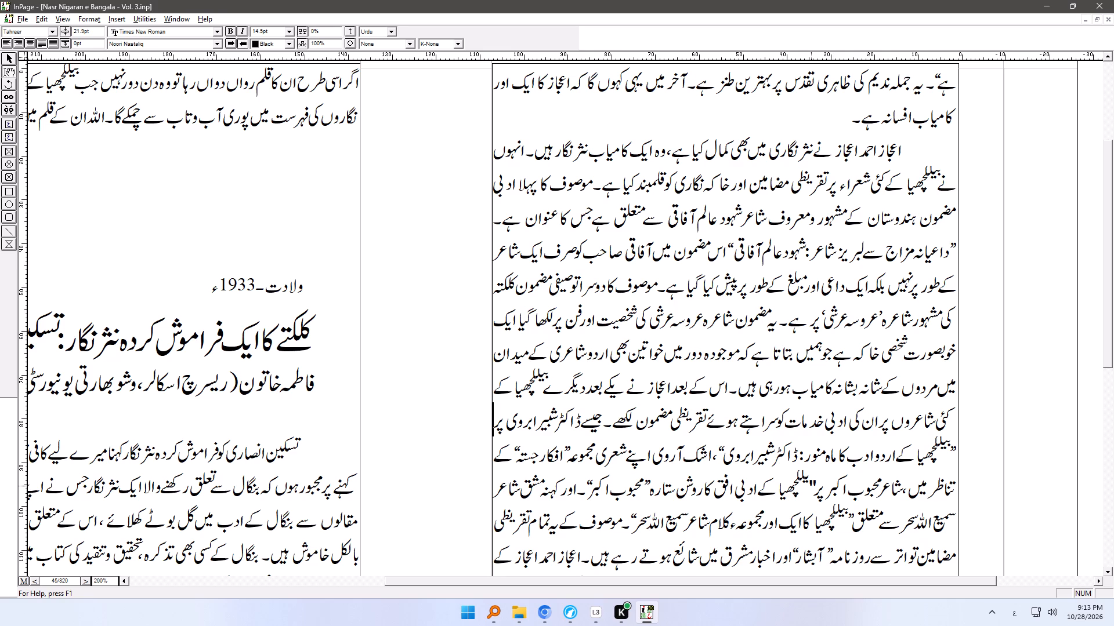
Open the "ادبی افق کا روشن ستارہ" title with a curly quote, correct its first word to "بیل گچھیا", and remove the full stop before "اور کہنہ مشق".
left_click_drag(808, 484, 814, 484)
left_click_drag(811, 484, 817, 484)
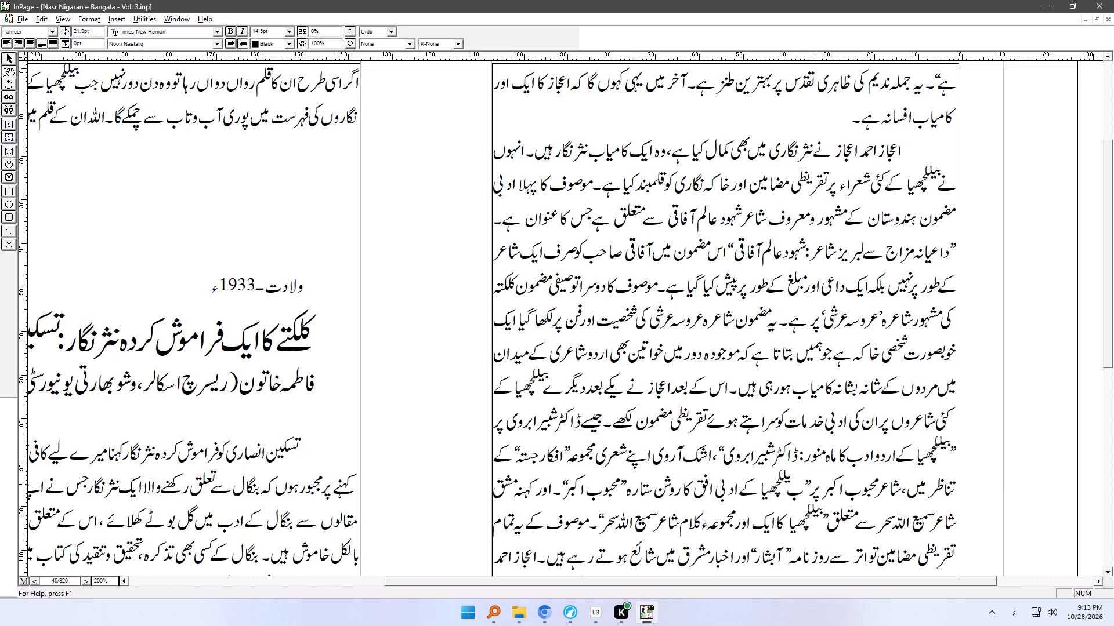
key("Delete")
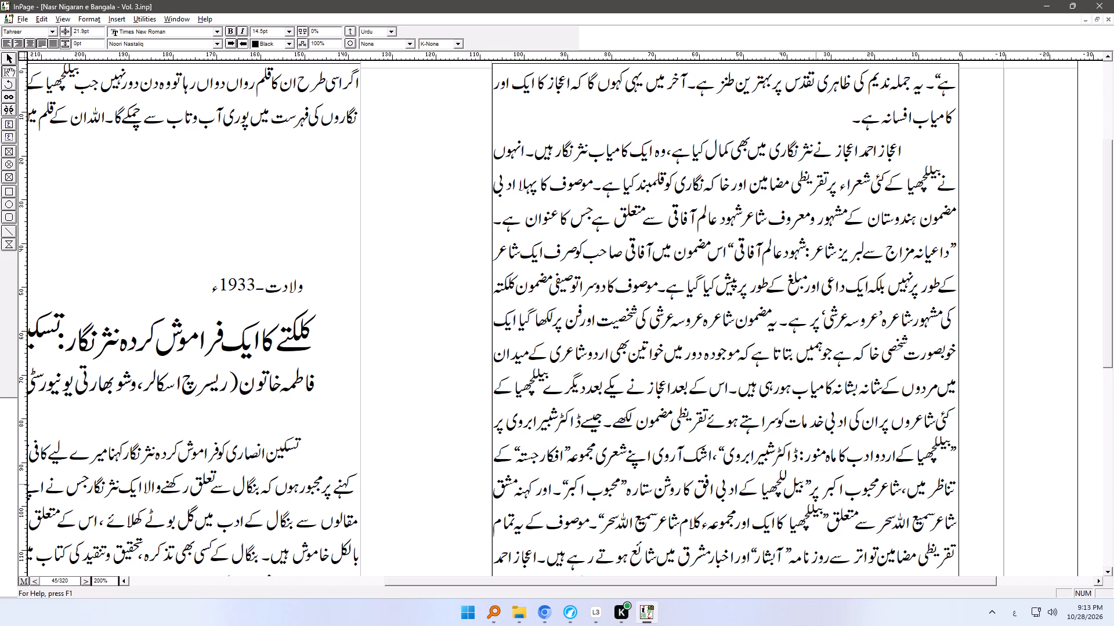
key("Delete")
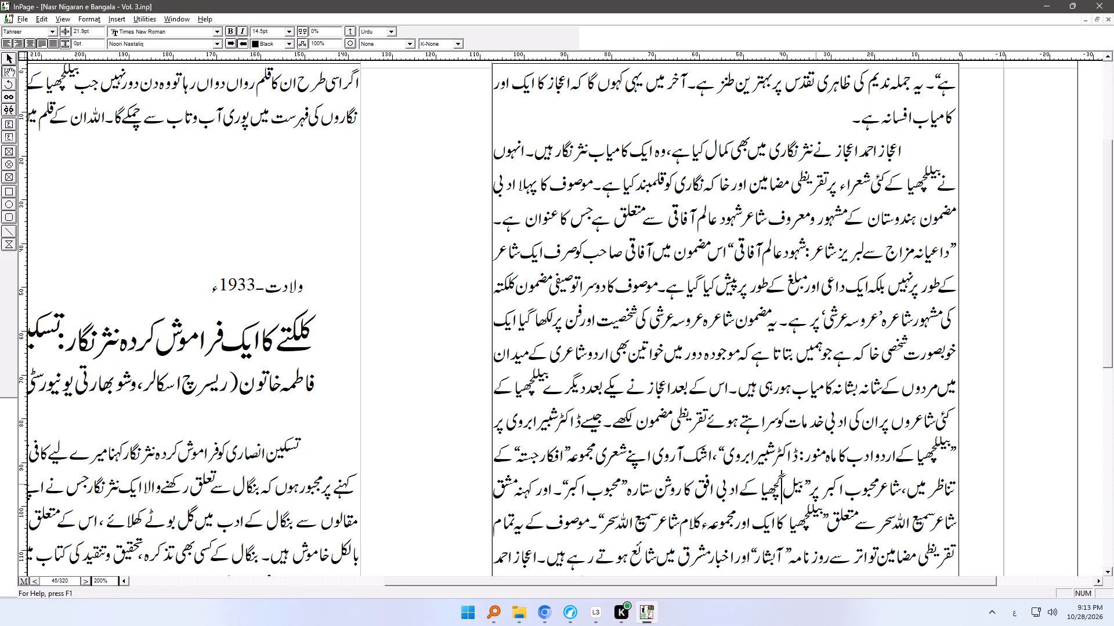
left_click(556, 491)
key("Delete")
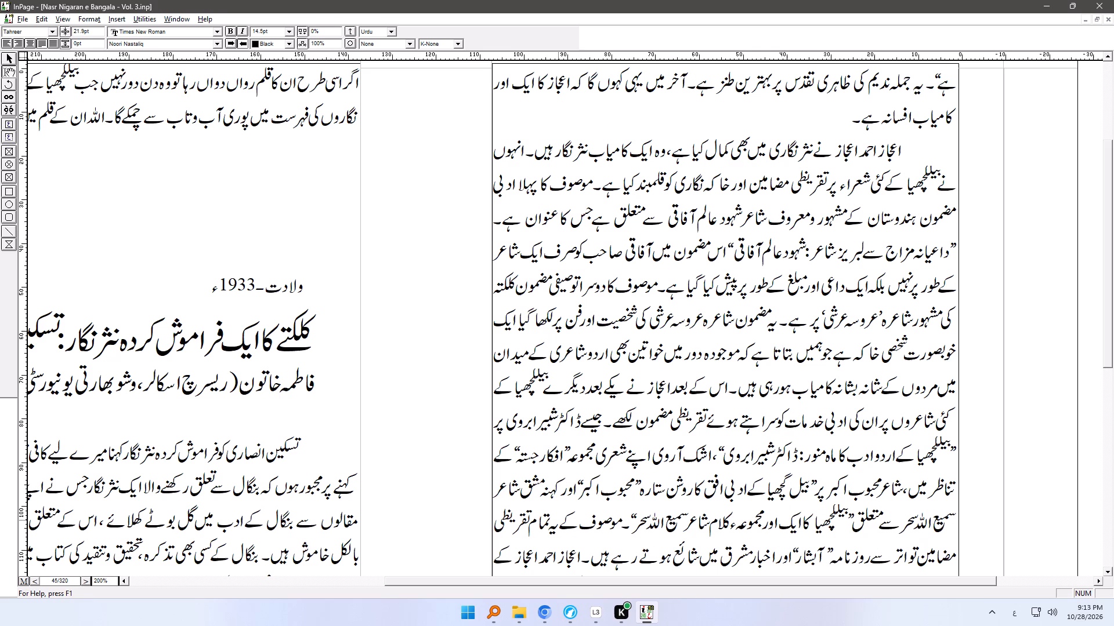
Correct the hamza in the next article title so the phrase reads "مجموعۂ کلام".
left_click(836, 512)
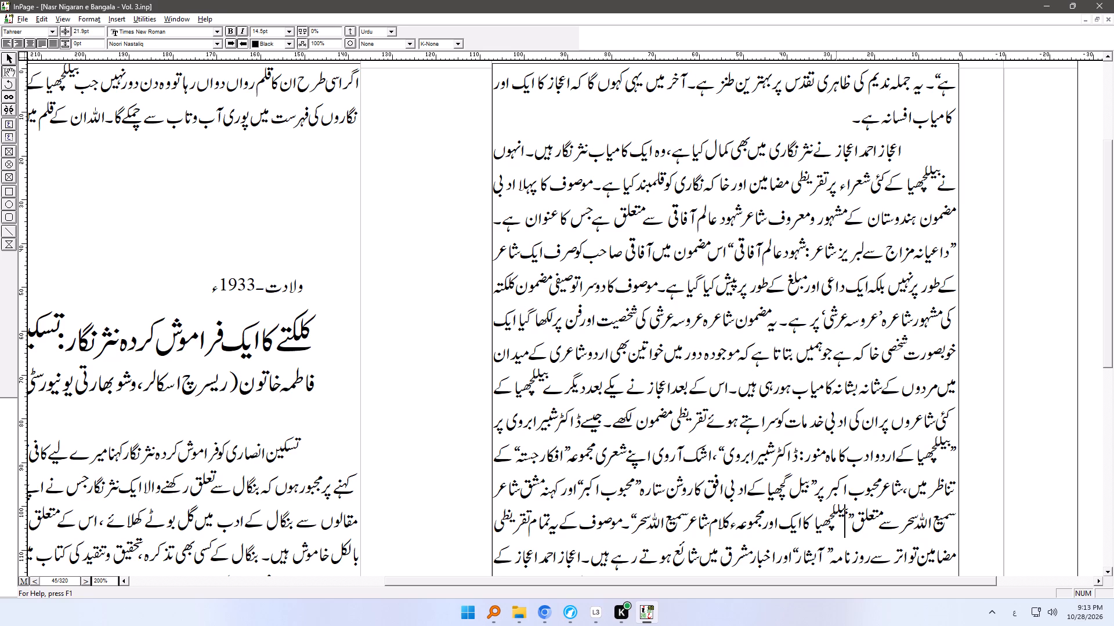
left_click(835, 512)
left_click_drag(736, 523, 743, 523)
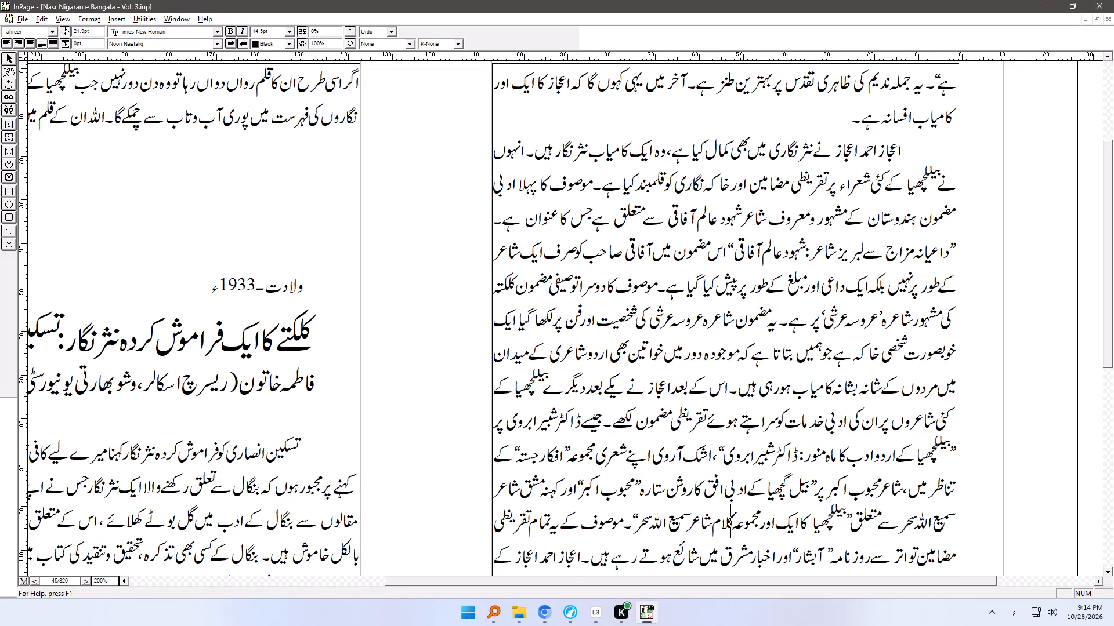
key("BackSpace")
key("space")
type("ٔ")
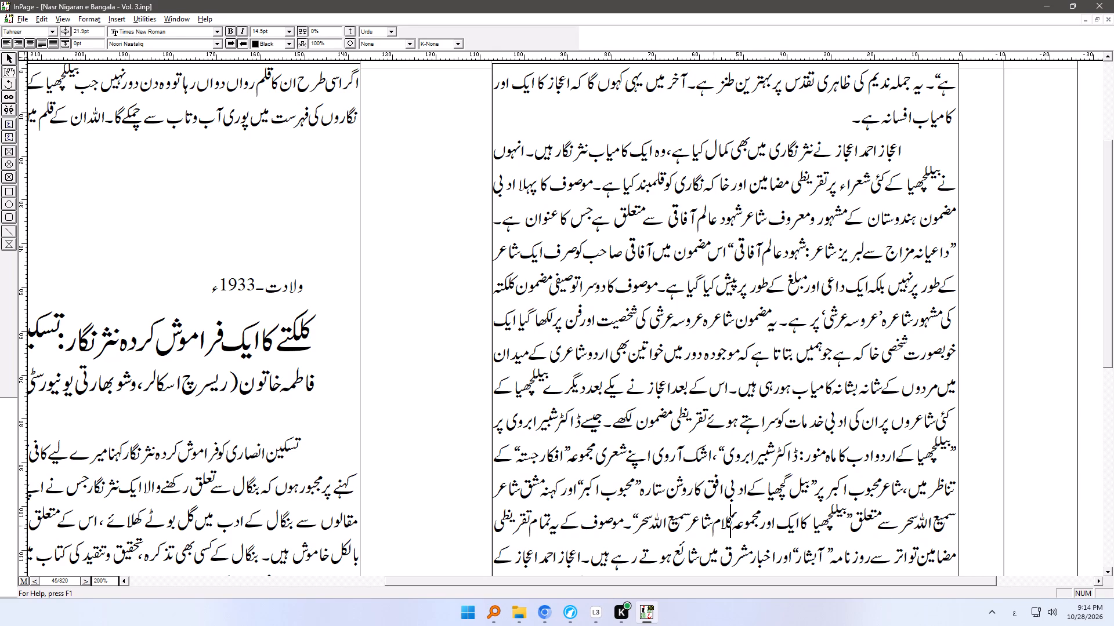
left_click(627, 523)
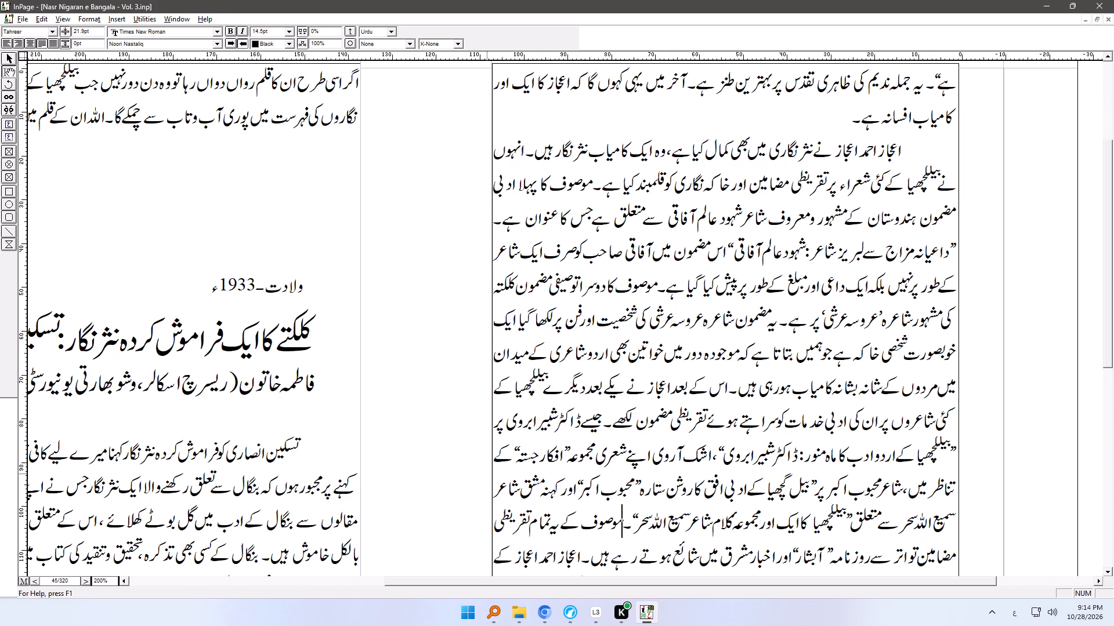
Delete the comma after "شائع ہو چکے ہیں" before "جو مندرجہ ذیل ہیں" near the end of page 89.
right_click_drag(468, 278, 620, 202, "ctrl")
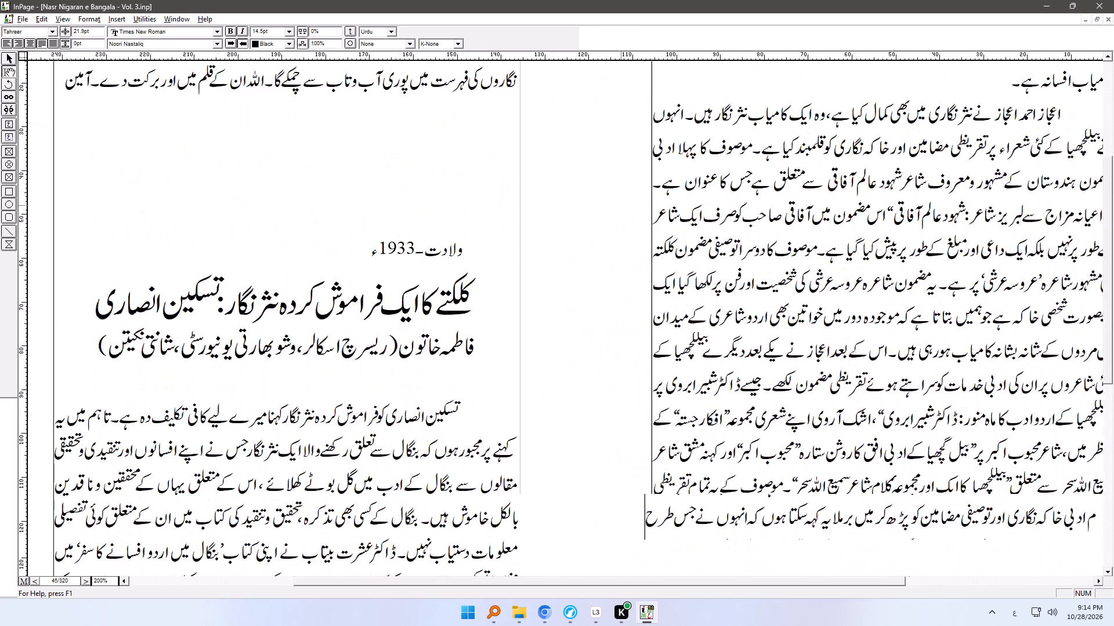
right_click_drag(620, 202, 600, 83, "ctrl")
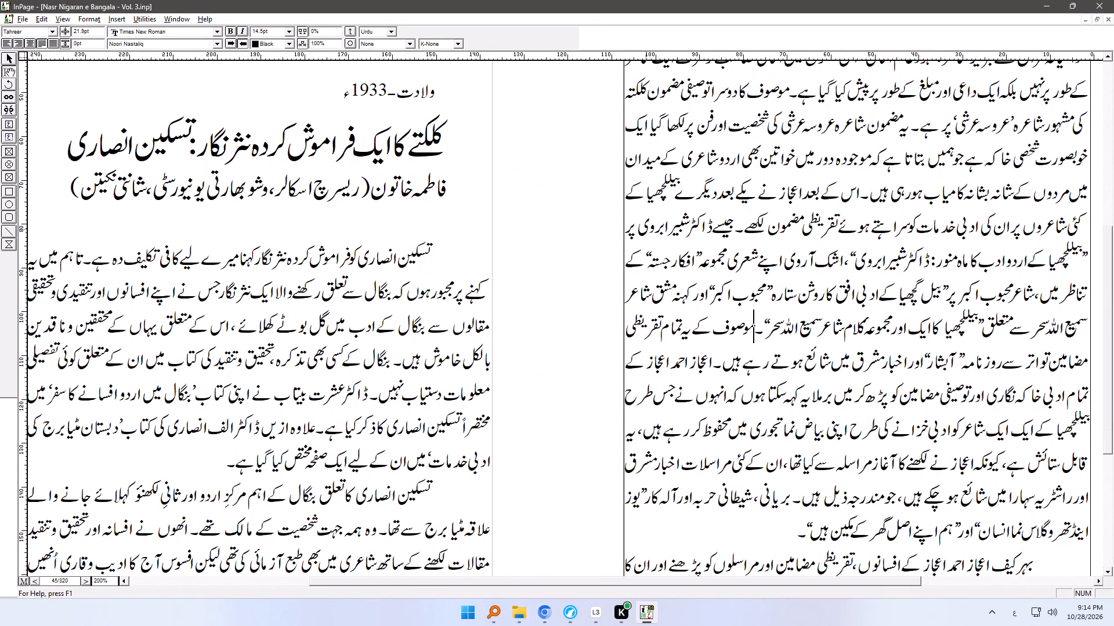
right_click_drag(692, 354, 644, 238, "ctrl")
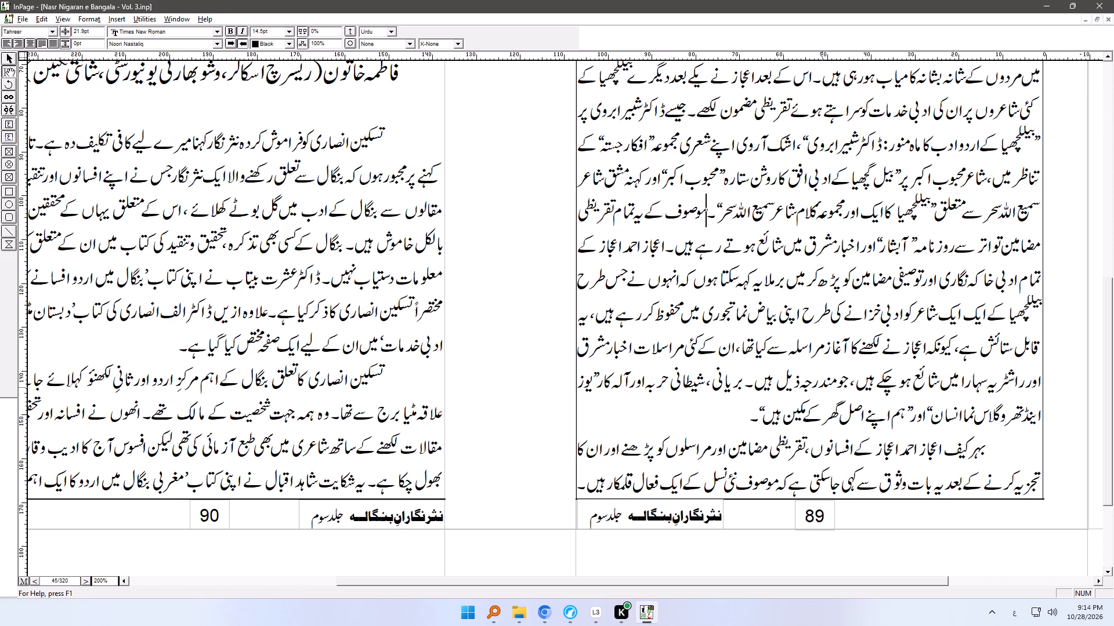
left_click(851, 381)
key("BackSpace")
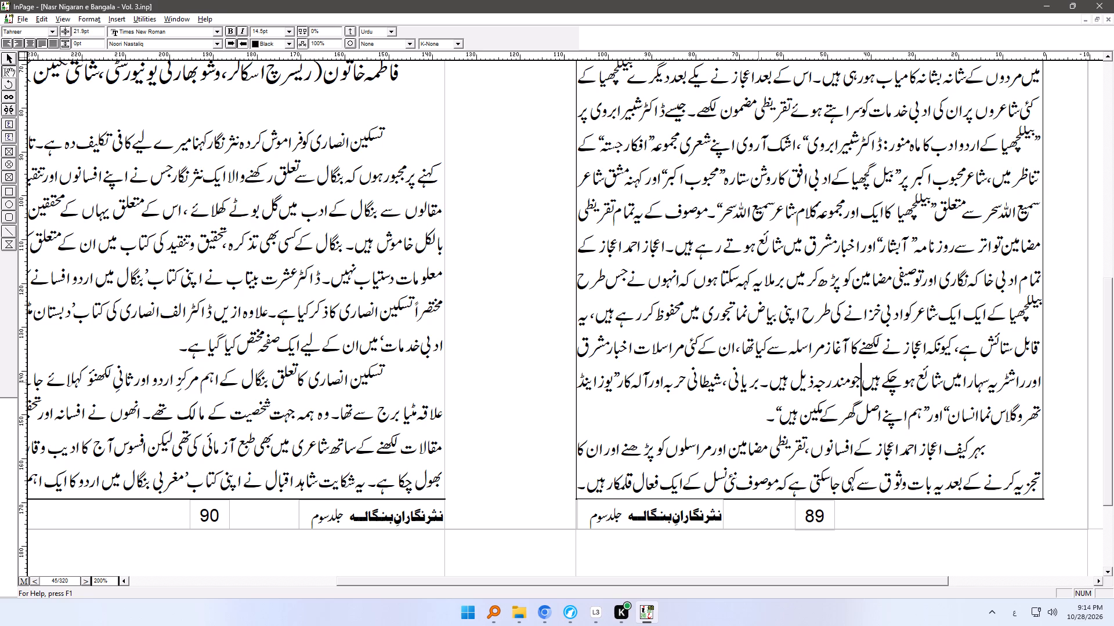
Enclose the letter titles from "بریانی" through "آلہ کار" in curly quotes and add a comma before the quoted title starting "یوز اینڈ تھرو".
left_click(758, 382)
left_click(619, 381)
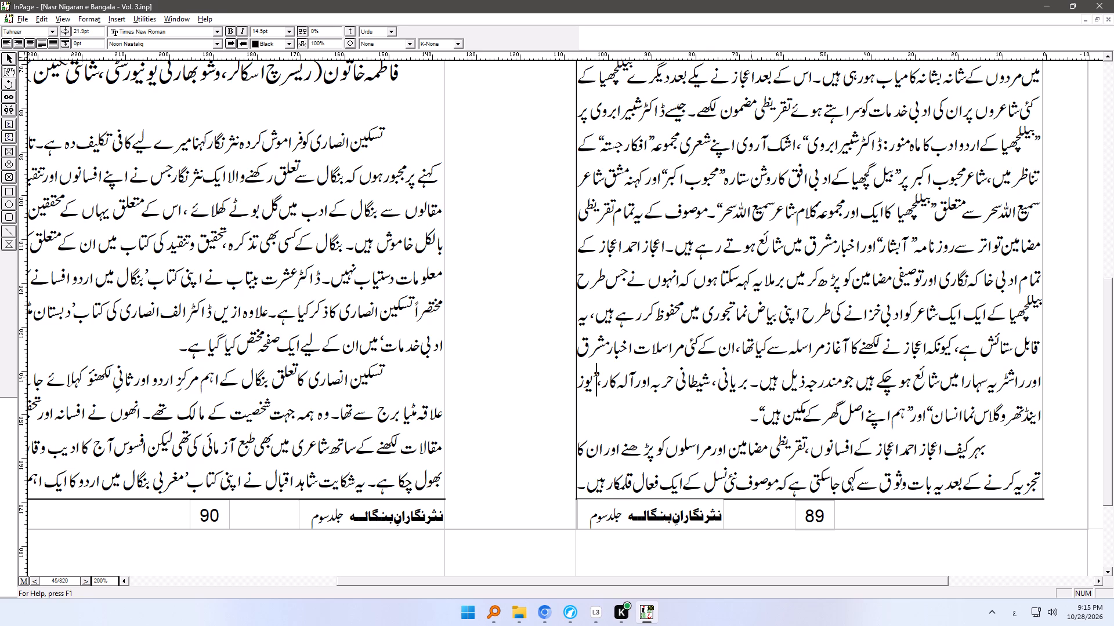
left_click(606, 384)
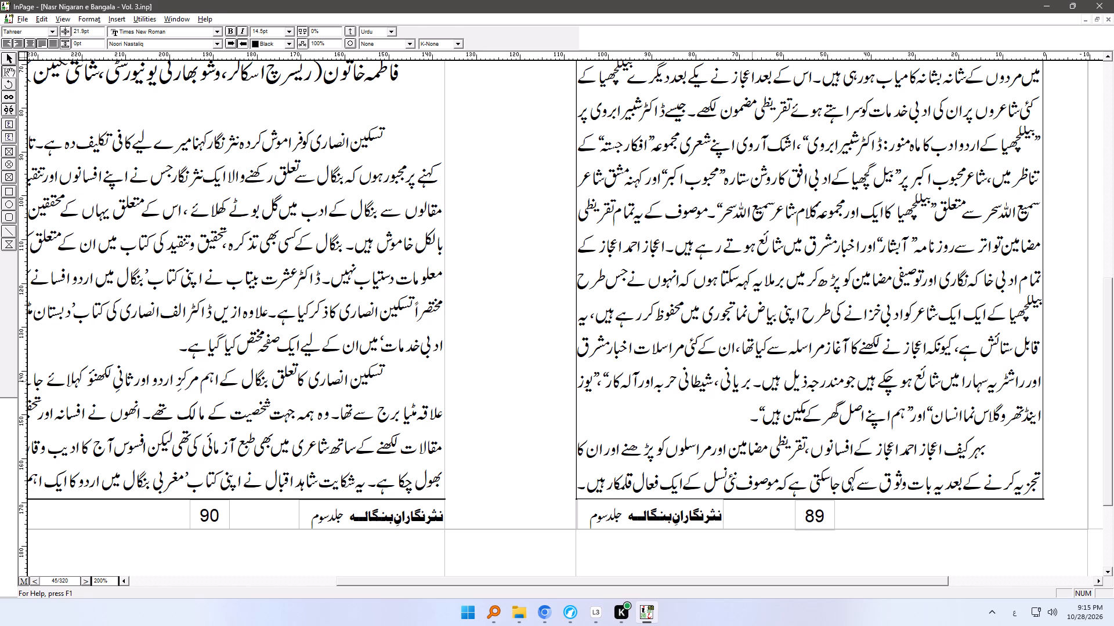
left_click(752, 381)
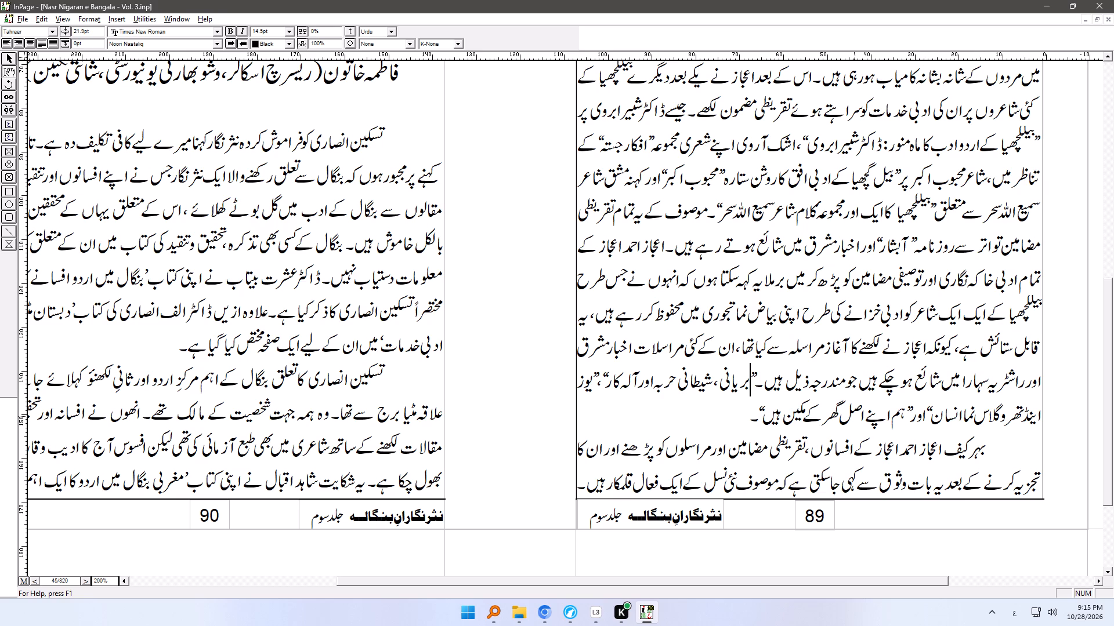
Move the closing curly quote after "ہم اپنے اصل گھر کے مکین ہیں" to follow the full stop.
left_click(753, 417)
left_click(762, 404)
key("Left")
key("BackSpace")
right_click_drag(659, 258, 899, 531, "ctrl")
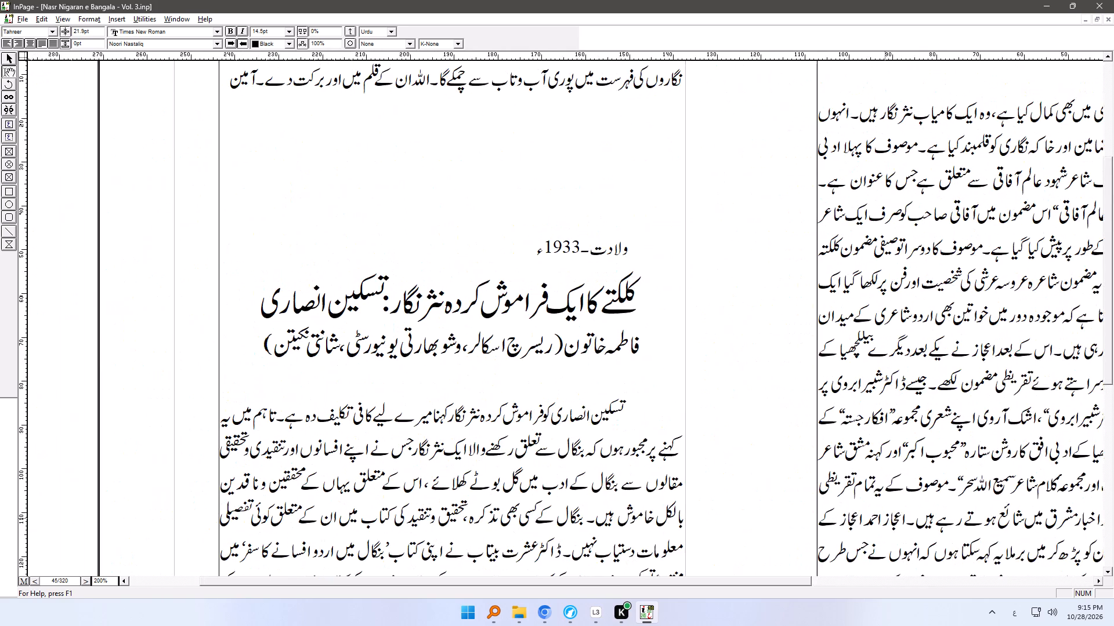
Review the text on pages 89 and 90, from the end of the current article to the heading of the next one.
right_click_drag(659, 256, 692, 428, "ctrl")
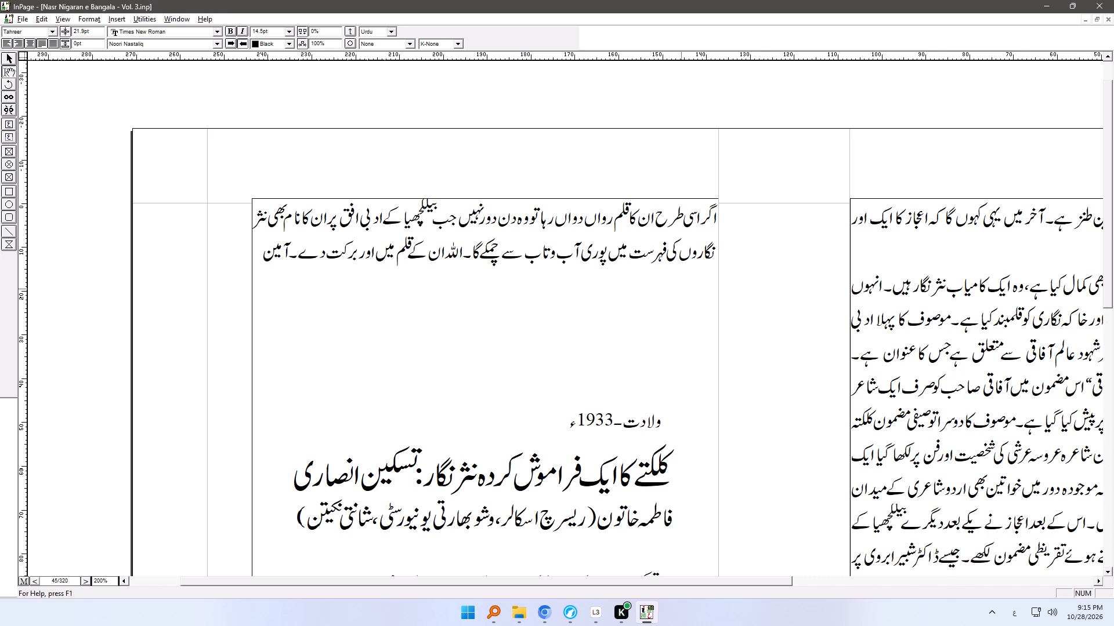
left_click(974, 255)
left_click(972, 269)
right_click_drag(980, 310, 588, 230, "ctrl")
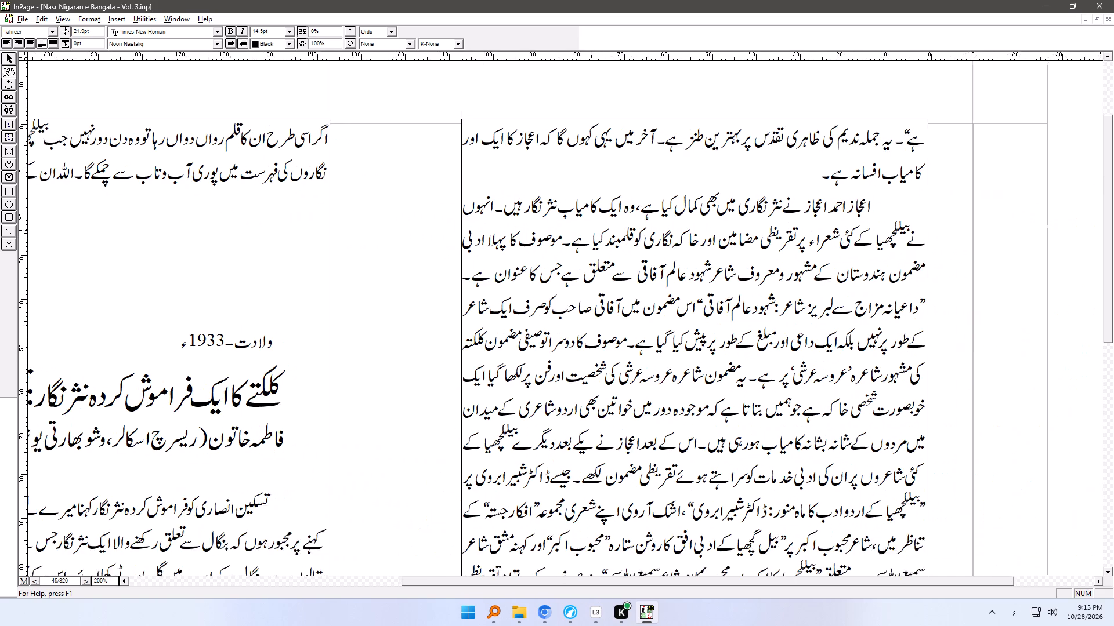
right_click_drag(588, 230, 538, 235, "ctrl")
right_click_drag(672, 369, 678, 97, "ctrl")
right_click_drag(724, 378, 708, 171, "ctrl")
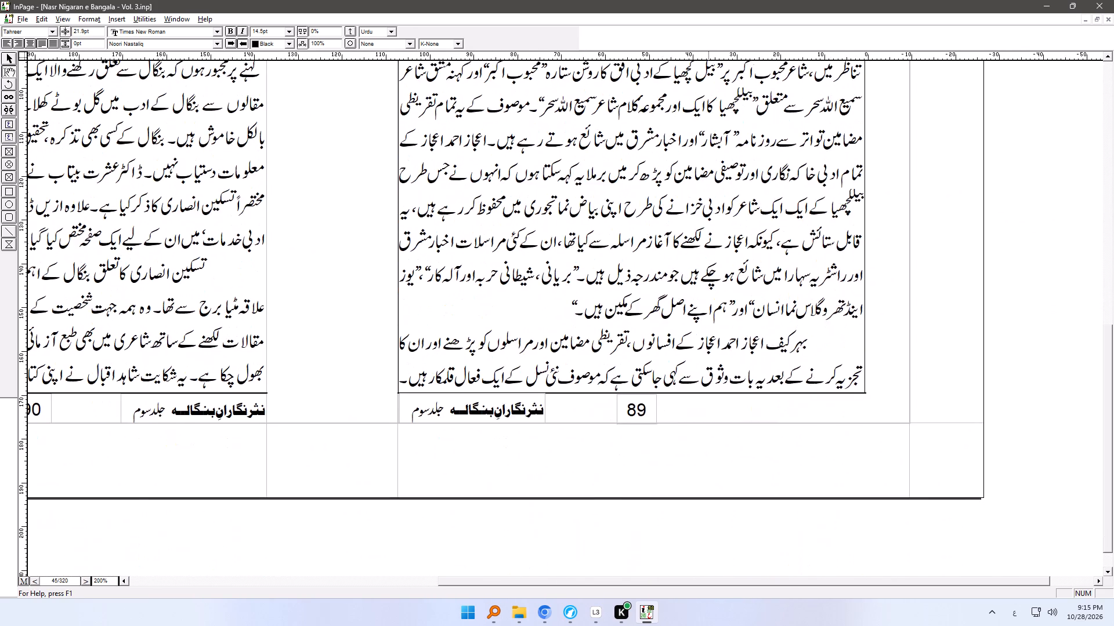
right_click_drag(708, 171, 699, 558, "ctrl")
right_click_drag(712, 235, 718, 442, "ctrl")
left_click(804, 224)
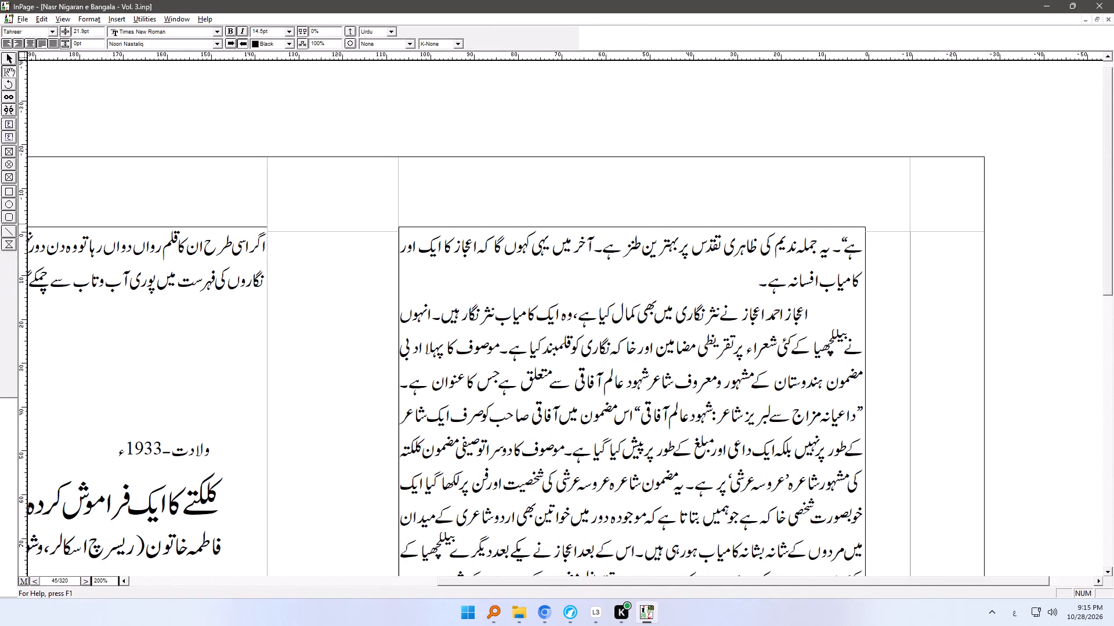
left_click(804, 252)
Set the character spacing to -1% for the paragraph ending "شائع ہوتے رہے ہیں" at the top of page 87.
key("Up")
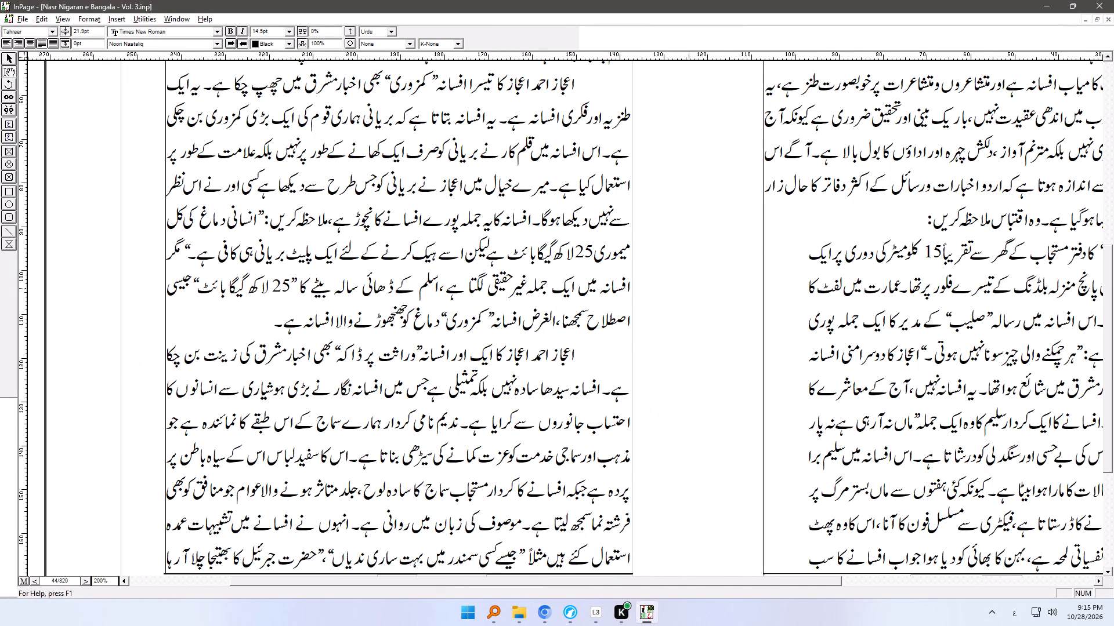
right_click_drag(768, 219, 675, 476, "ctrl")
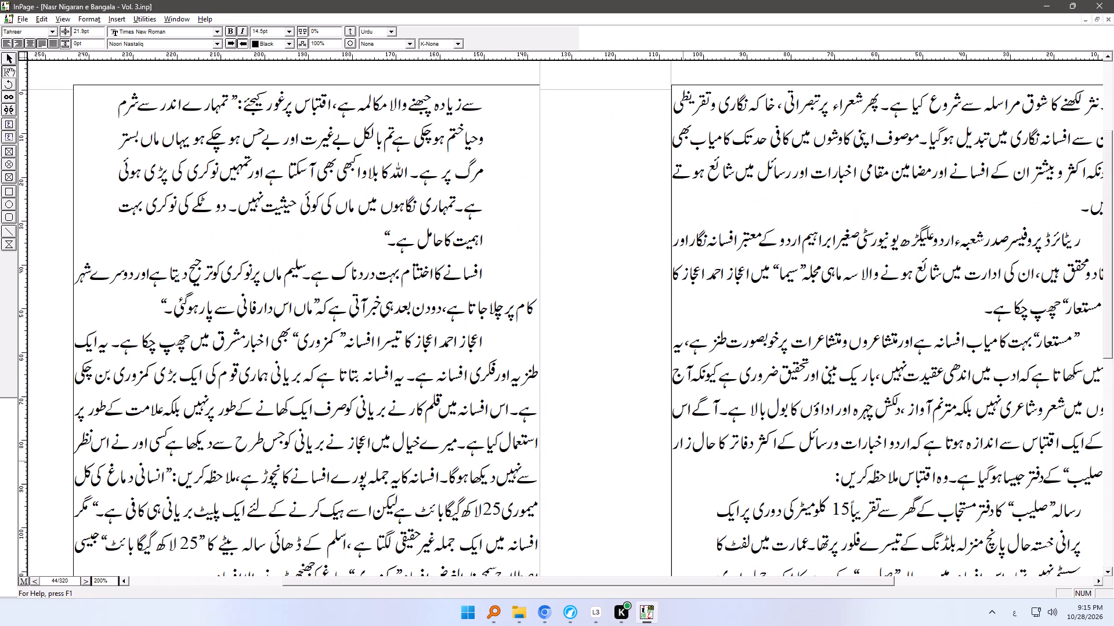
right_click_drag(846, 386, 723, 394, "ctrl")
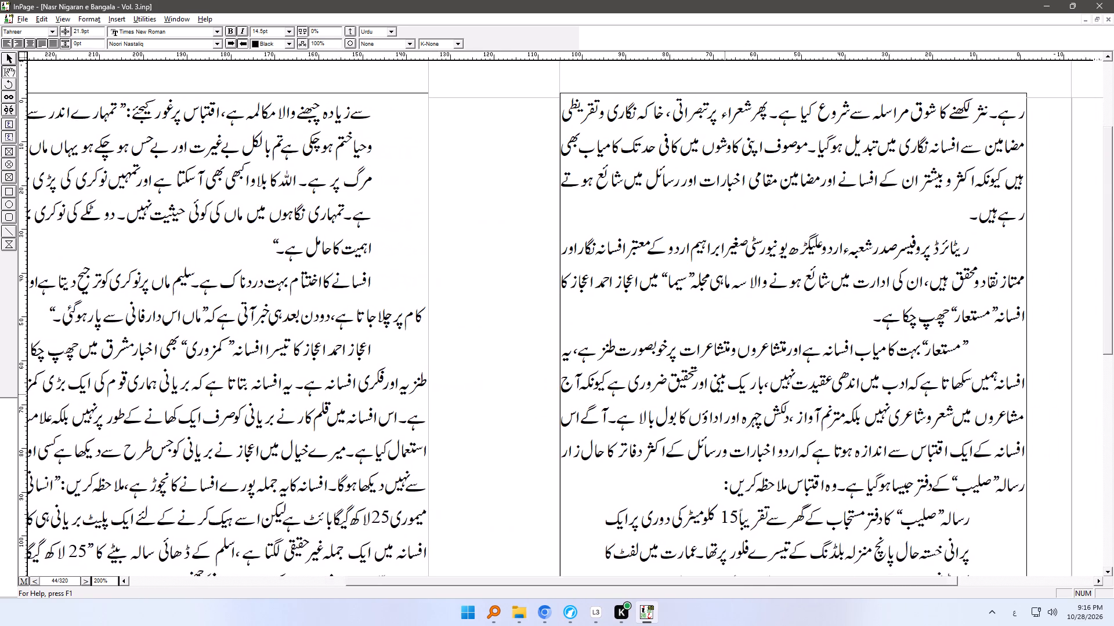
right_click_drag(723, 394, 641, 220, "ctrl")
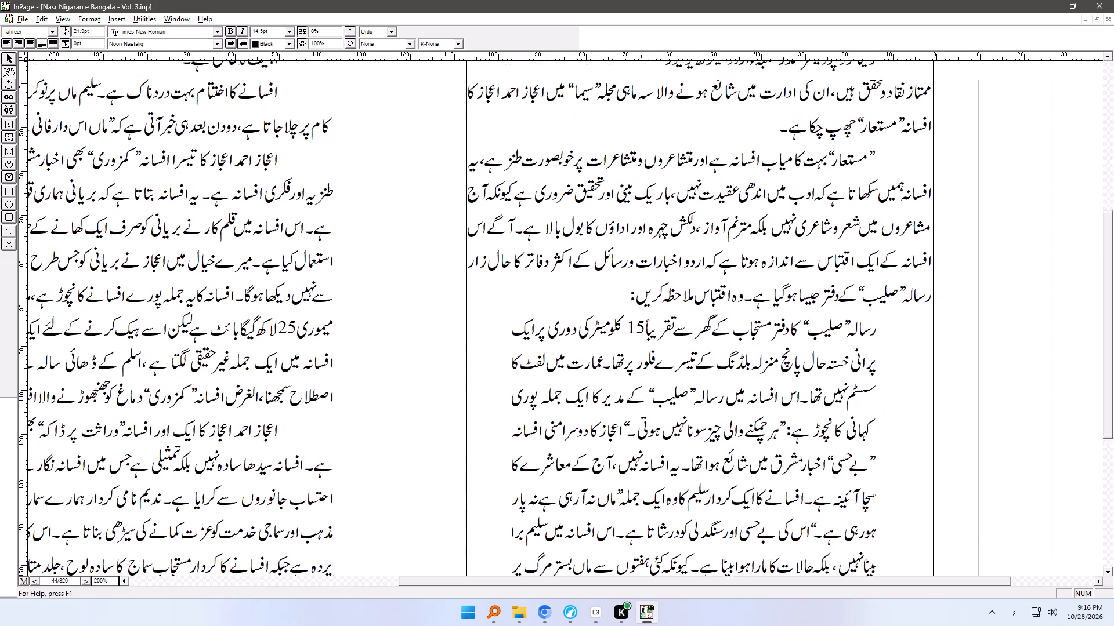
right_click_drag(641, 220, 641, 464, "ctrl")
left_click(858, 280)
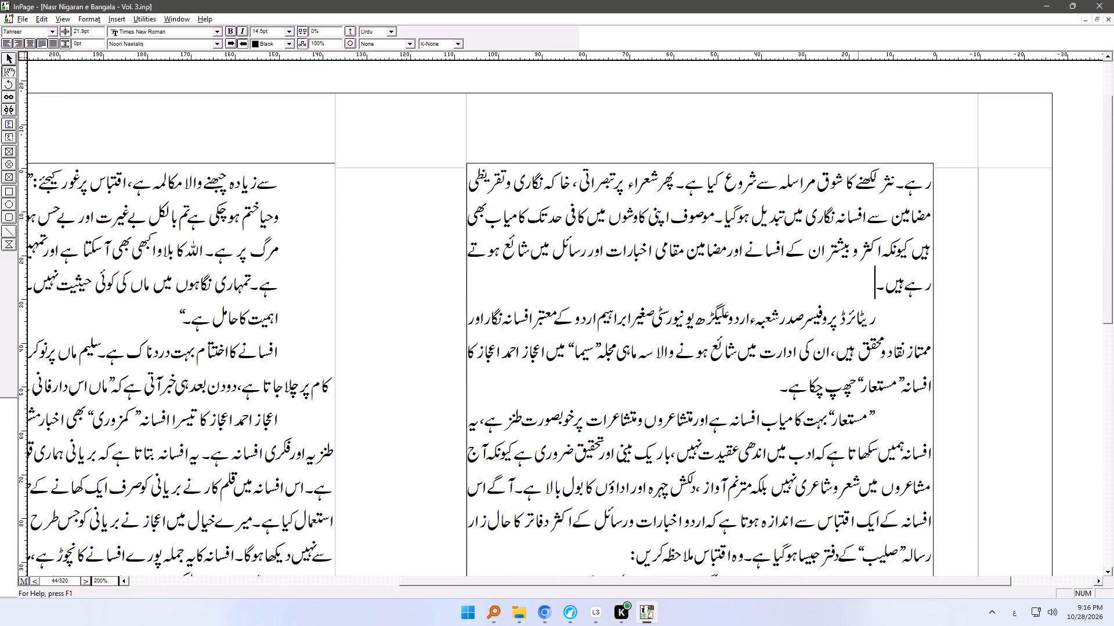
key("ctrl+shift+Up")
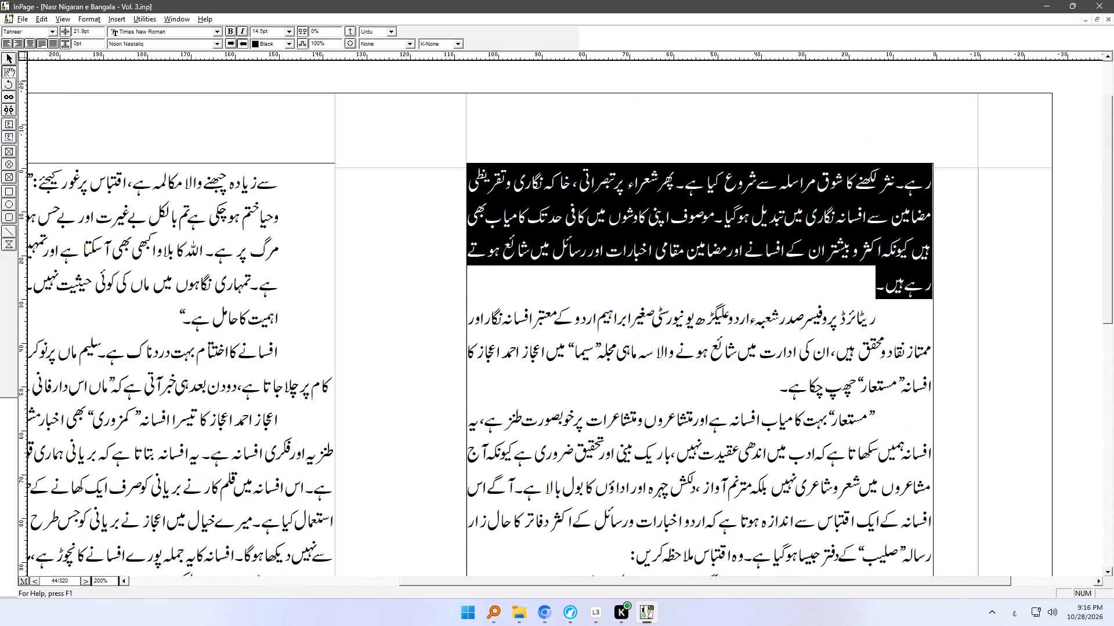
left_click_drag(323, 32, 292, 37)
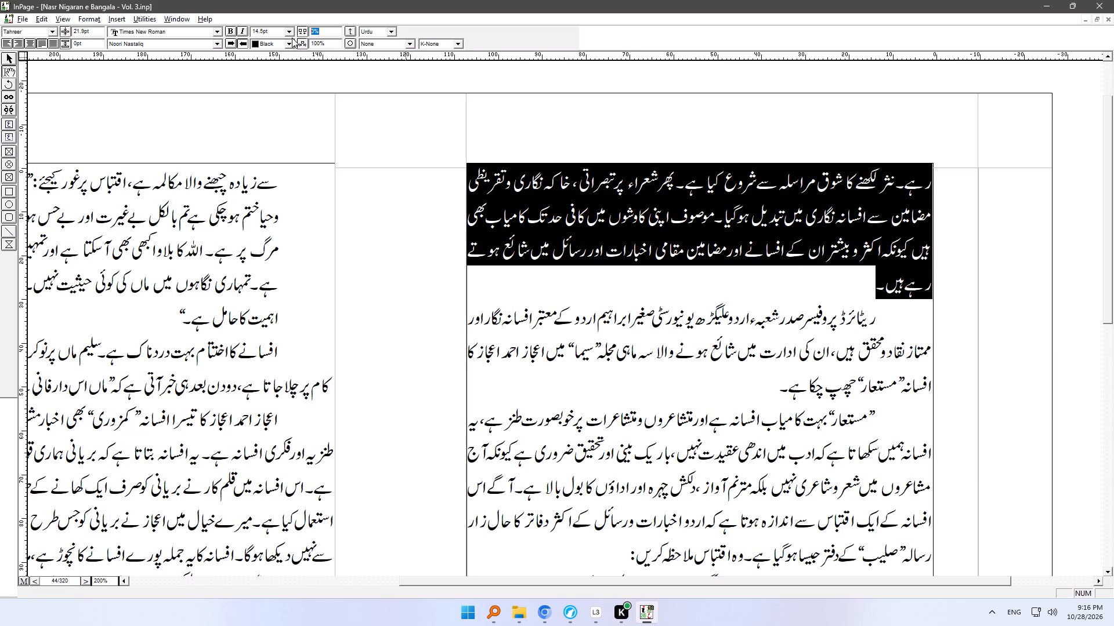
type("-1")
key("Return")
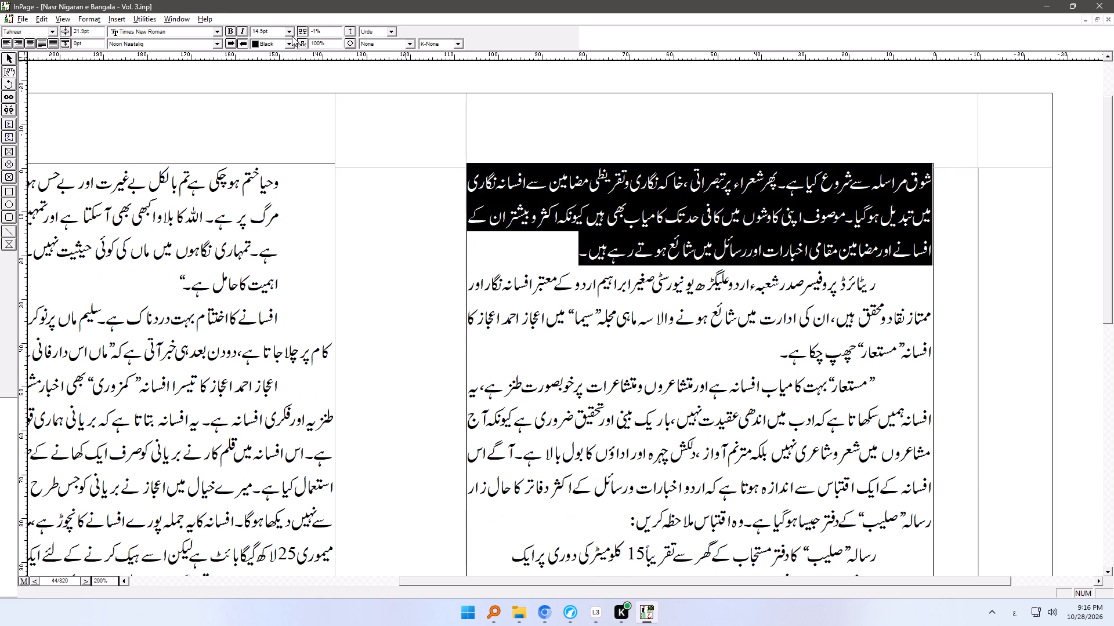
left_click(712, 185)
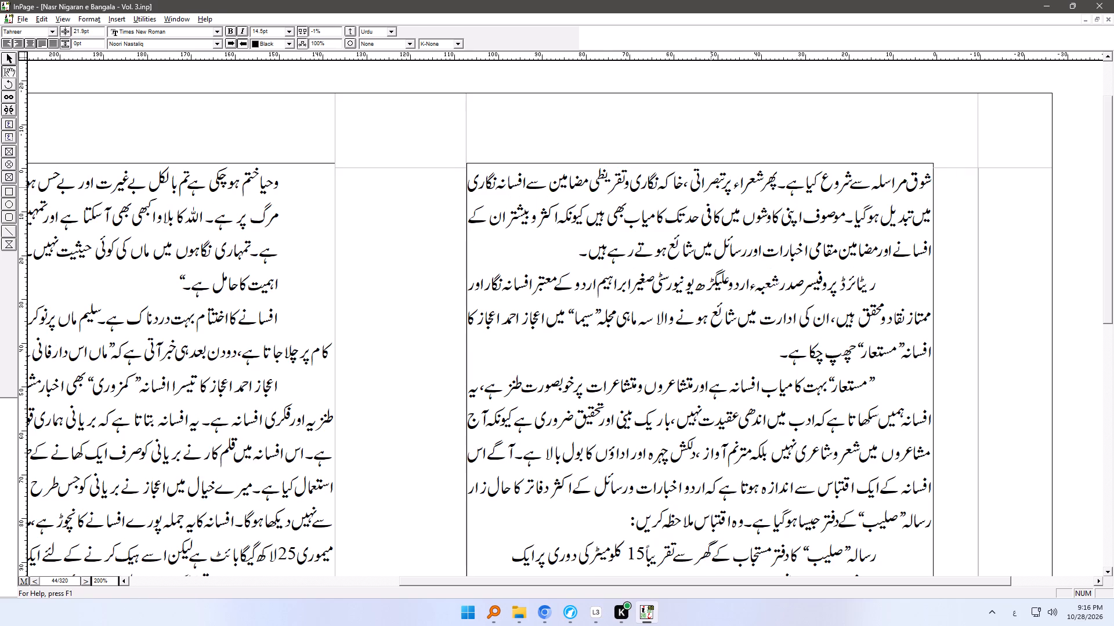
Examine how the respaced paragraph runs from page 86 onto page 87, along with the surrounding text.
key("Up")
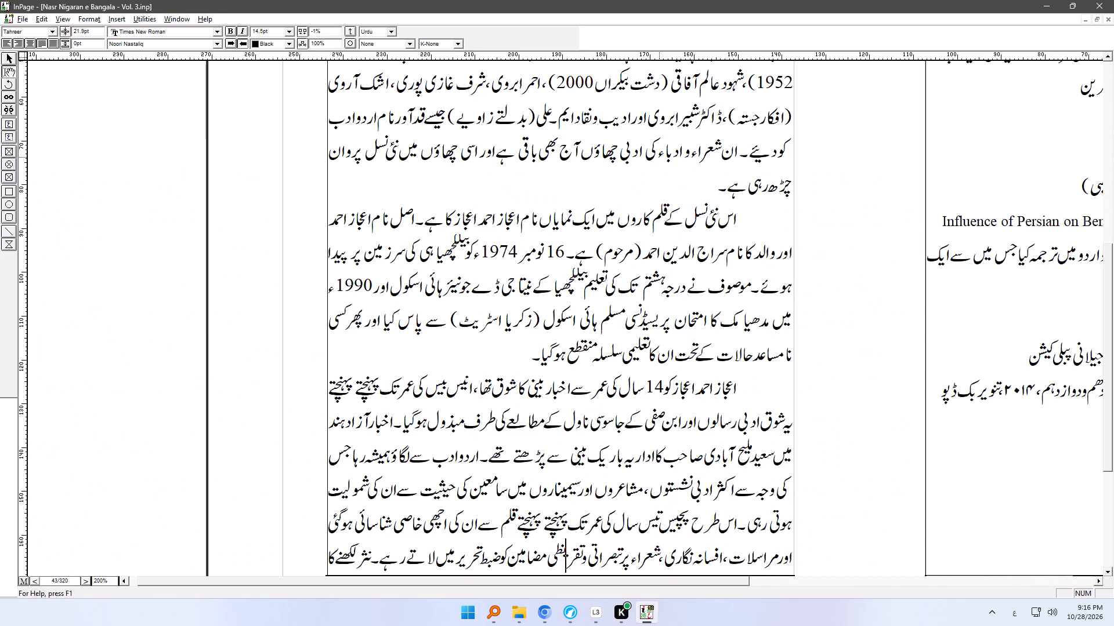
right_click_drag(684, 191, 680, 436, "ctrl")
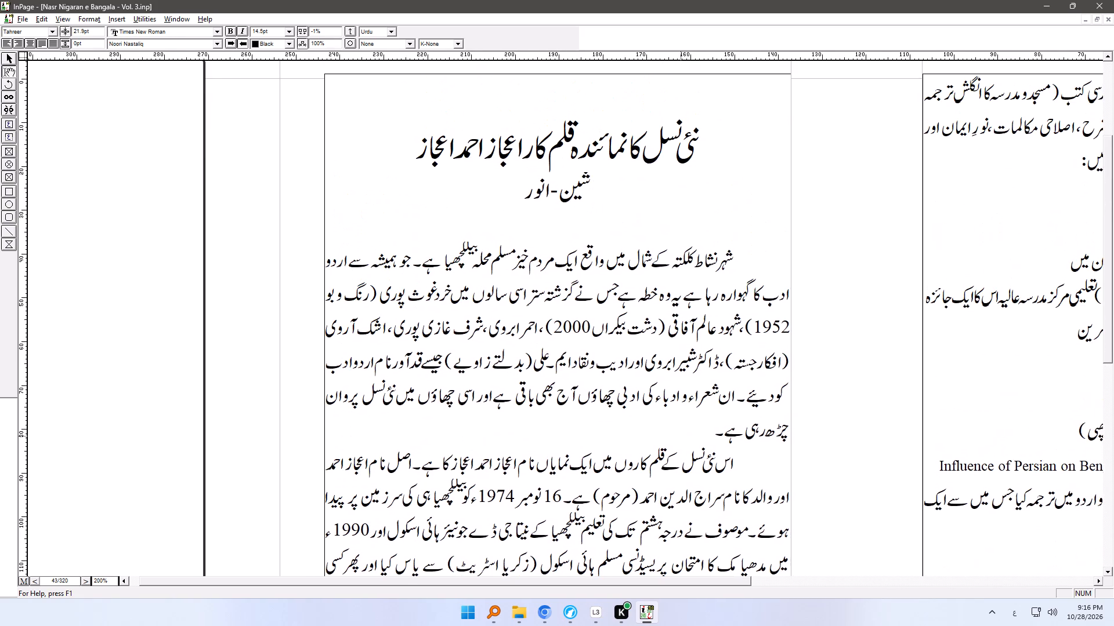
right_click_drag(680, 436, 674, 427, "ctrl")
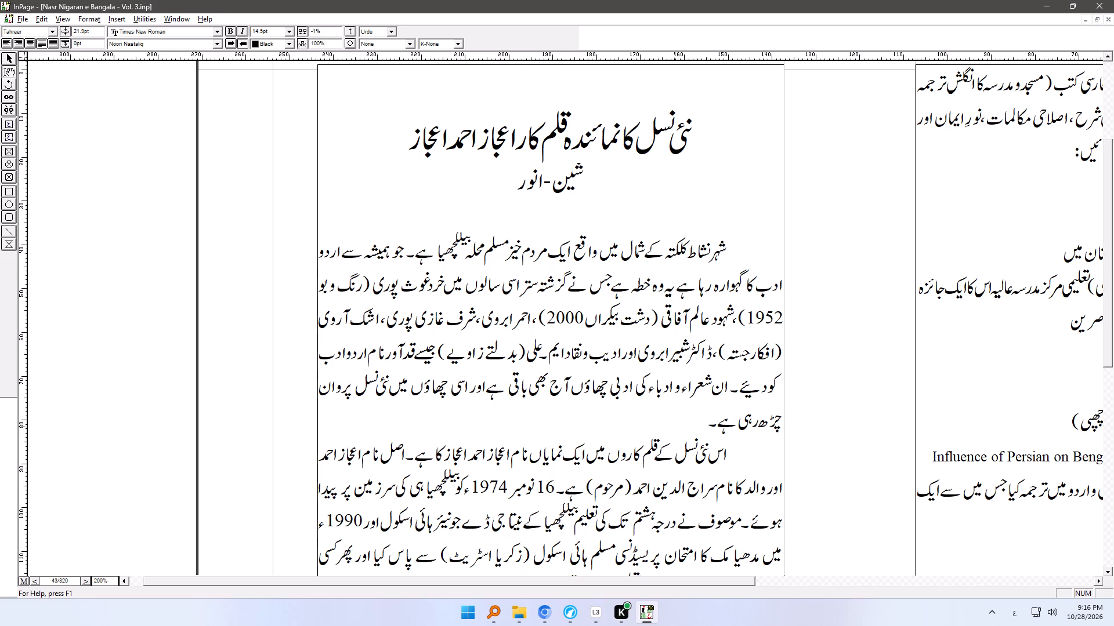
right_click_drag(674, 427, 466, 187, "ctrl")
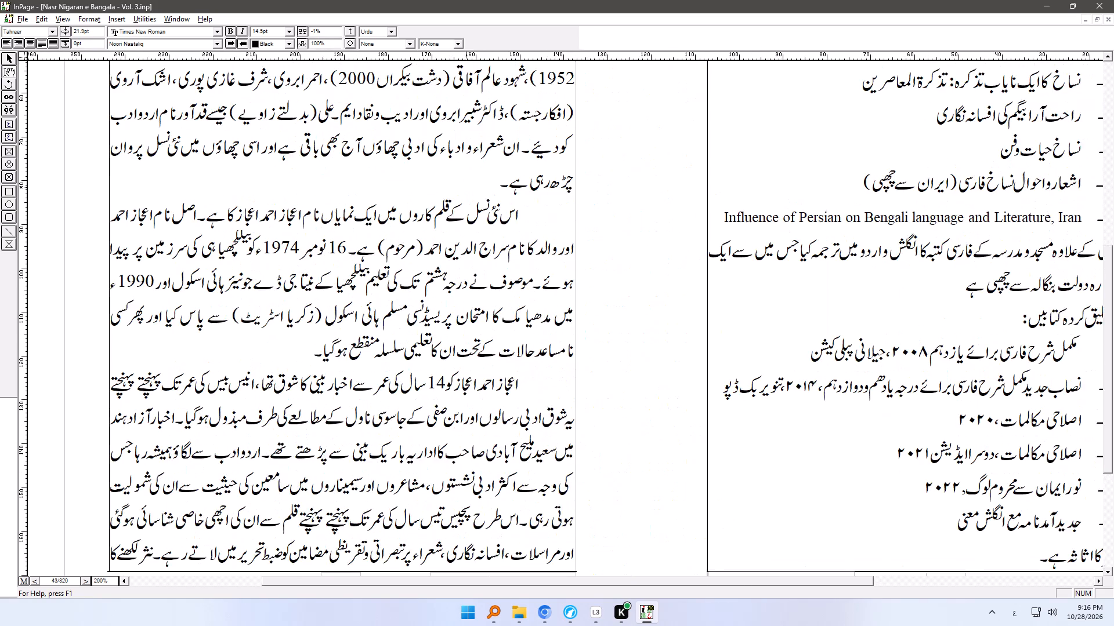
right_click_drag(466, 187, 562, 128, "ctrl")
left_click(581, 490)
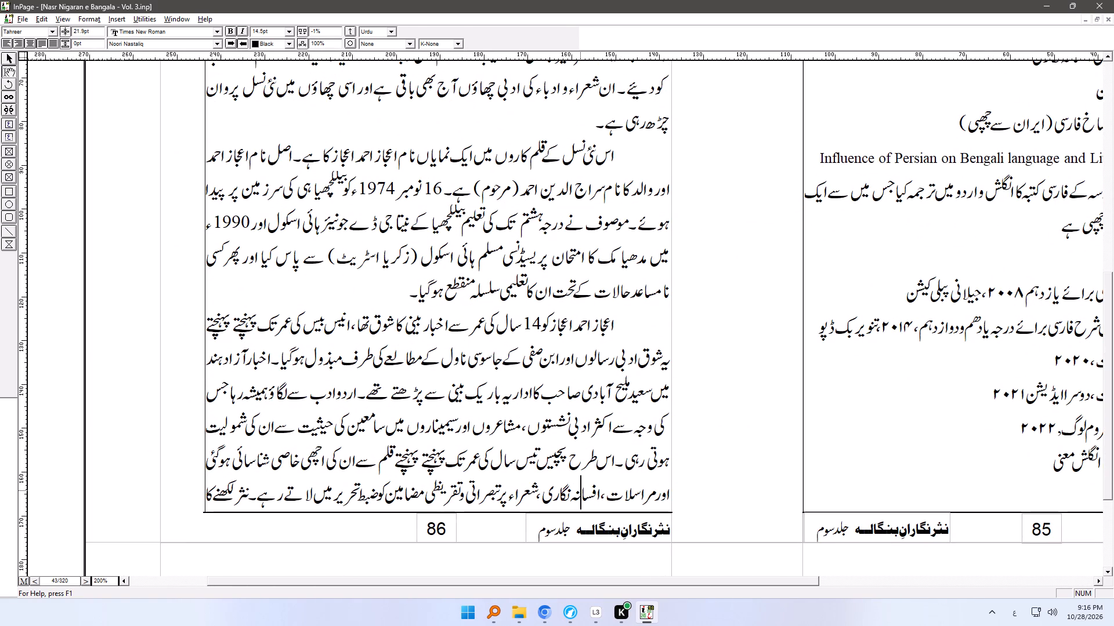
key("Down")
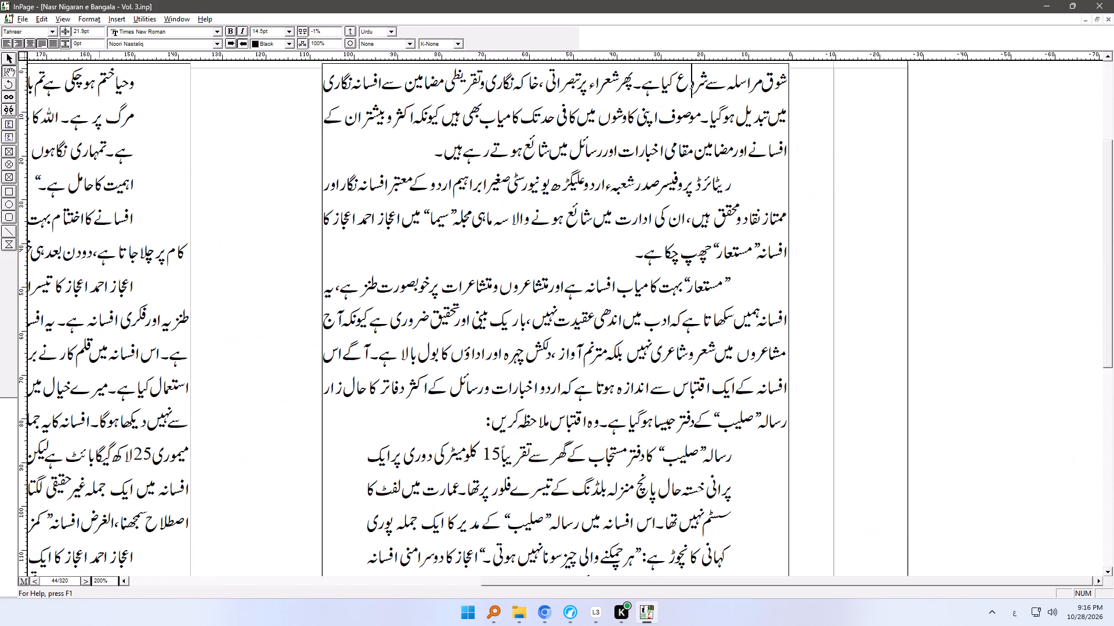
right_click_drag(549, 456, 594, 367, "ctrl")
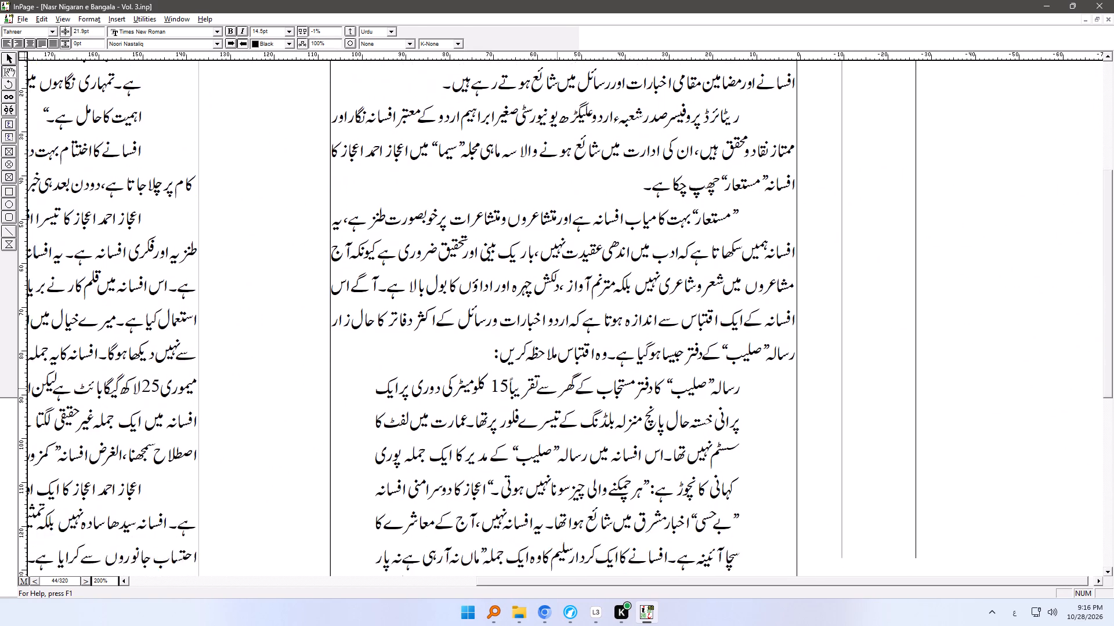
Apply the Iqtabas paragraph style to the paragraph beginning "افسانے کا اختتام بہت دردناک ہے" on page 88.
right_click_drag(594, 367, 847, 208, "ctrl")
right_click_drag(323, 263, 544, 496, "ctrl")
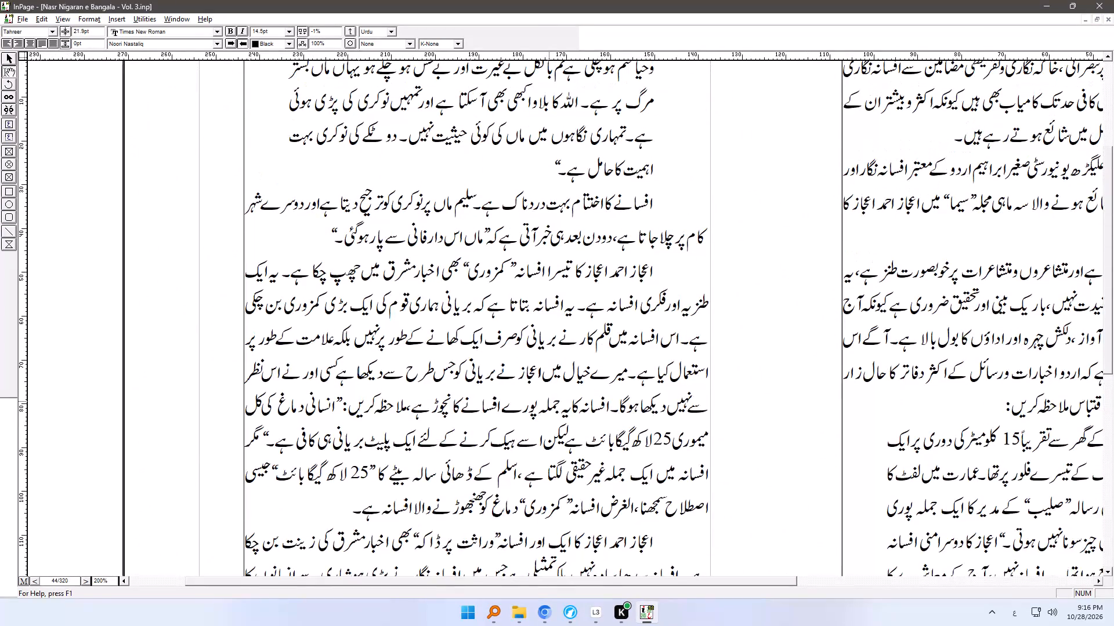
right_click_drag(550, 288, 560, 366, "ctrl")
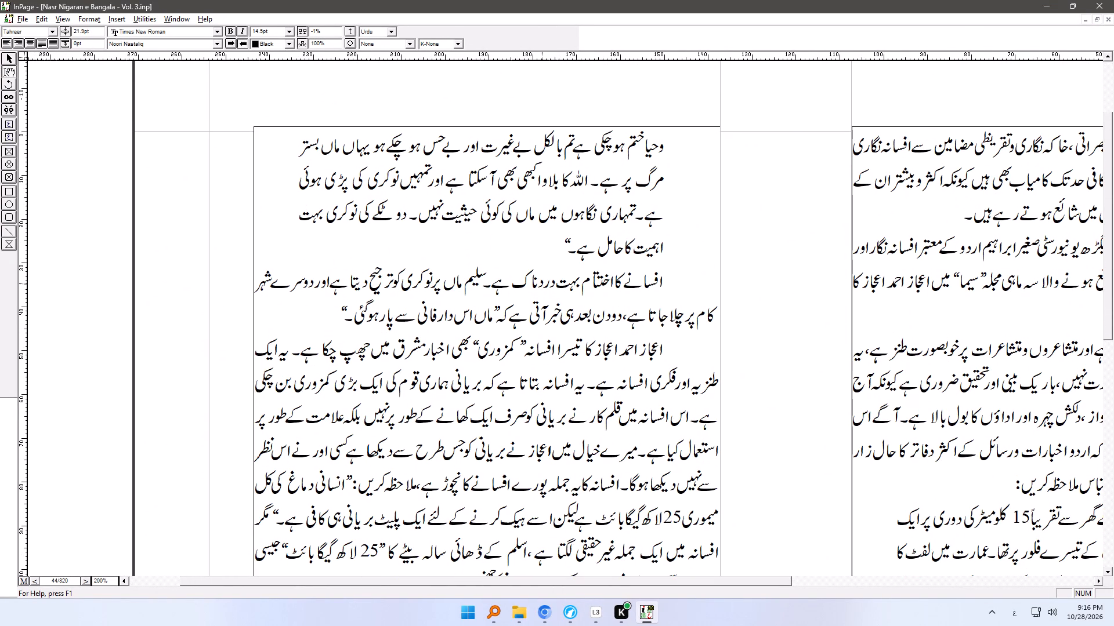
left_click(576, 275)
key("ctrl+shift+q")
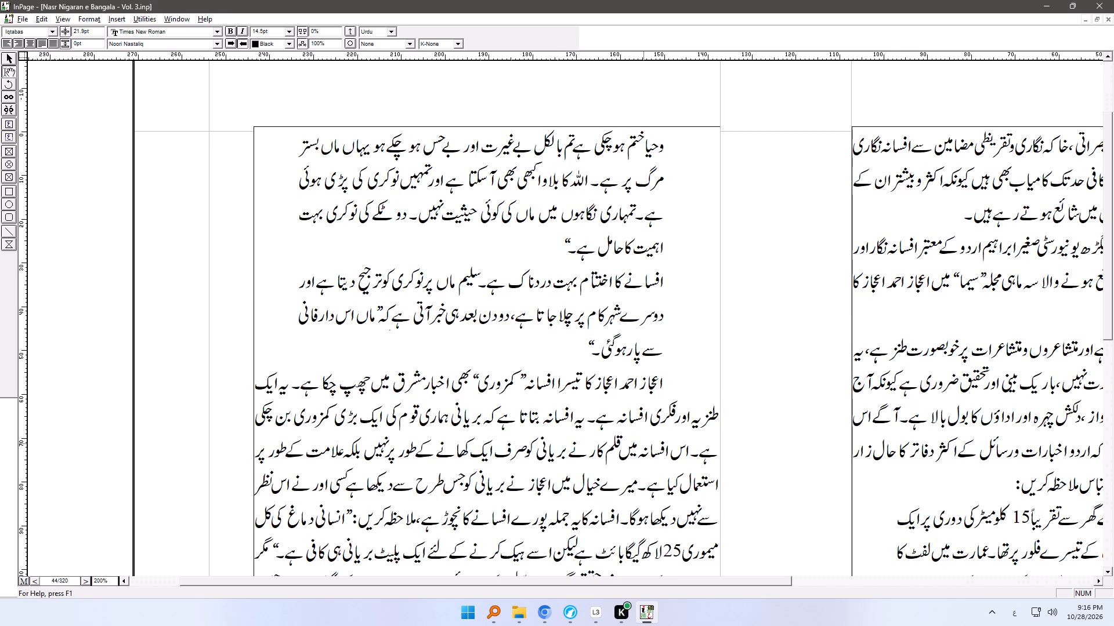
Set the character spacing to 1% for the paragraph ending "شائع ہوتے رہے ہیں" at the top of page 87.
right_click_drag(643, 443, 611, 168, "ctrl")
right_click_drag(592, 384, 591, 217, "ctrl")
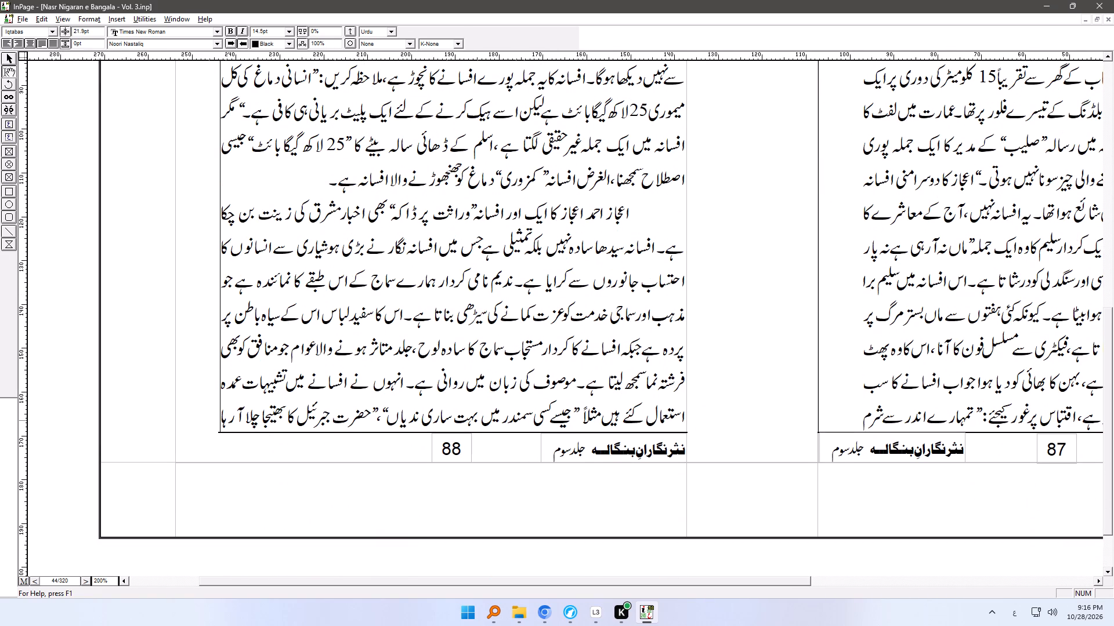
left_click(589, 420)
key("Down")
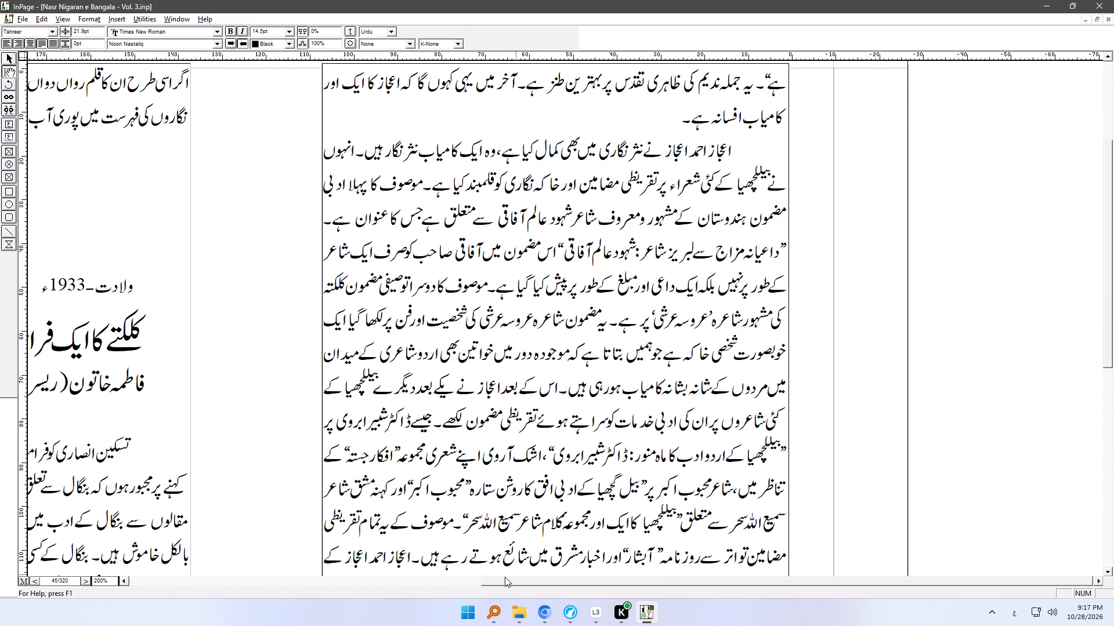
left_click(84, 583)
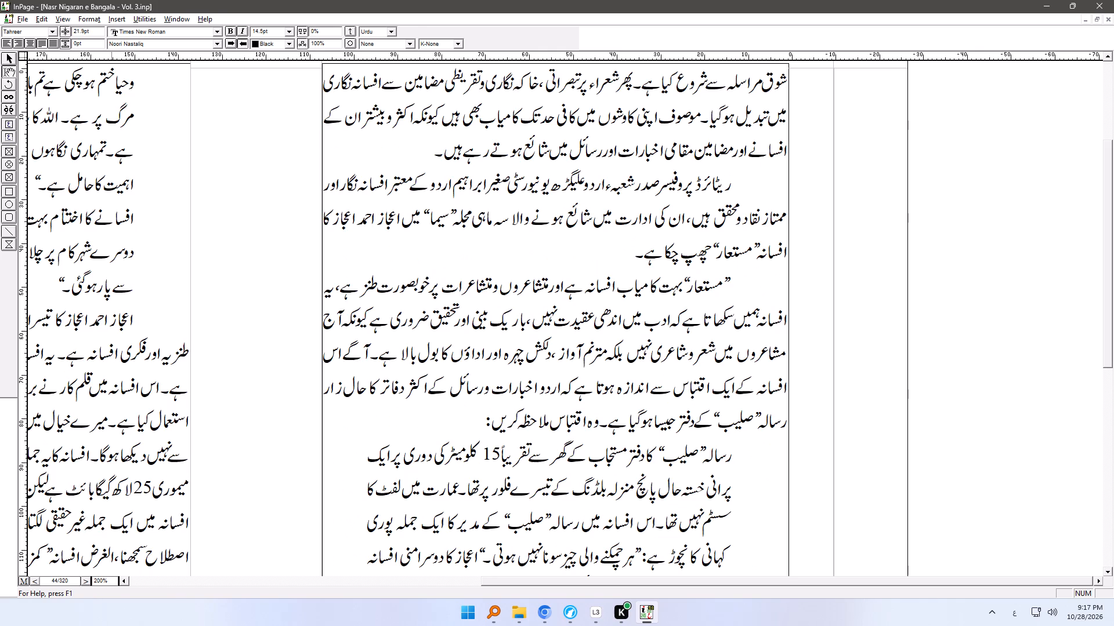
left_click(692, 99)
left_click(409, 148)
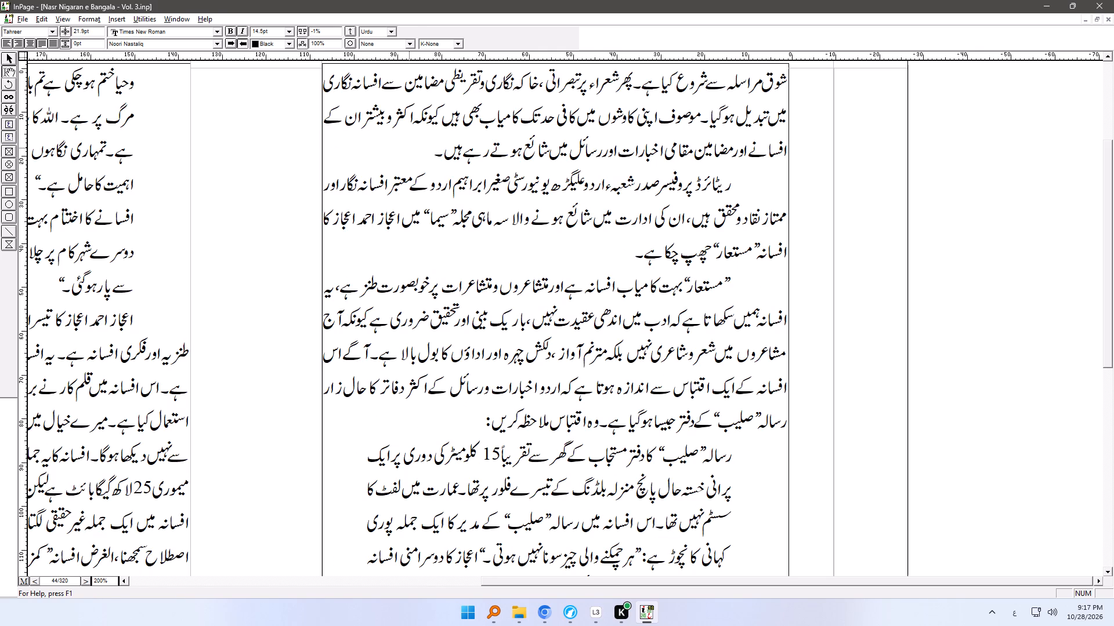
key("ctrl+shift+Up")
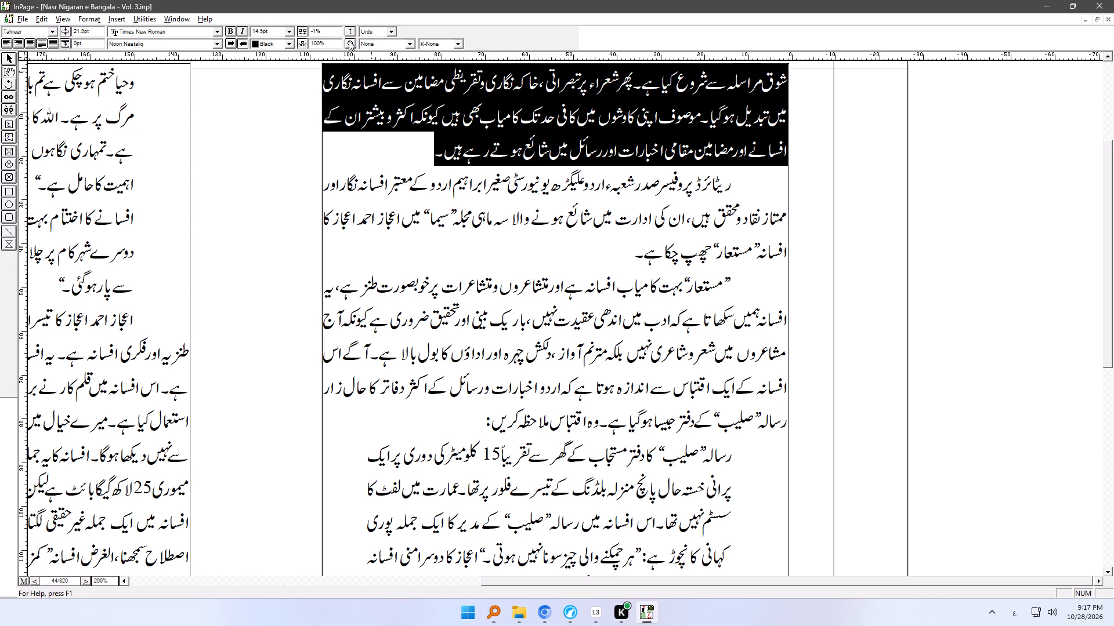
left_click_drag(331, 33, 292, 42)
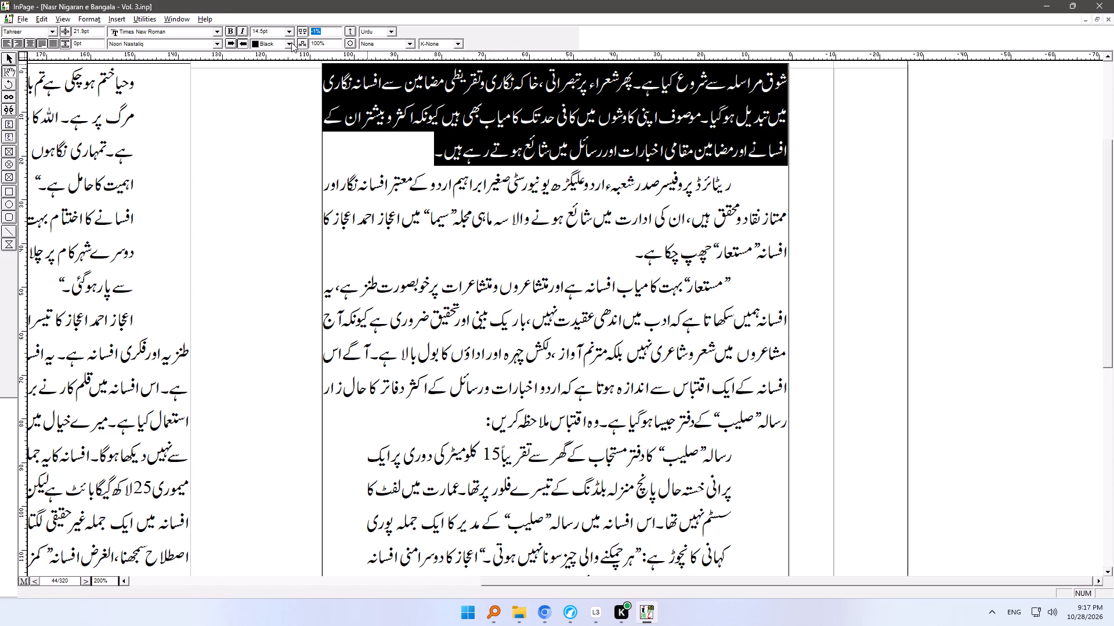
key("1")
key("Return")
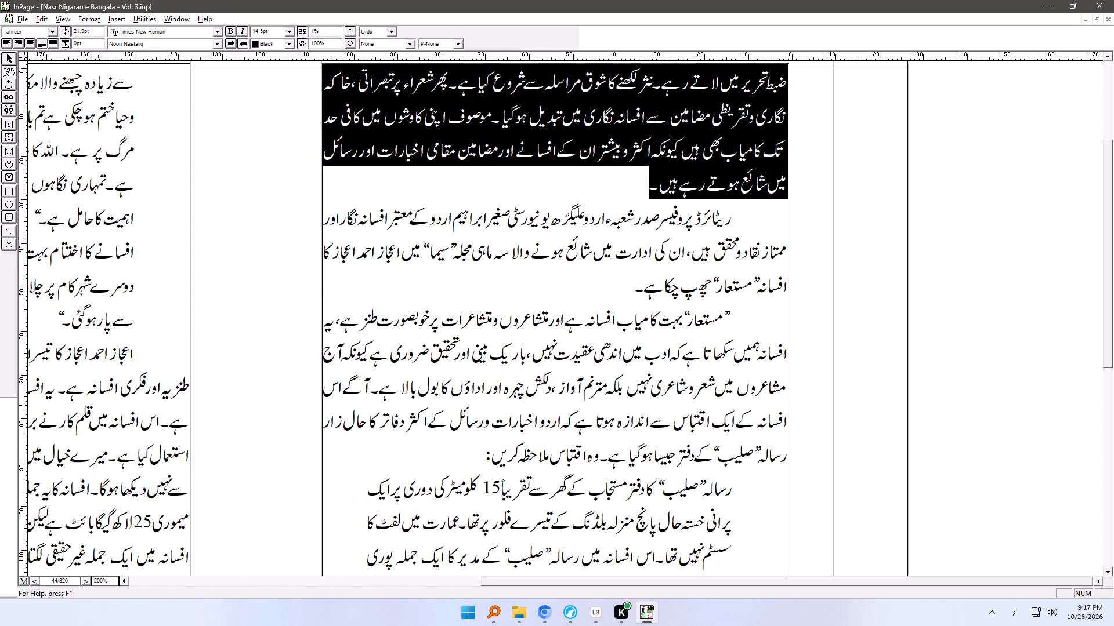
Remove the birth-year line above the heading "کلکتے کا ایک فراموش کردہ نثر نگار" on page 90, leaving an empty line.
left_click(36, 583)
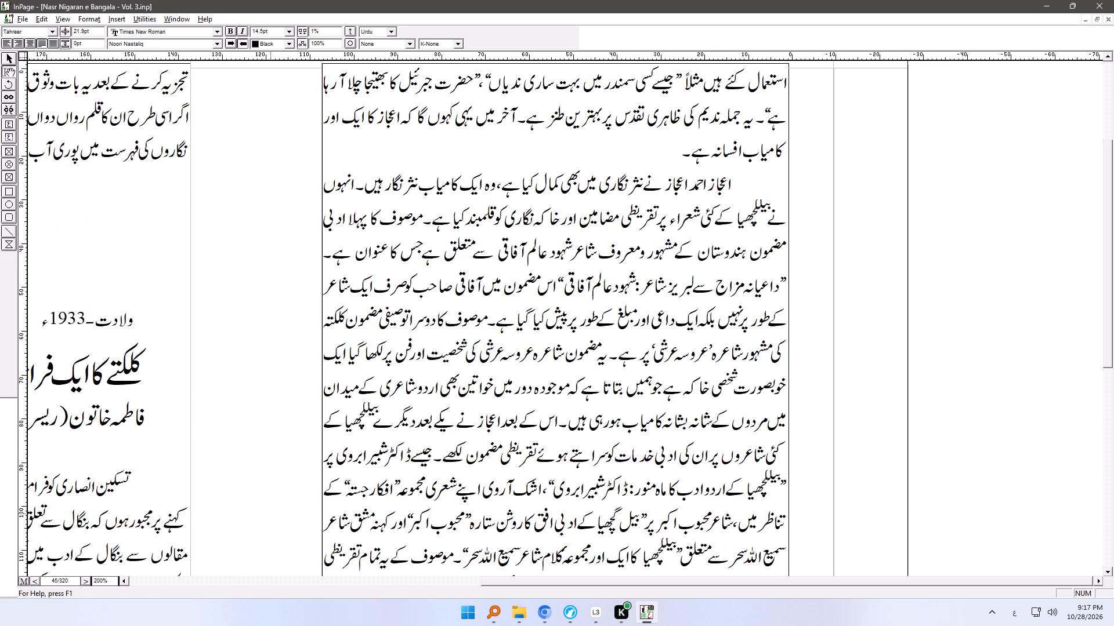
right_click_drag(139, 312, 281, 245, "ctrl")
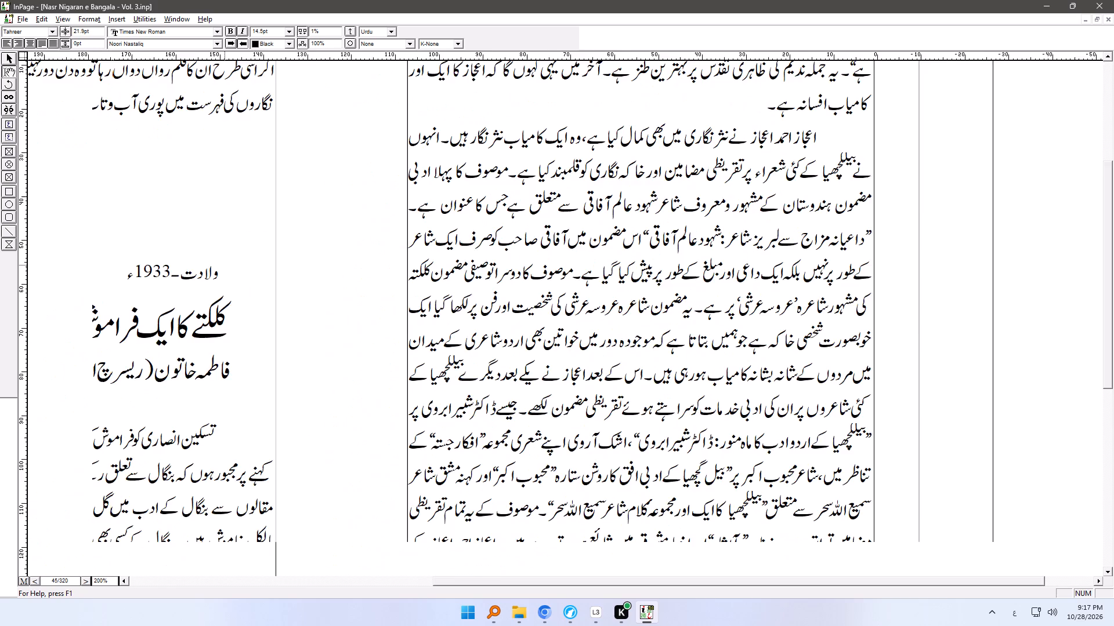
right_click_drag(281, 245, 576, 173, "ctrl")
left_click_drag(596, 182, 549, 182)
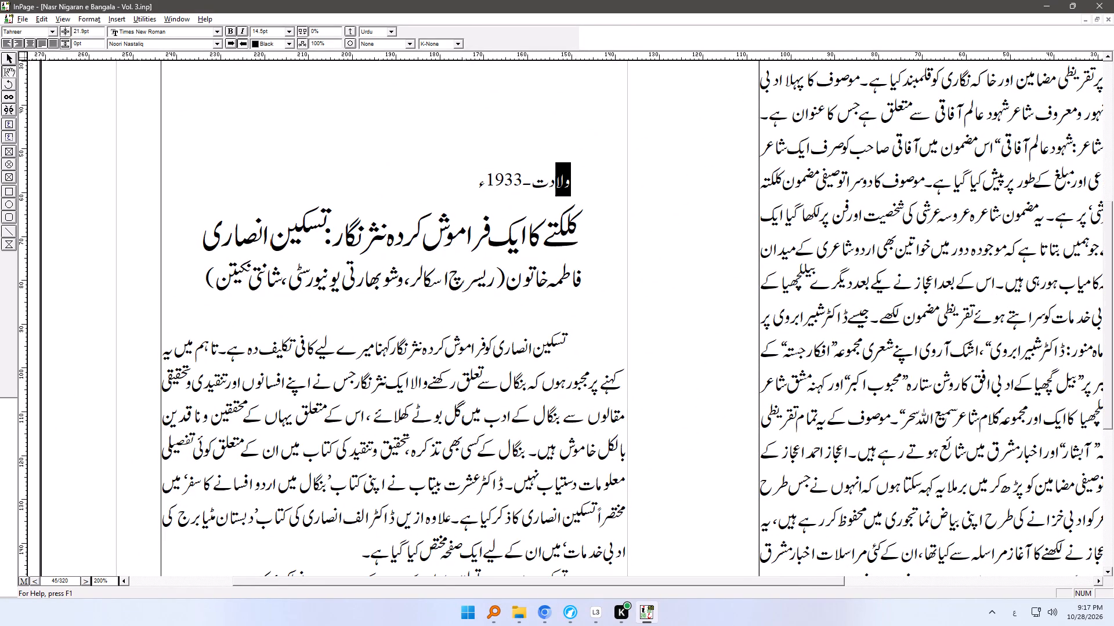
left_click_drag(549, 182, 464, 182)
key("Return")
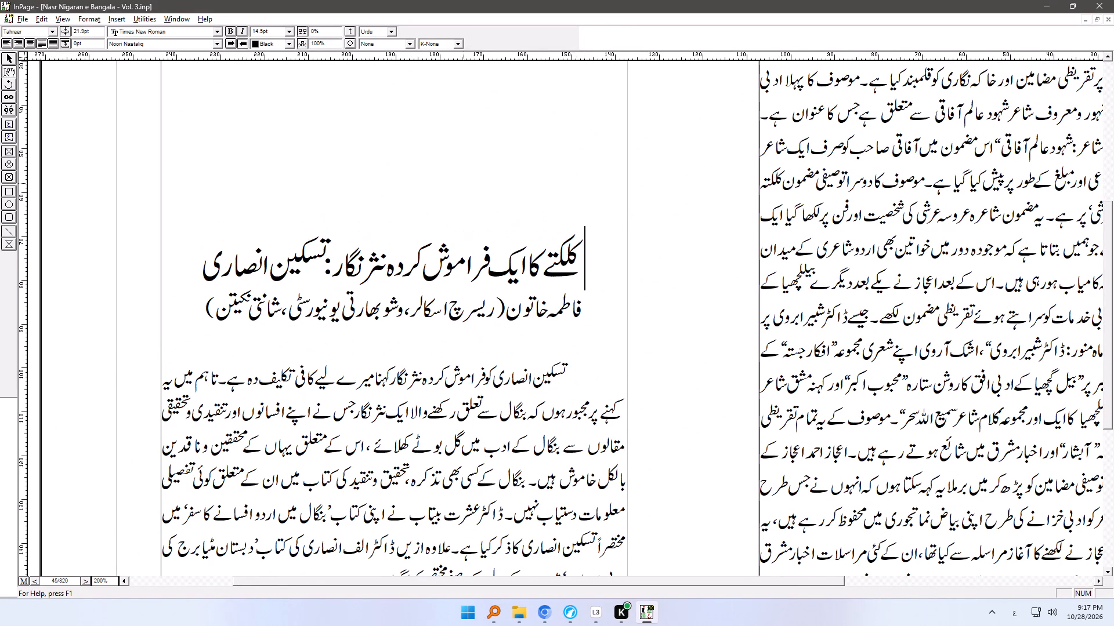
Add blank lines above that article heading to push it onto page 91, ending with lines in the Heading Gap style.
key("Up")
key("Return")
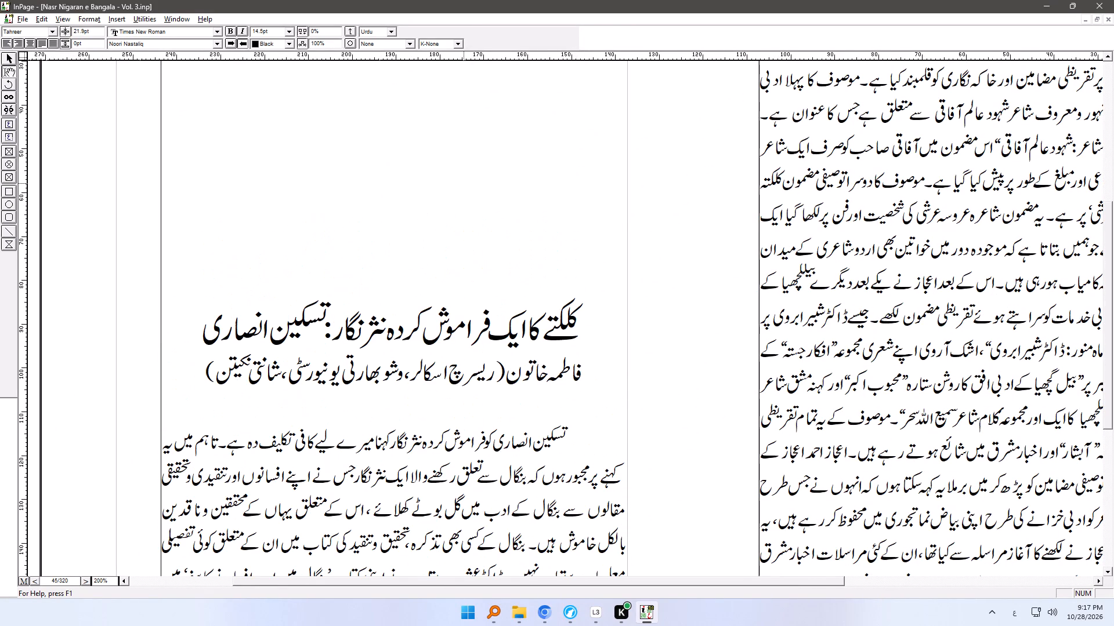
key("Return")
key("Return")
key("Return")
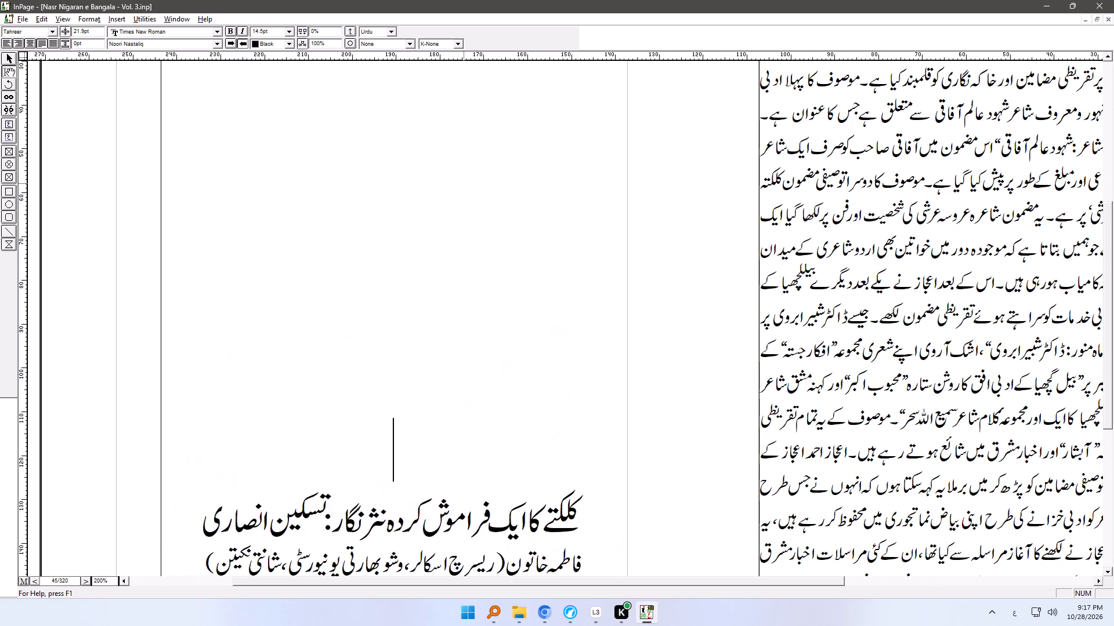
key("Return")
key("Return")
key("Return")
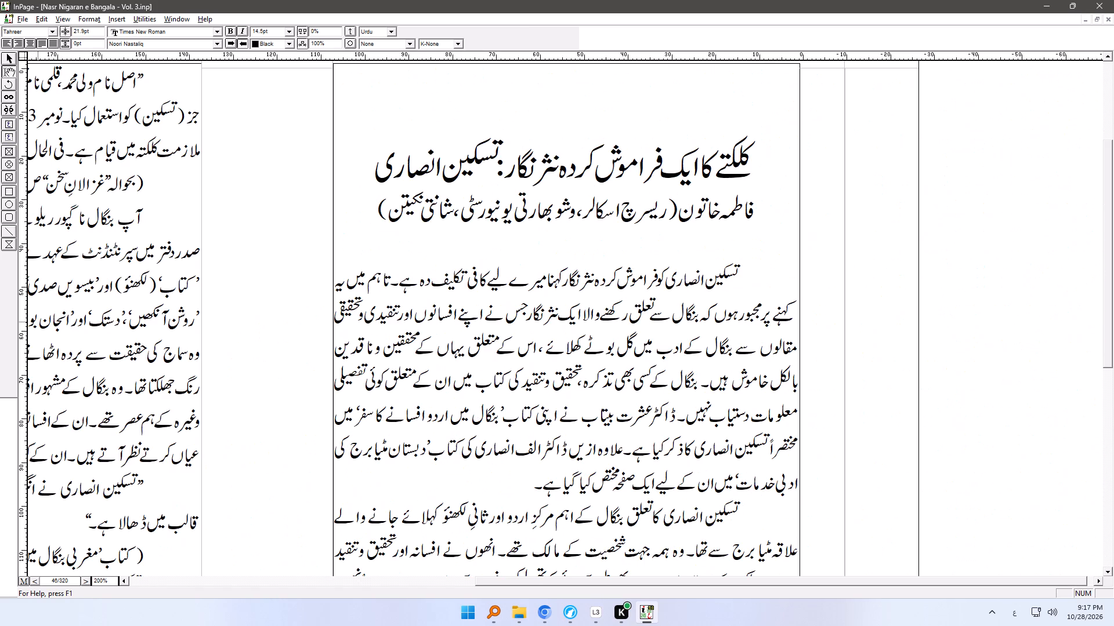
key("ctrl+shift+l")
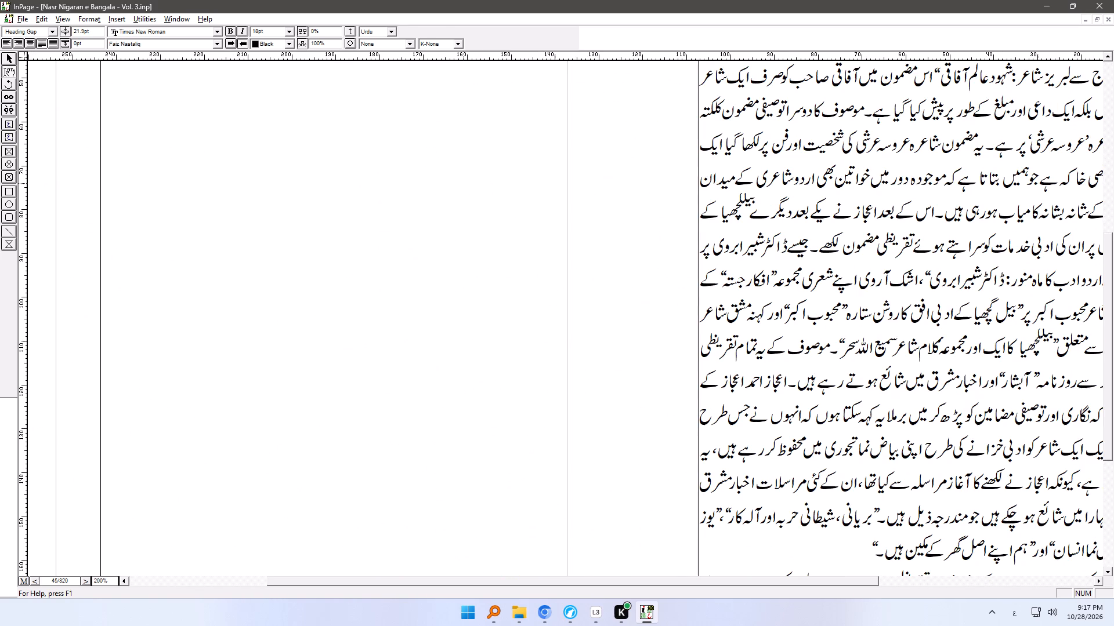
key("Return")
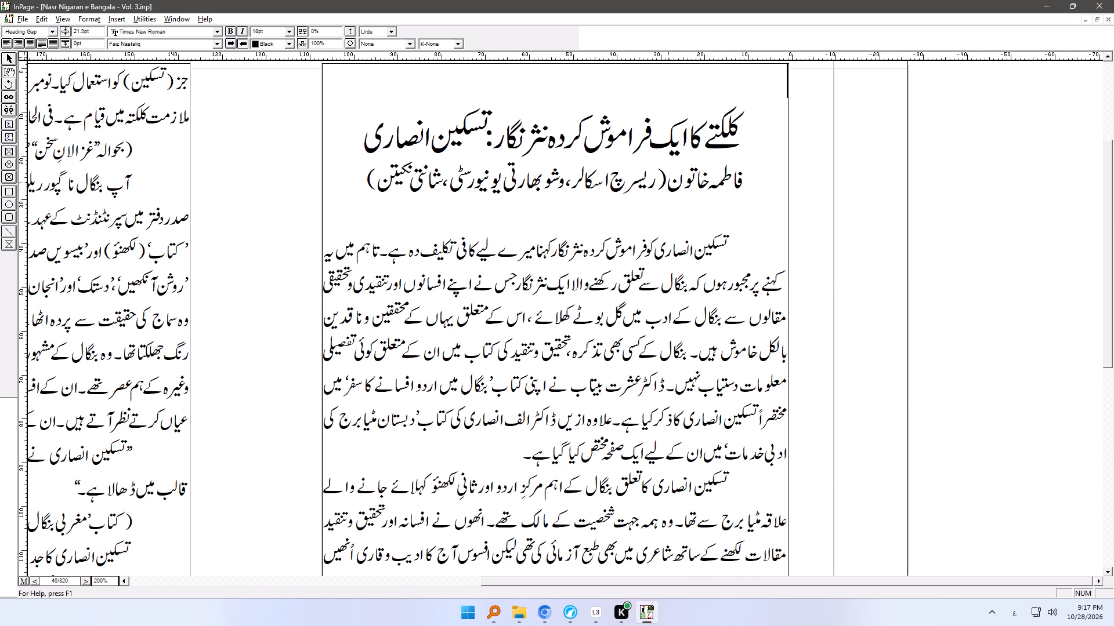
Delete the bracketed affiliation beginning "ریسرچ اسکالر" after the author's name below the article heading.
left_click_drag(668, 181, 397, 177)
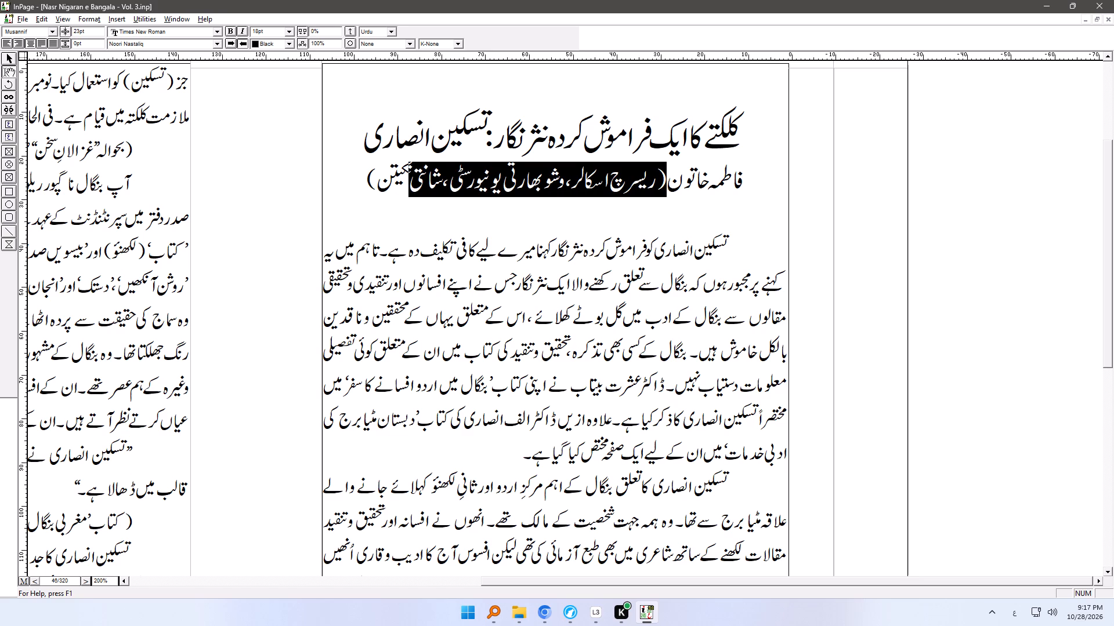
left_click_drag(397, 177, 375, 177)
key("Delete")
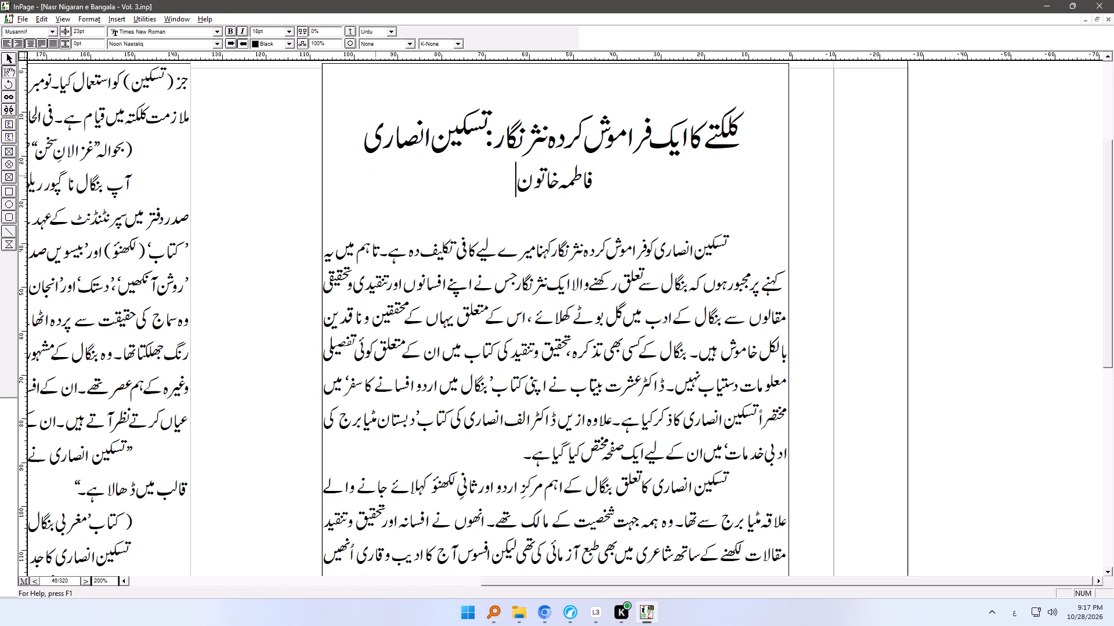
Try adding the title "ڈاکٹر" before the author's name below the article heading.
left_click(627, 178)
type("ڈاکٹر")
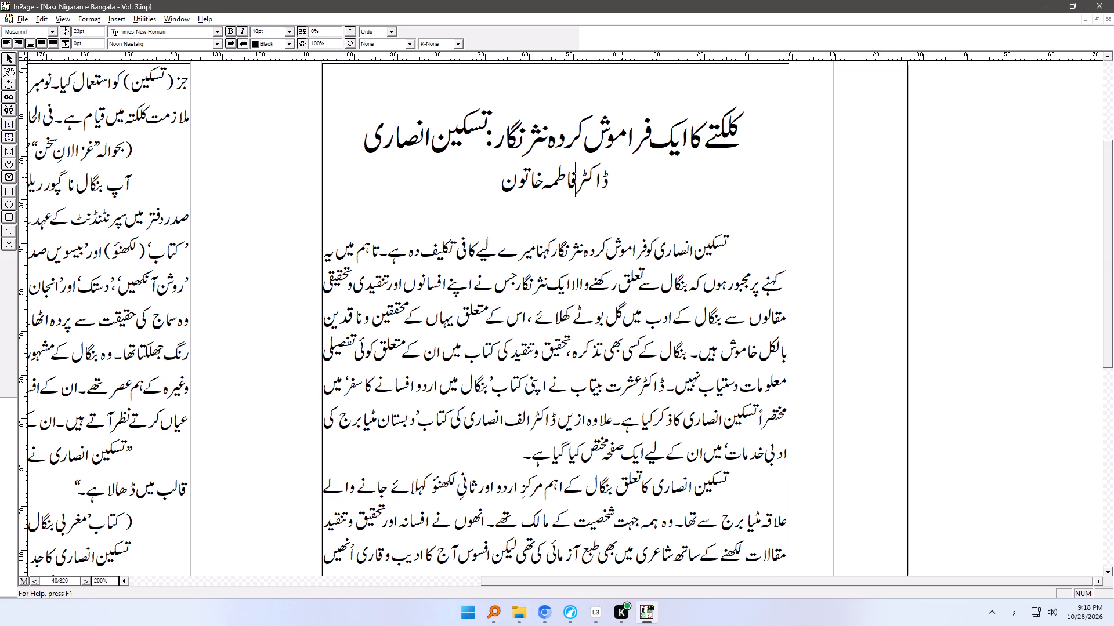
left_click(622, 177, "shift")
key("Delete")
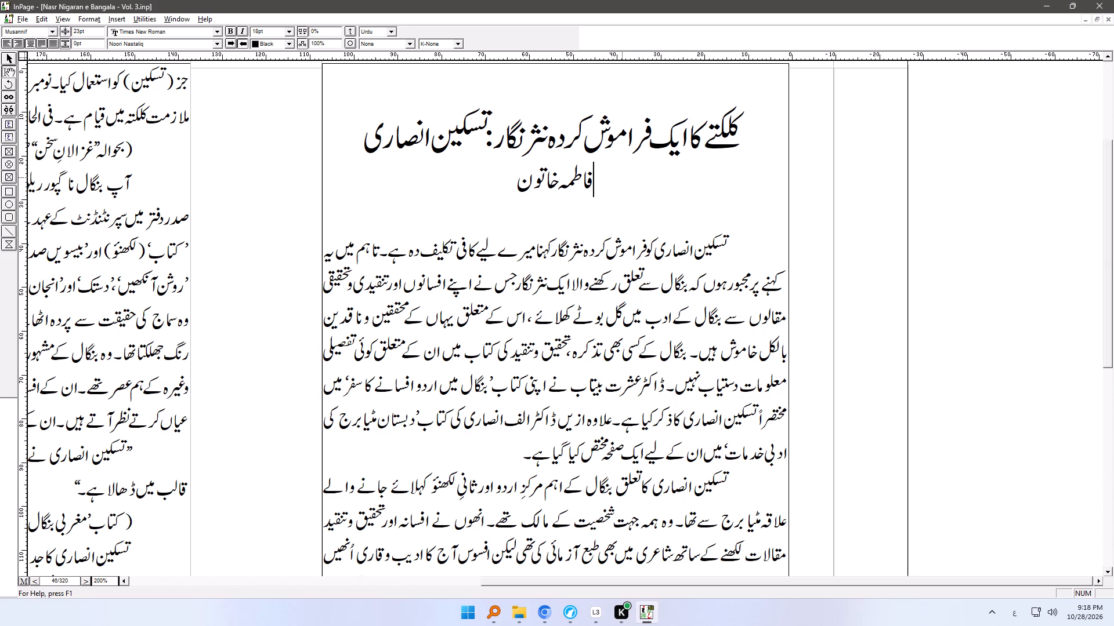
Apply the Iqtabas paragraph style to the quotation beginning "اصل نام" at the bottom of page 91.
left_click(611, 411)
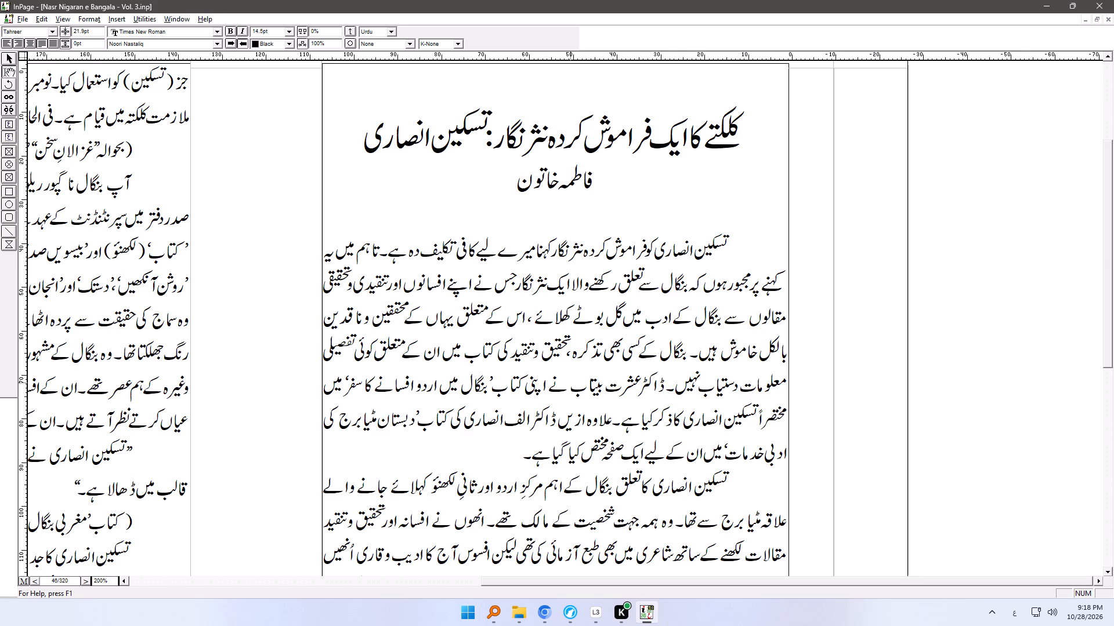
right_click_drag(569, 384, 592, 185, "ctrl")
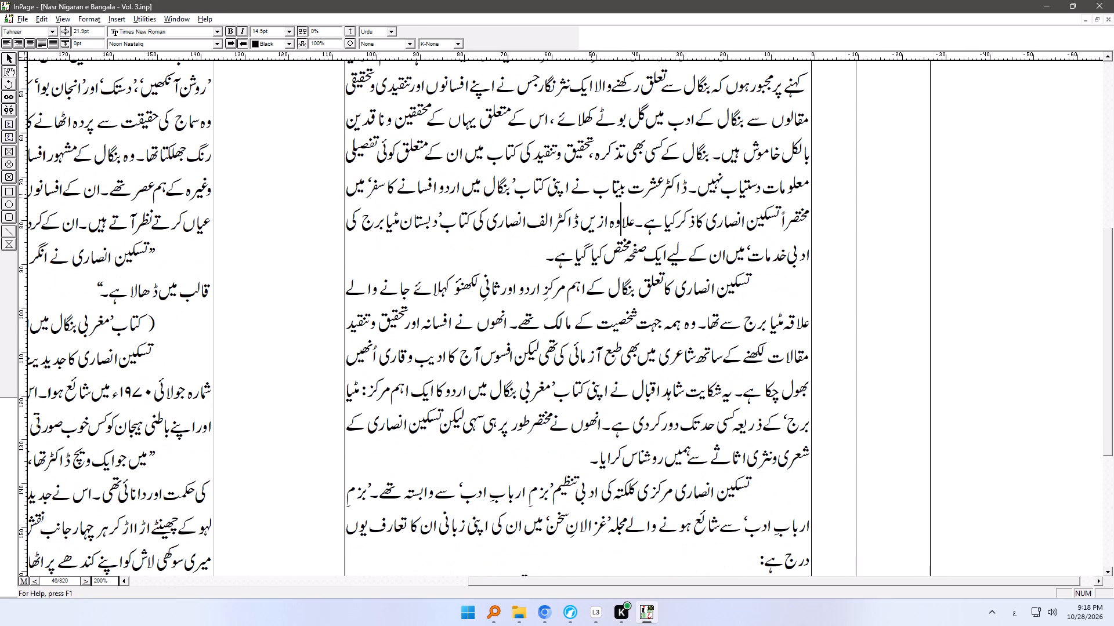
right_click_drag(594, 353, 634, 202, "ctrl")
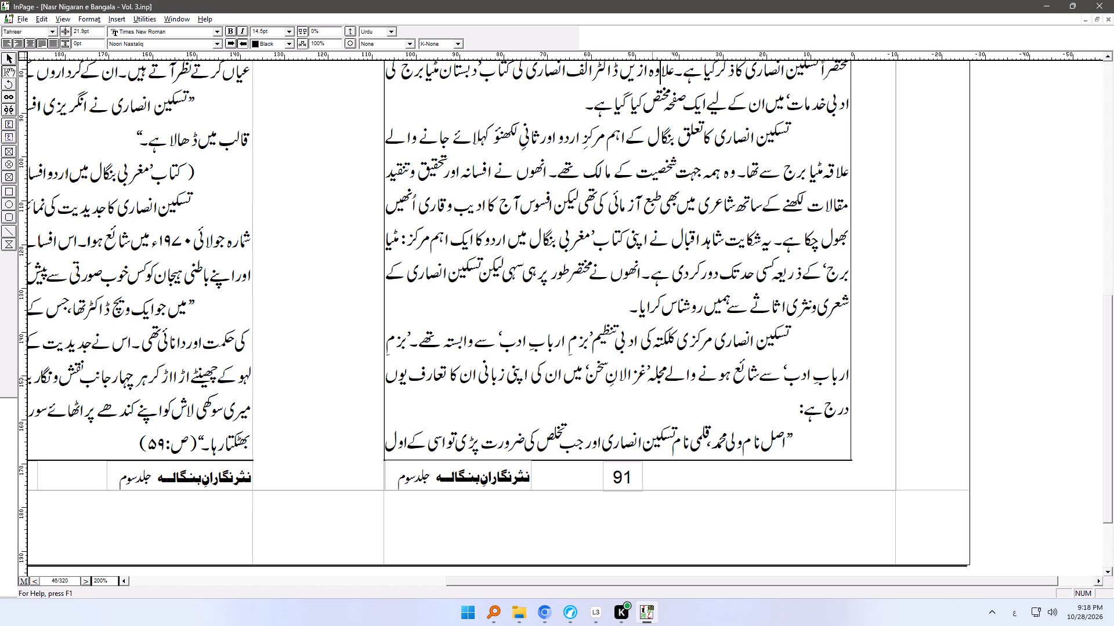
left_click(744, 442)
key("ctrl+shift+q")
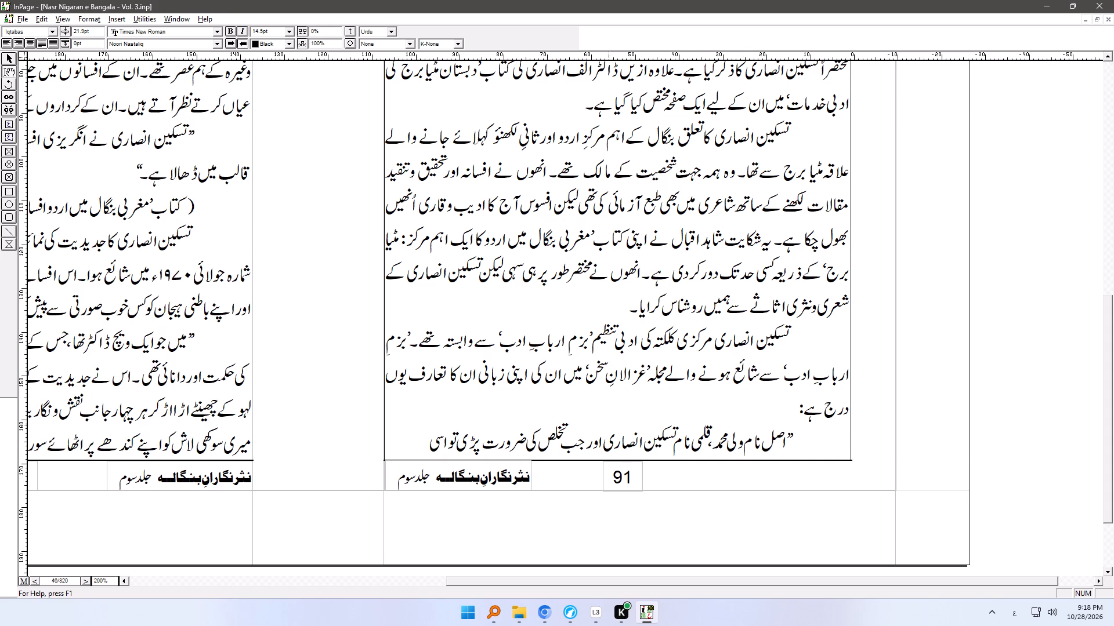
Apply the Iqtabas style to the source line beginning "بحوالہ" on page 92, push it to the line's far end with a tab, and save.
right_click_drag(266, 216, 561, 540, "ctrl")
right_click_drag(436, 269, 462, 434, "ctrl")
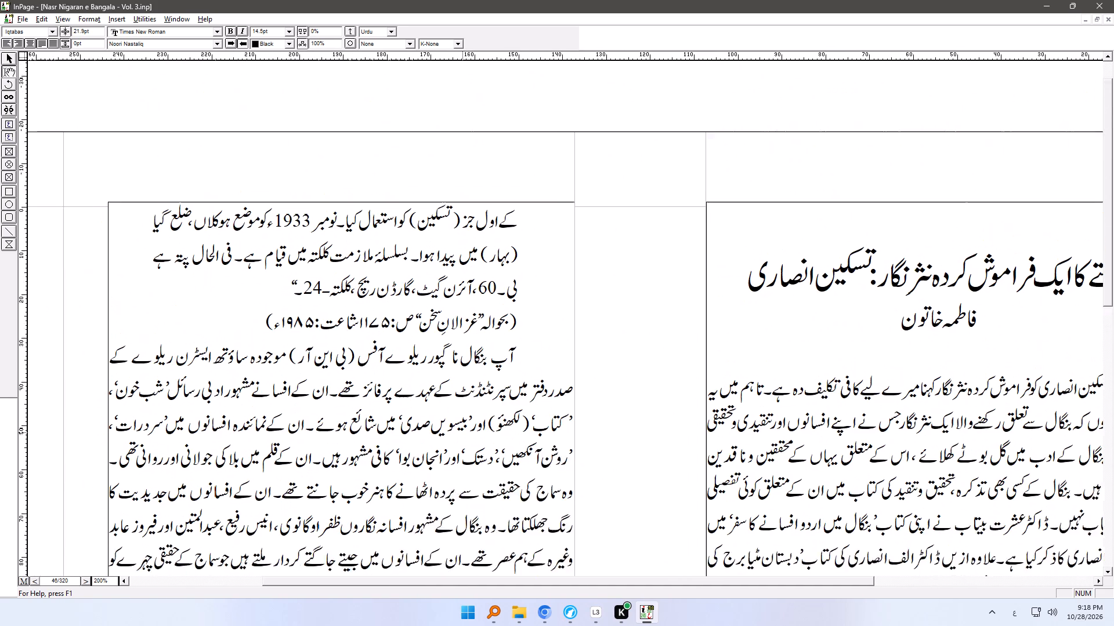
right_click_drag(462, 434, 463, 461, "ctrl")
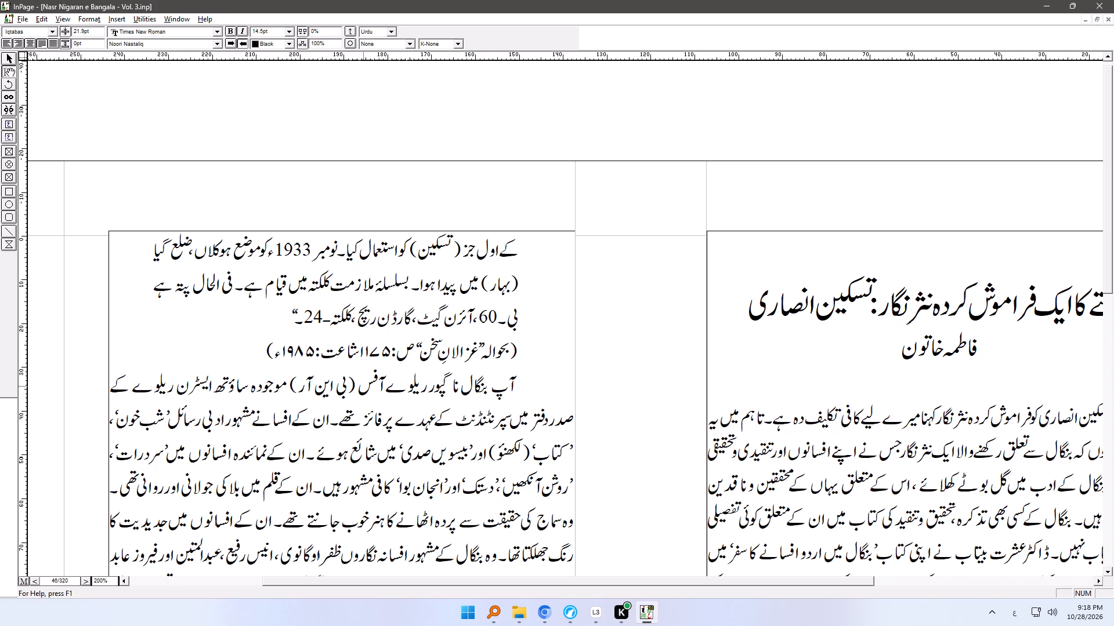
left_click(507, 351)
key("ctrl+shift+q")
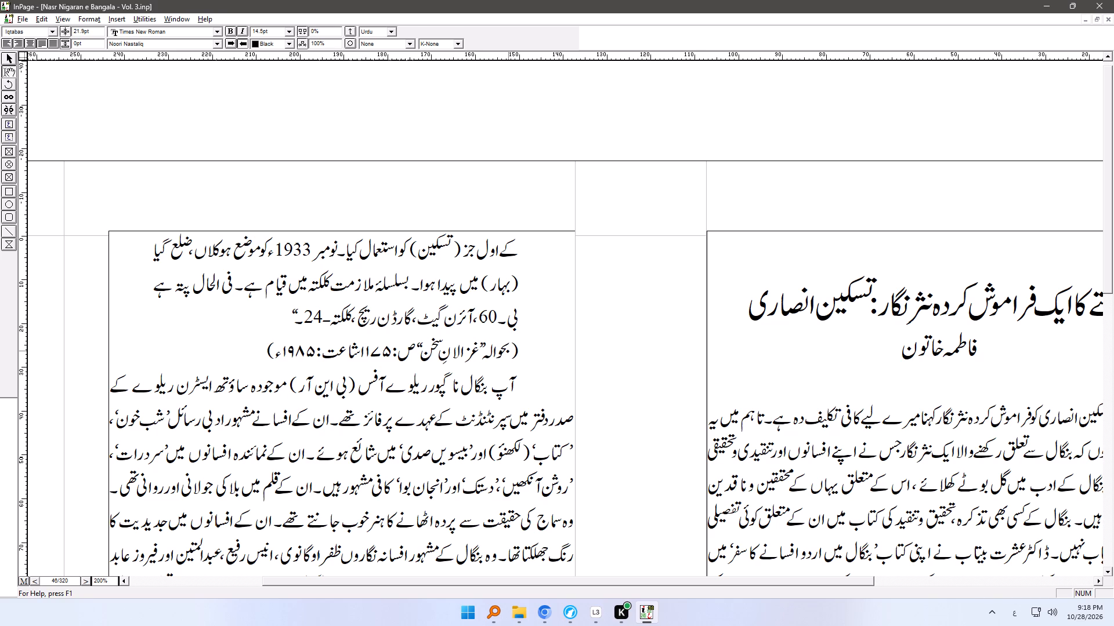
key("Right")
key("Tab")
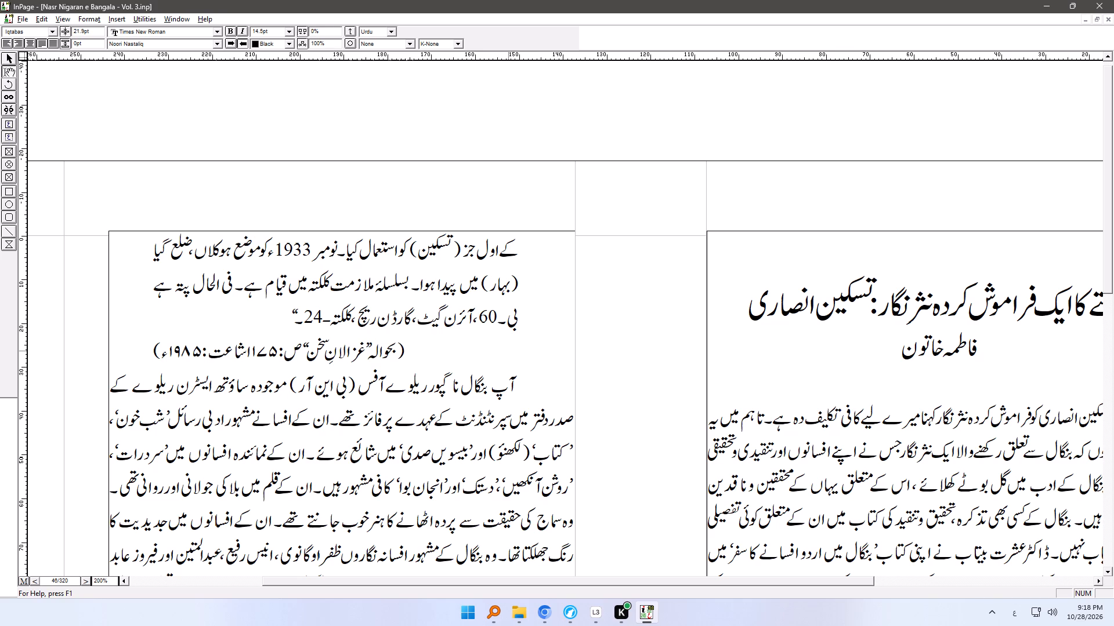
key("ctrl+s")
Apply the Iqtabas paragraph style to the quotation ending "کے قالب میں ڈھالا ہے" on page 92.
left_click(423, 464)
left_click(446, 507)
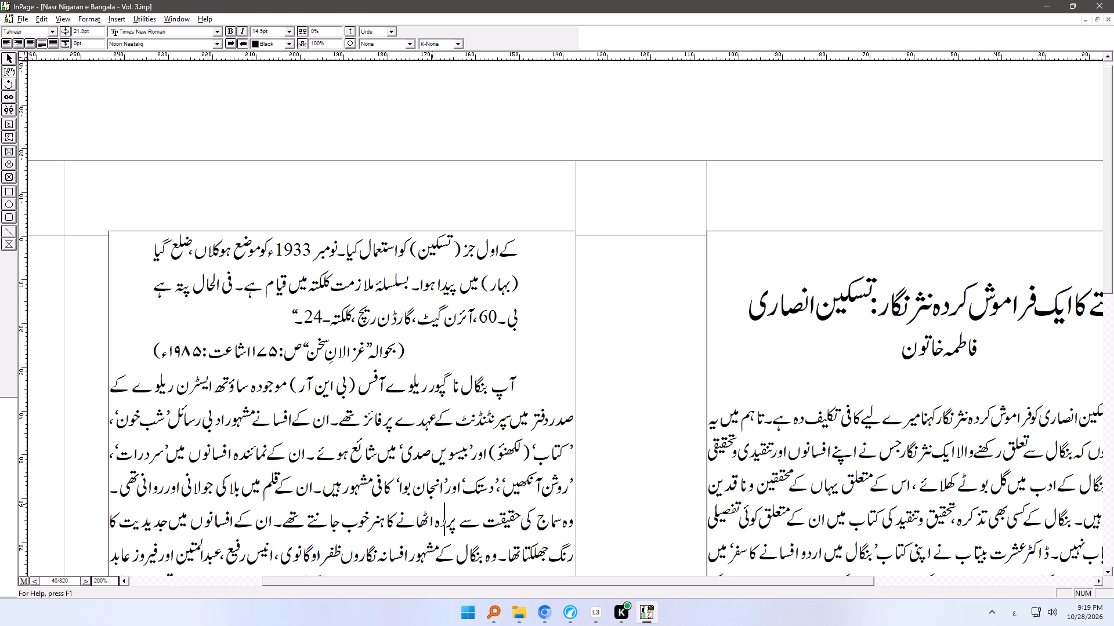
right_click_drag(432, 507, 426, 247, "ctrl")
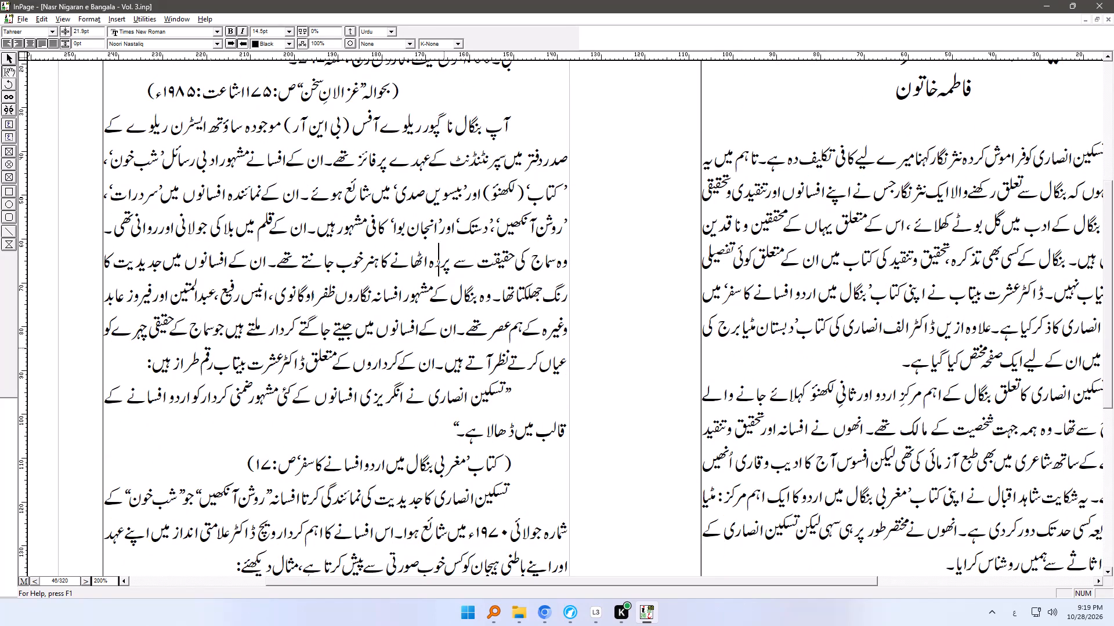
left_click(480, 392)
key("ctrl+shift+q")
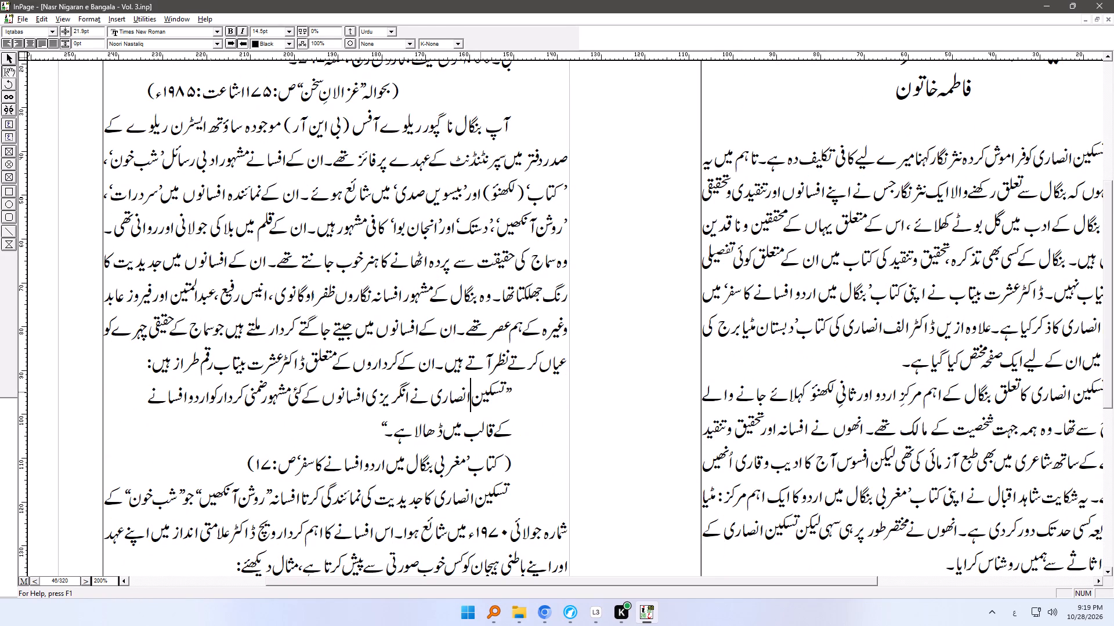
Apply the Iqtabas style to the source line "کتاب 'مغربی بنگال میں اردو افسانے کا سفر'" and push it to the line's far end with a tab.
left_click(426, 458)
key("ctrl+shift+q")
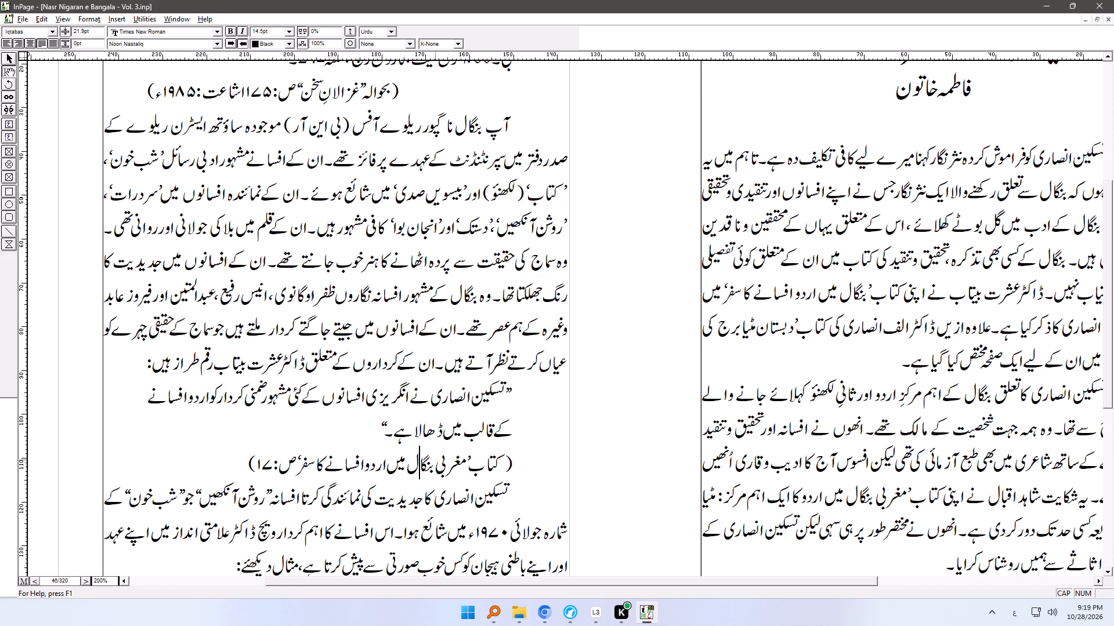
left_click(529, 458)
key("Tab")
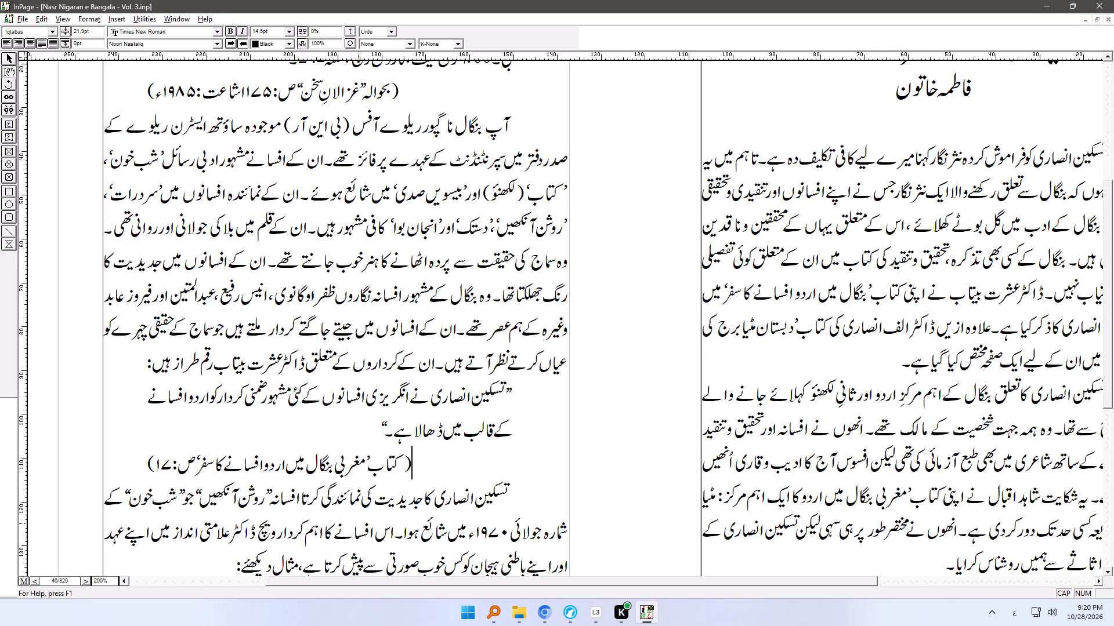
left_click(277, 534)
Apply the Iqtabas style to the quotation beginning "میں جو ایک ویچ ڈاکٹر تھا" and tab its reference "(ص:۵۹)" to the line's far end.
right_click_drag(391, 532, 403, 454, "ctrl")
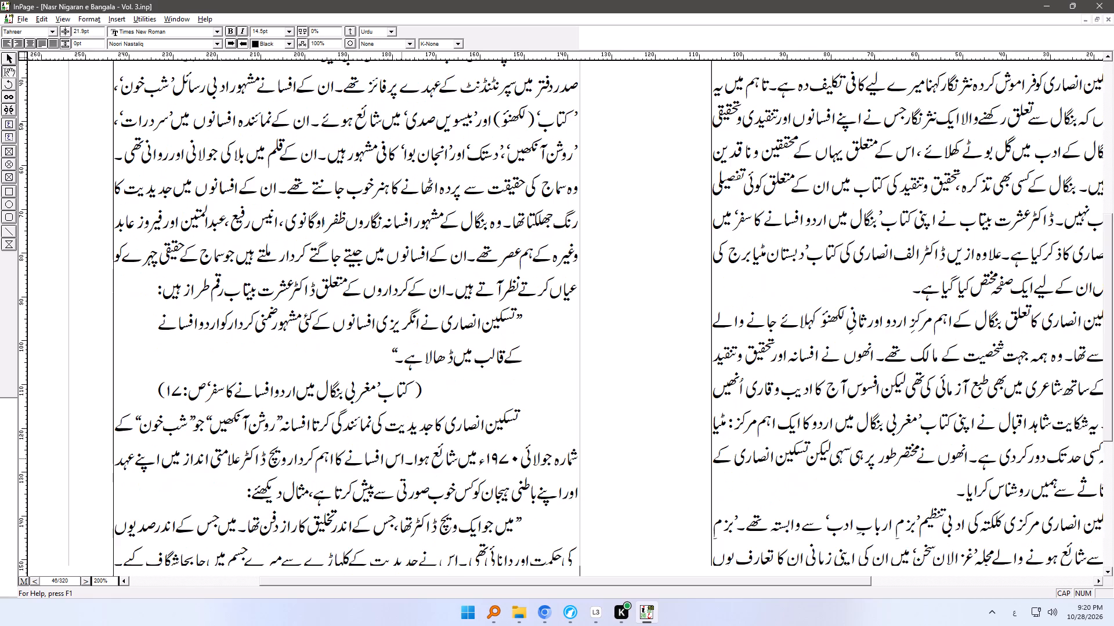
right_click_drag(403, 454, 417, 260, "ctrl")
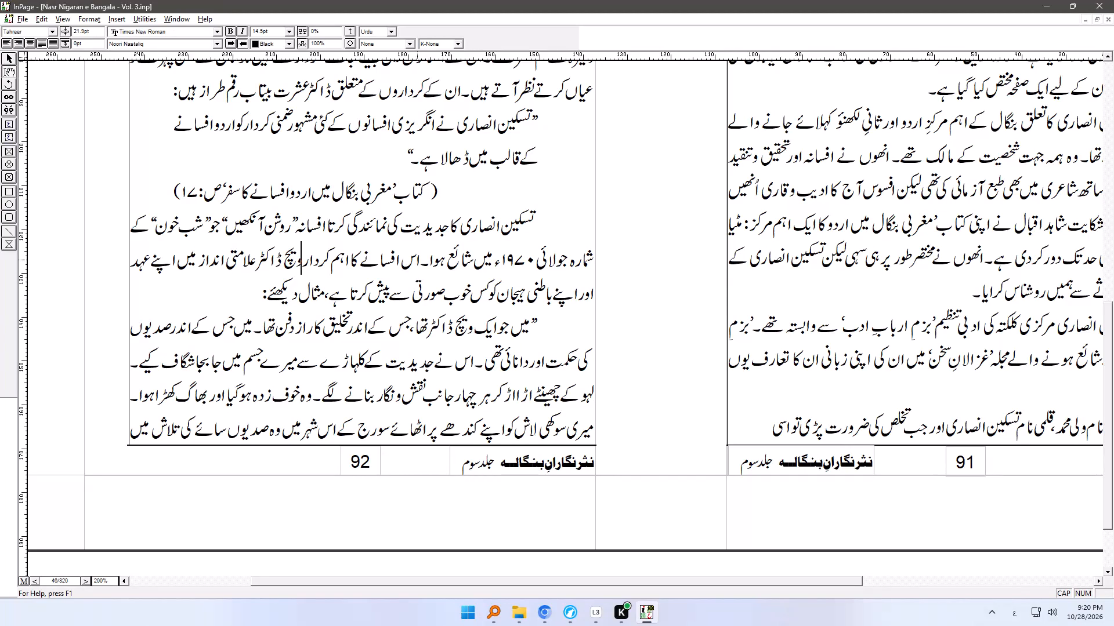
left_click(468, 428)
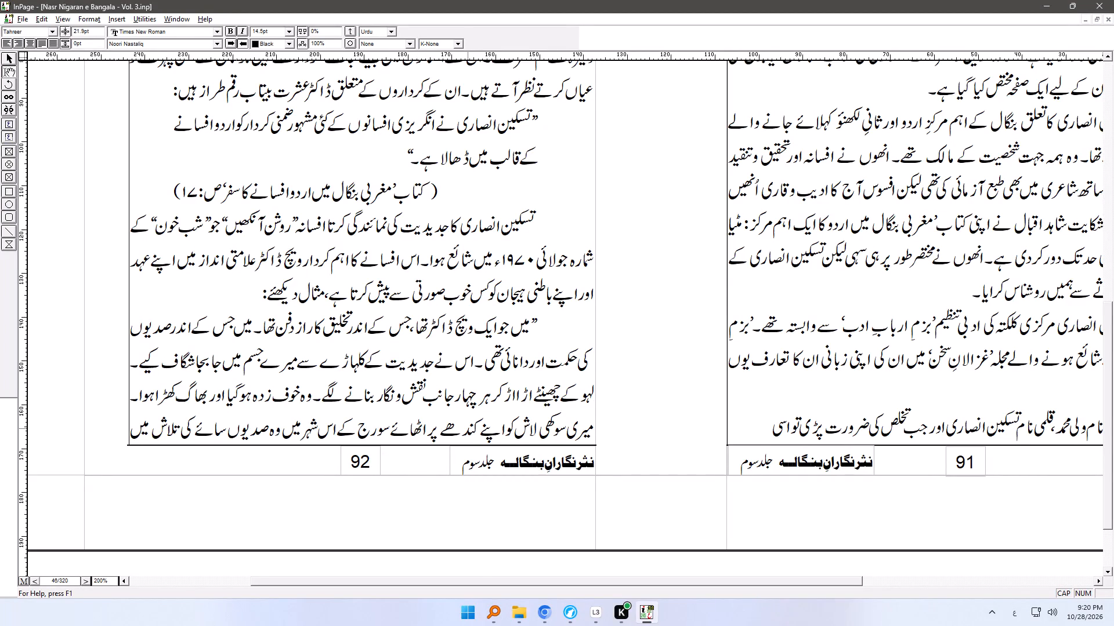
key("Down")
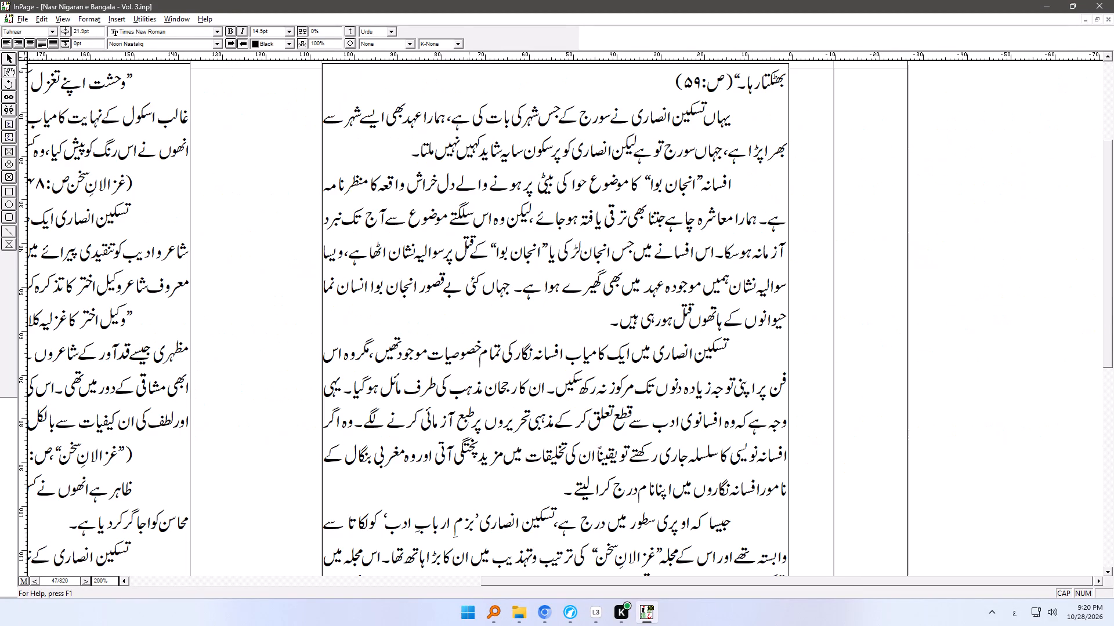
key("Up")
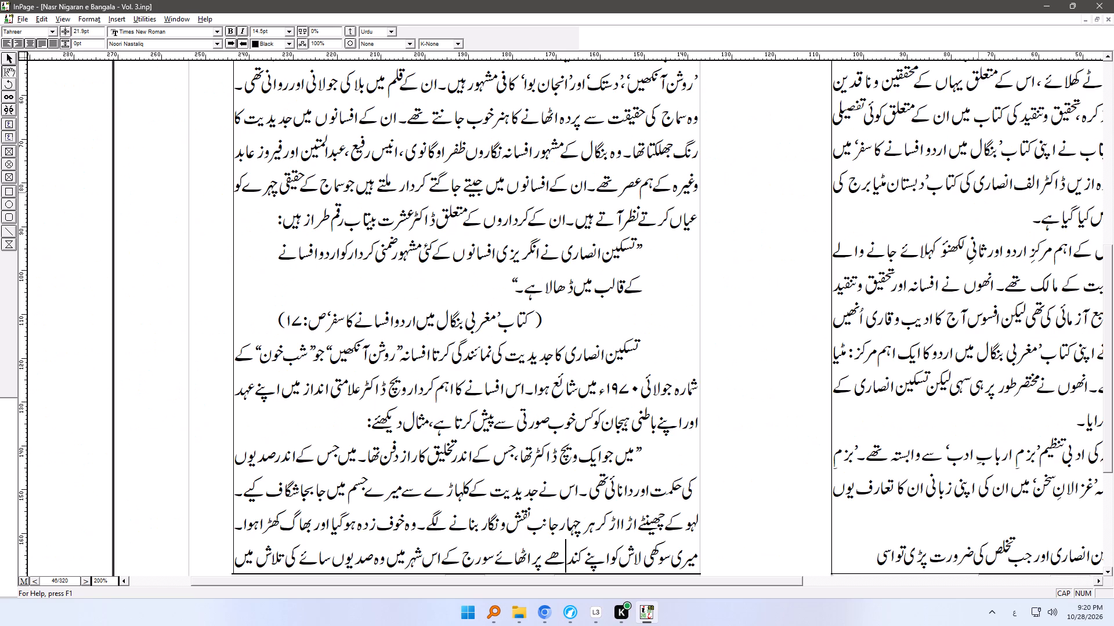
key("ctrl+shift+q")
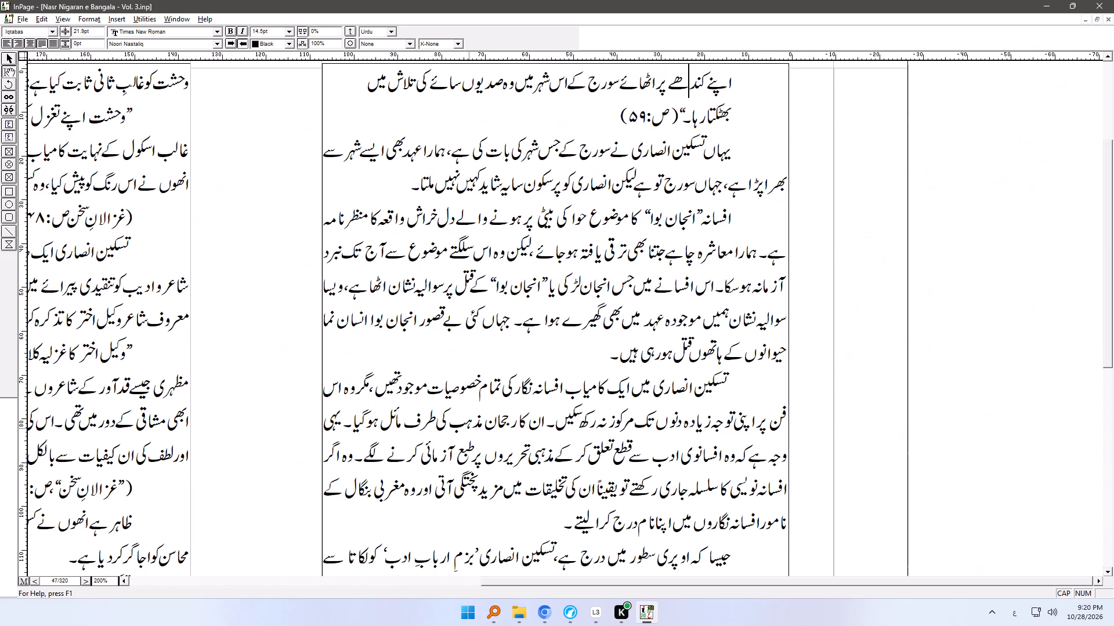
left_click(681, 114)
key("Tab")
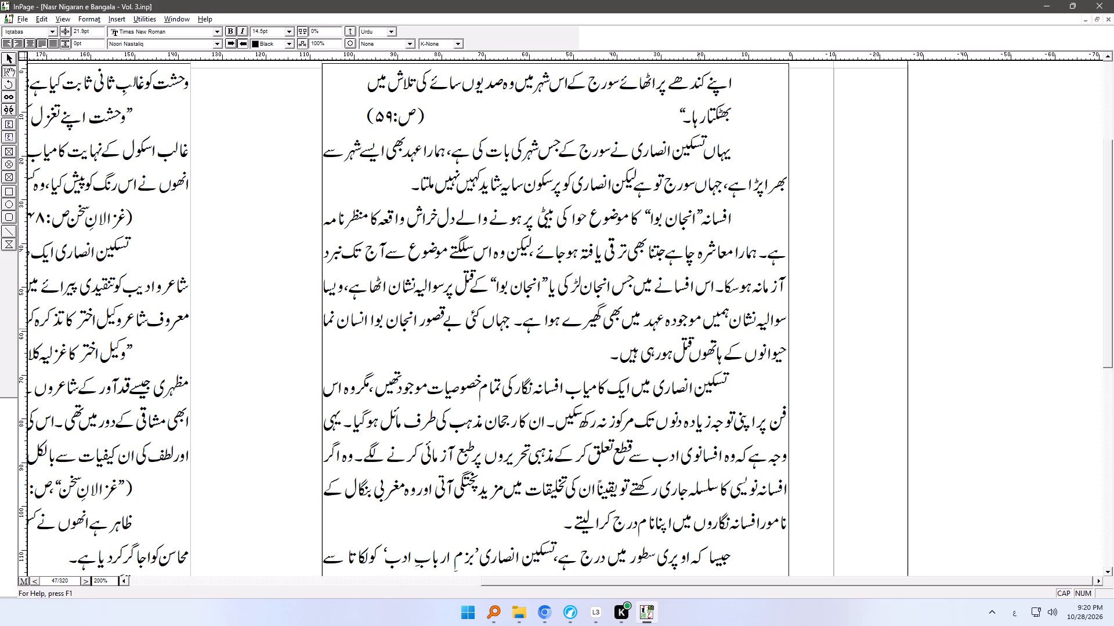
On page 94, join the source "(غزالانِ سخن ص:۴۸)" to the quotation beginning "وحشت", apply the Iqtabas style, and tab the source to the far end.
right_click_drag(635, 406, 633, 300, "ctrl")
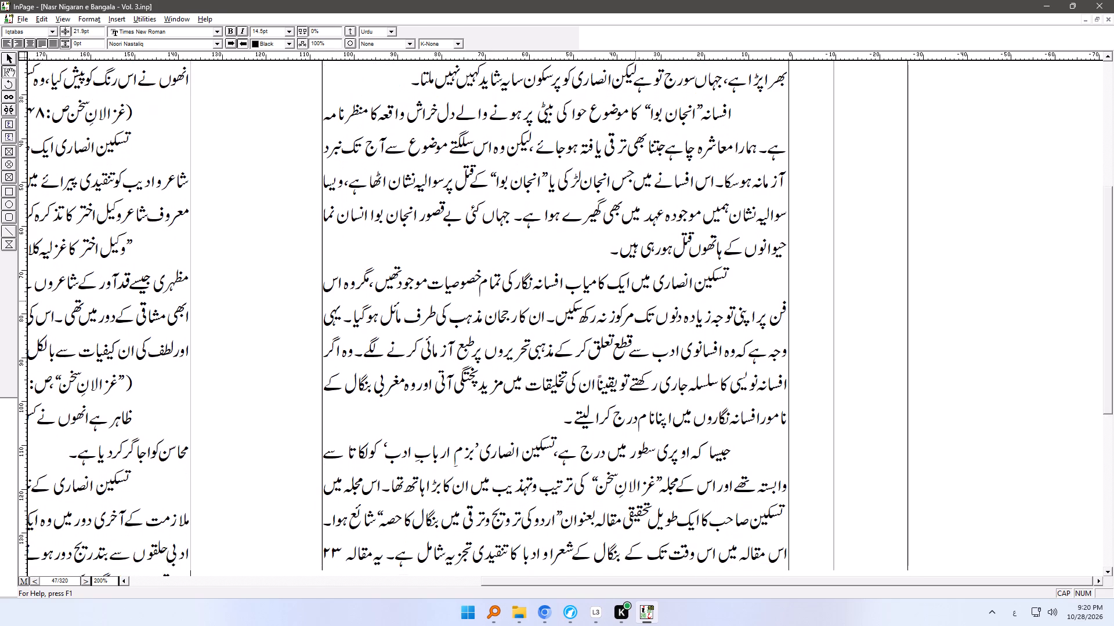
right_click_drag(633, 300, 636, 272, "ctrl")
right_click_drag(657, 436, 657, 383, "ctrl")
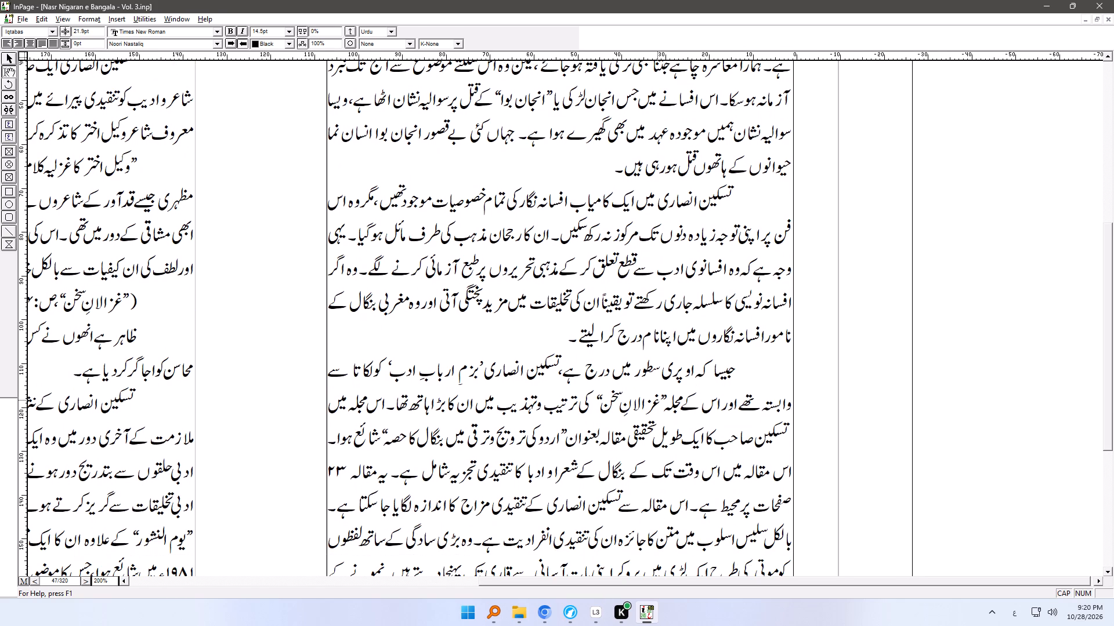
right_click_drag(665, 442, 661, 289, "ctrl")
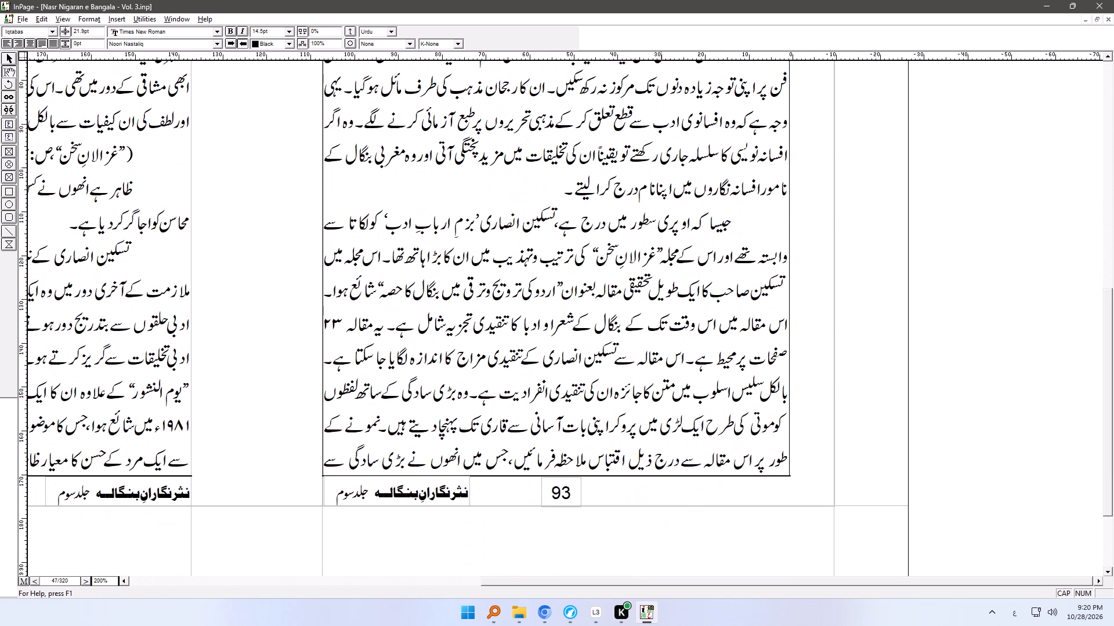
right_click_drag(661, 289, 661, 286, "ctrl")
left_click(660, 442)
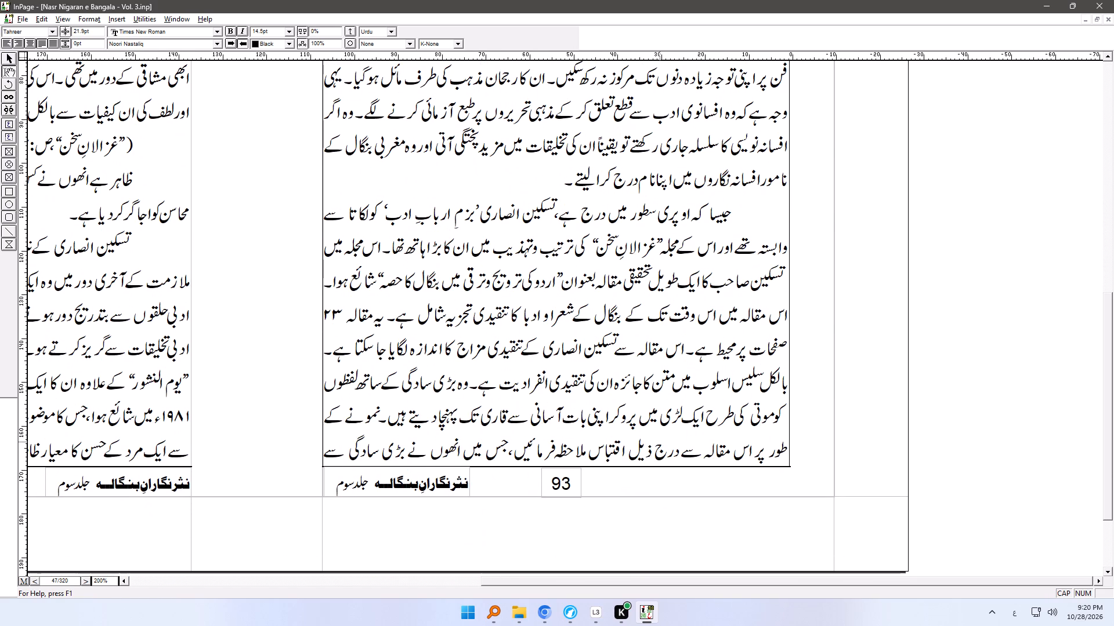
key("Down")
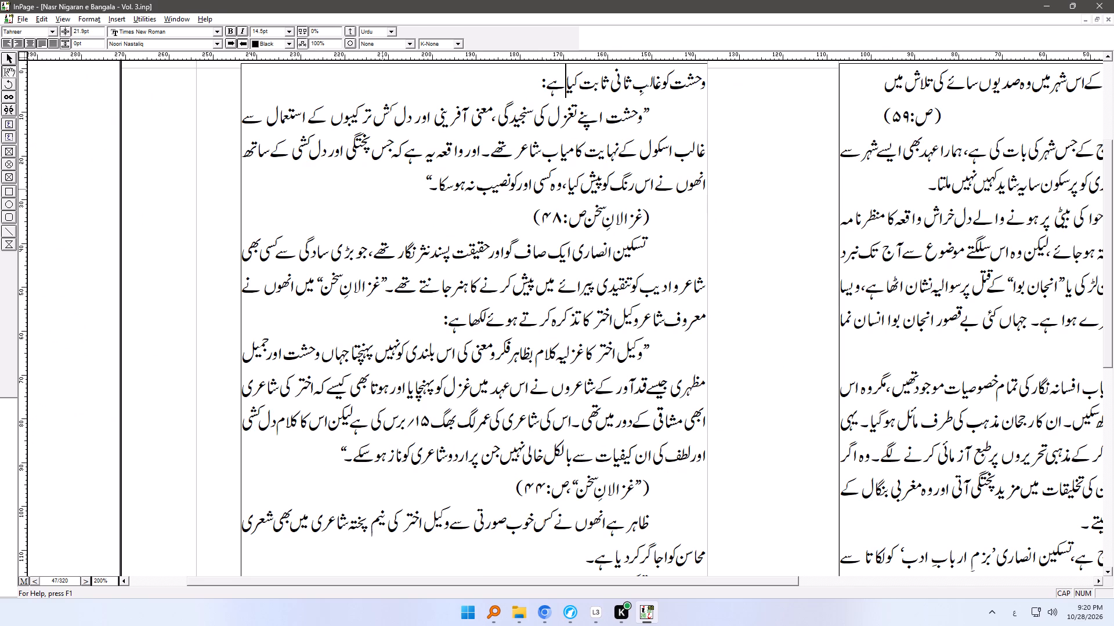
left_click(404, 177)
key("Delete")
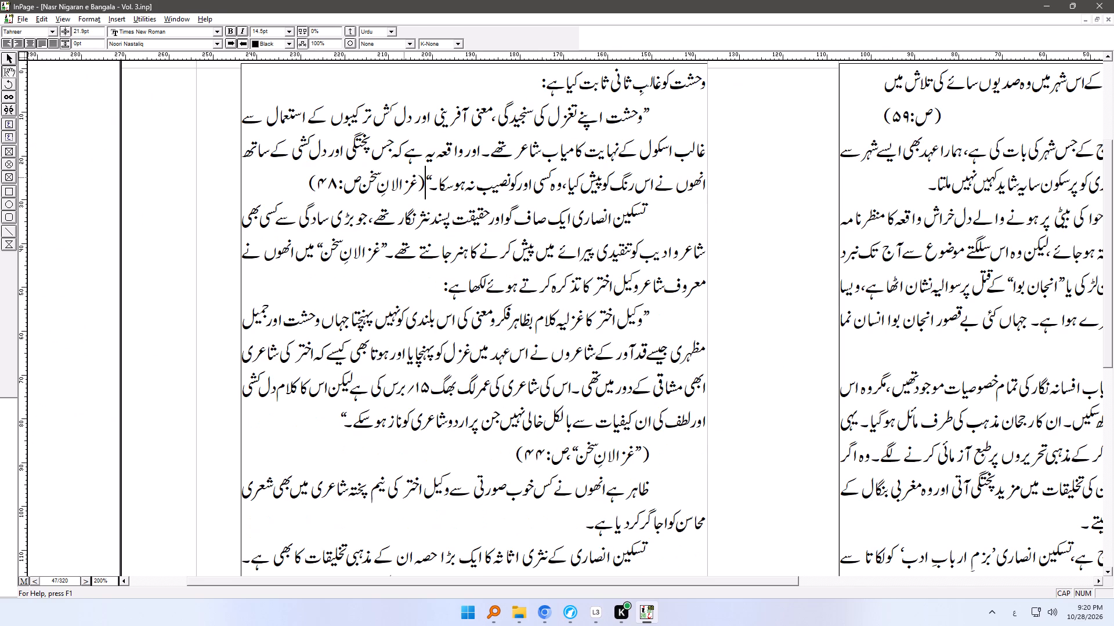
key("ctrl+shift+q")
key("Tab")
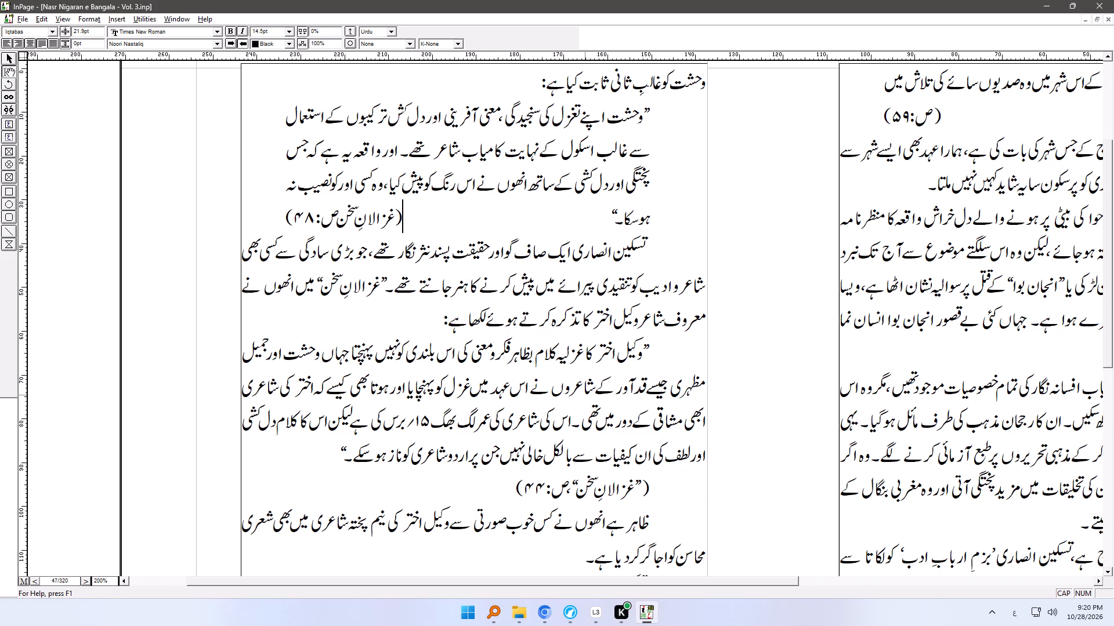
Apply the Iqtabas style to the "وکیل اختر" quotation and its source, keeping the source on its own line, tabbed to the far end.
left_click(656, 489)
key("BackSpace")
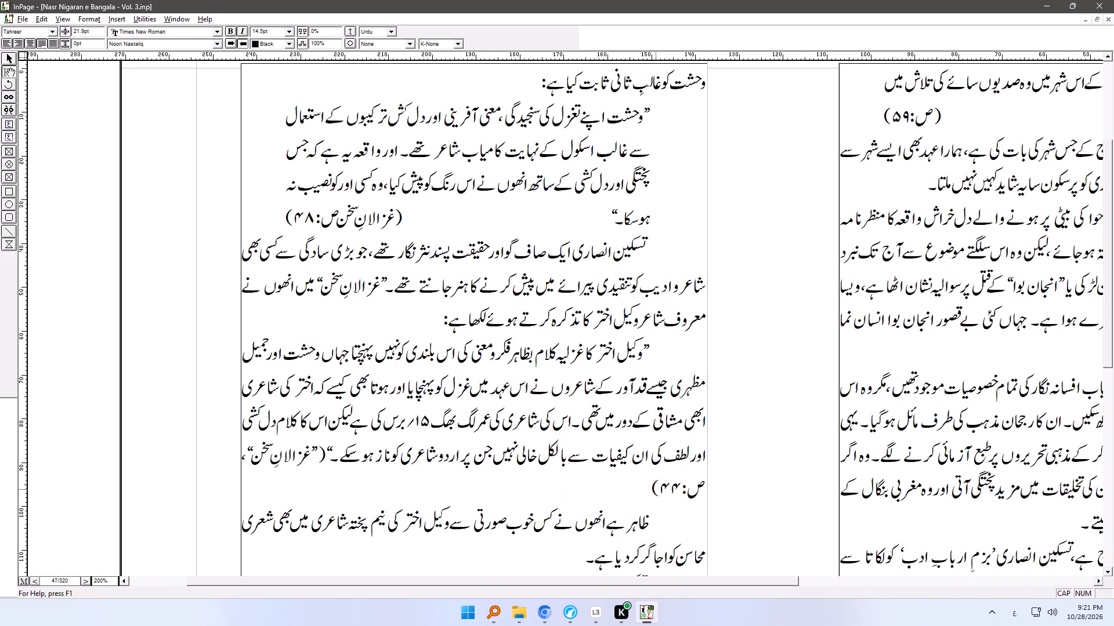
key("ctrl+shift+q")
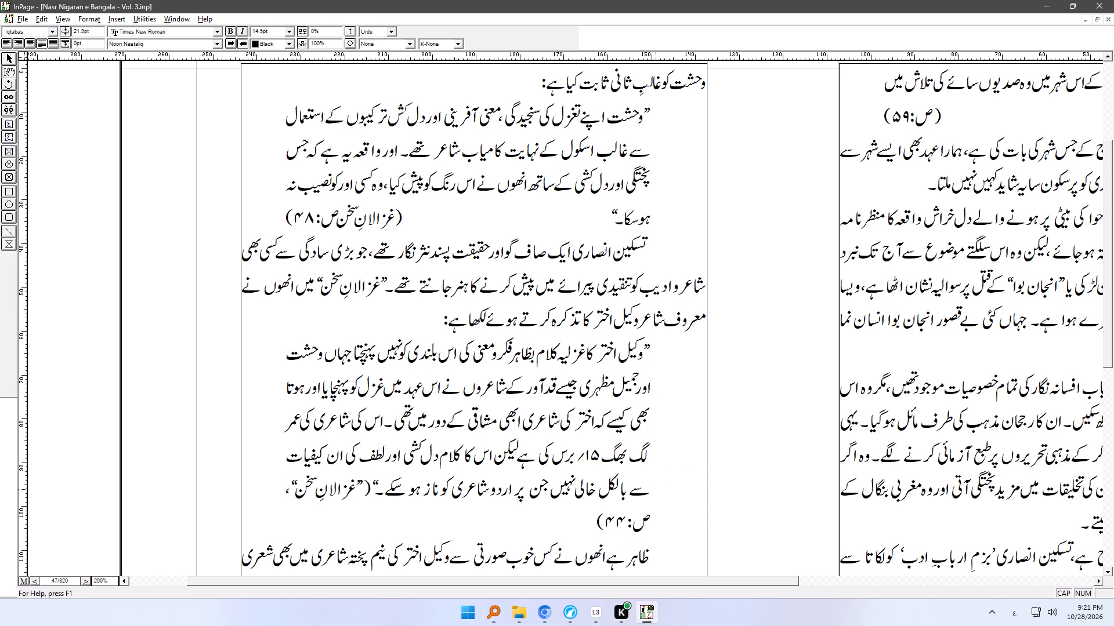
key("Tab")
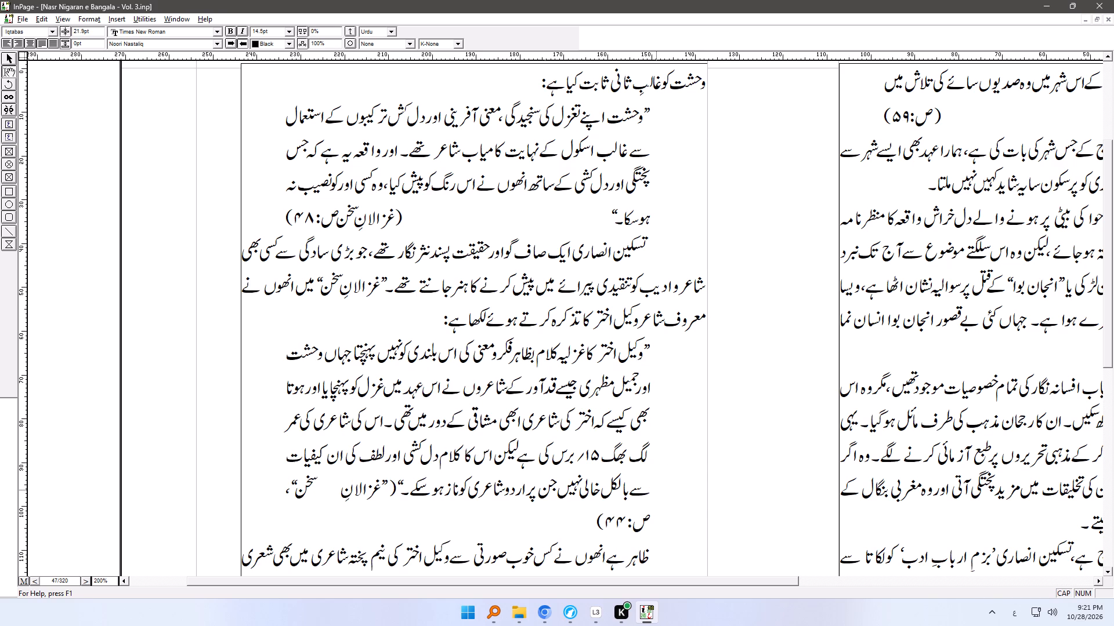
key("BackSpace")
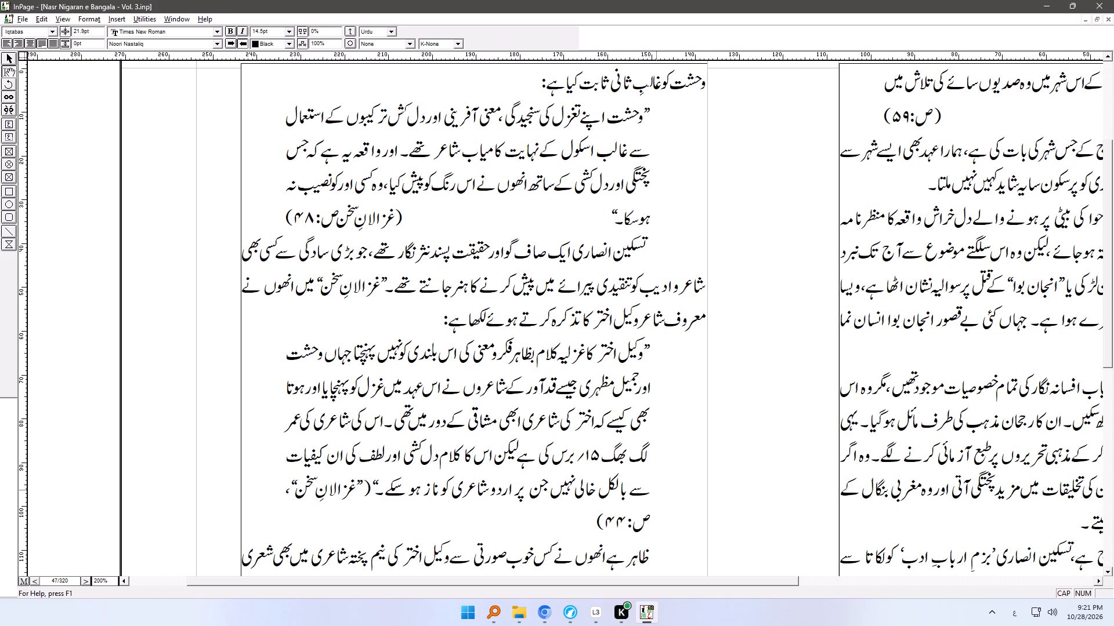
key("Return")
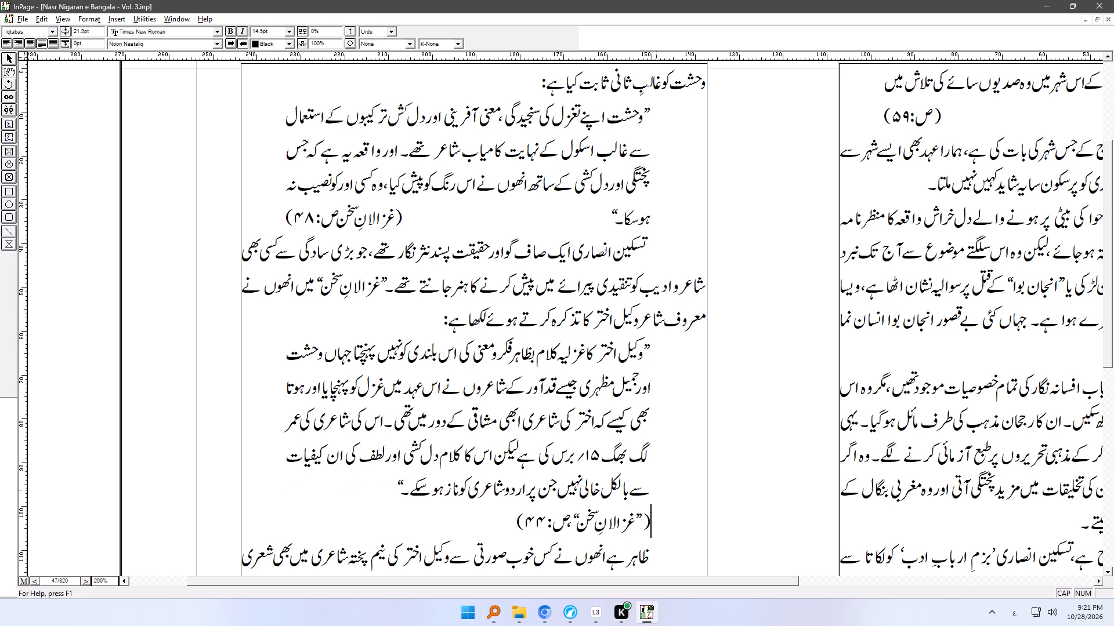
key("Tab")
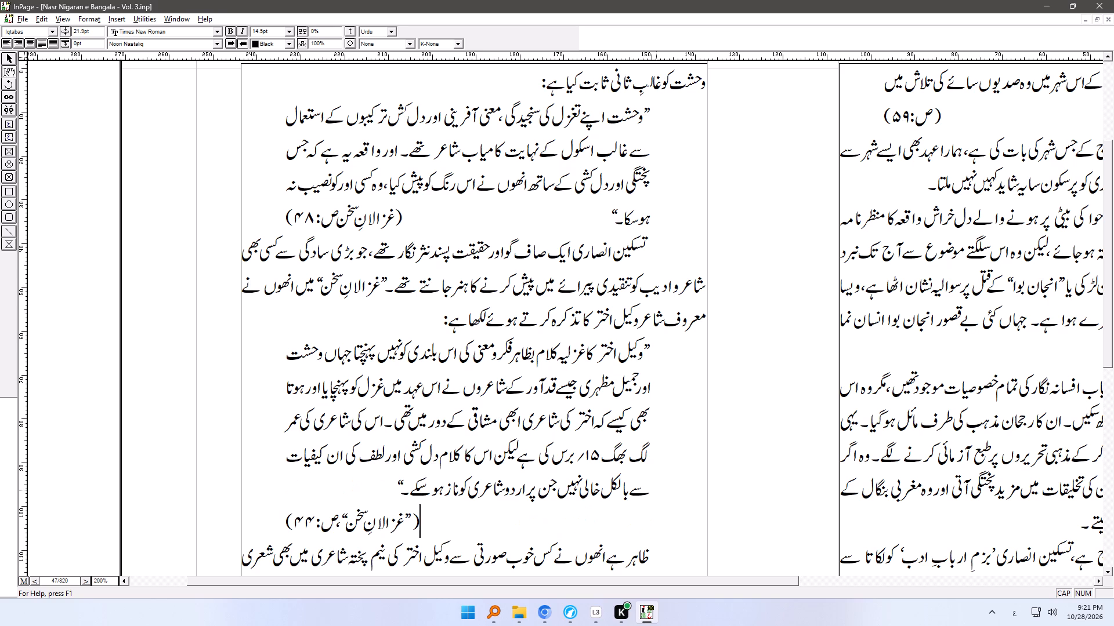
Read through the rest of page 94, checking the paragraphs below the "وکیل اختر" quotation down to the page end.
left_click(555, 452)
right_click_drag(554, 512, 554, 332)
left_click(506, 408)
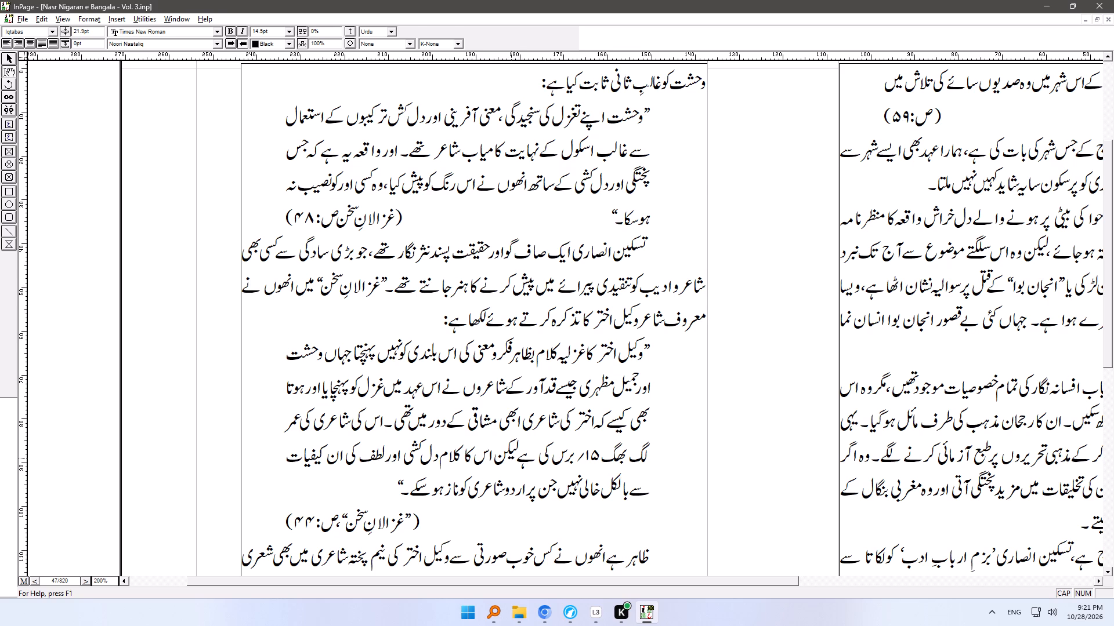
left_click(526, 551)
right_click_drag(505, 536, 505, 325, "ctrl")
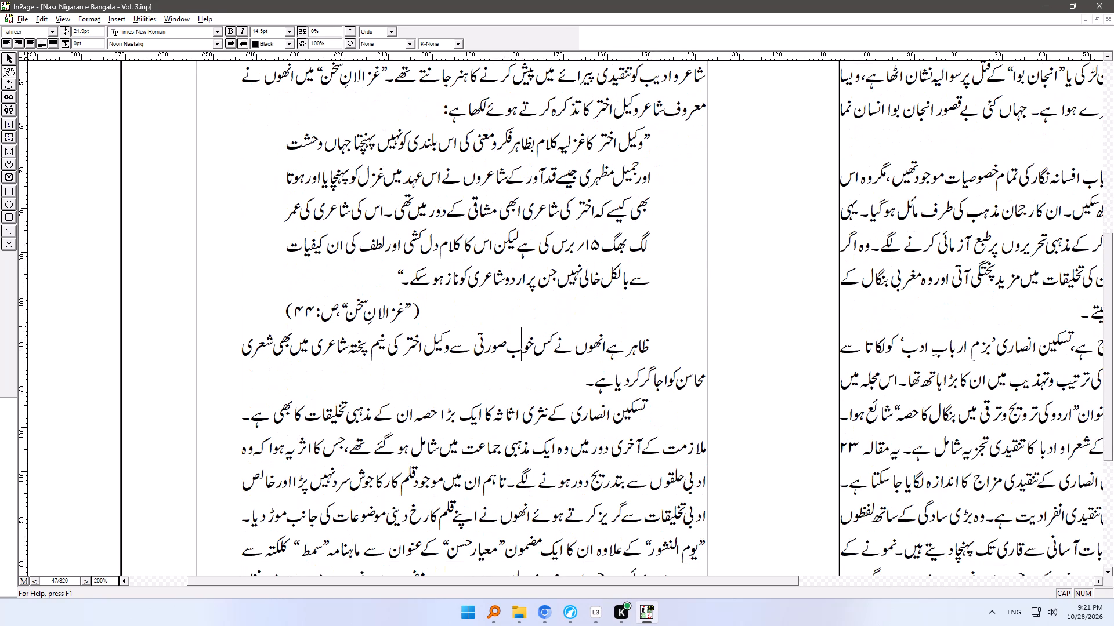
left_click(575, 421)
right_click_drag(545, 471, 537, 416, "ctrl")
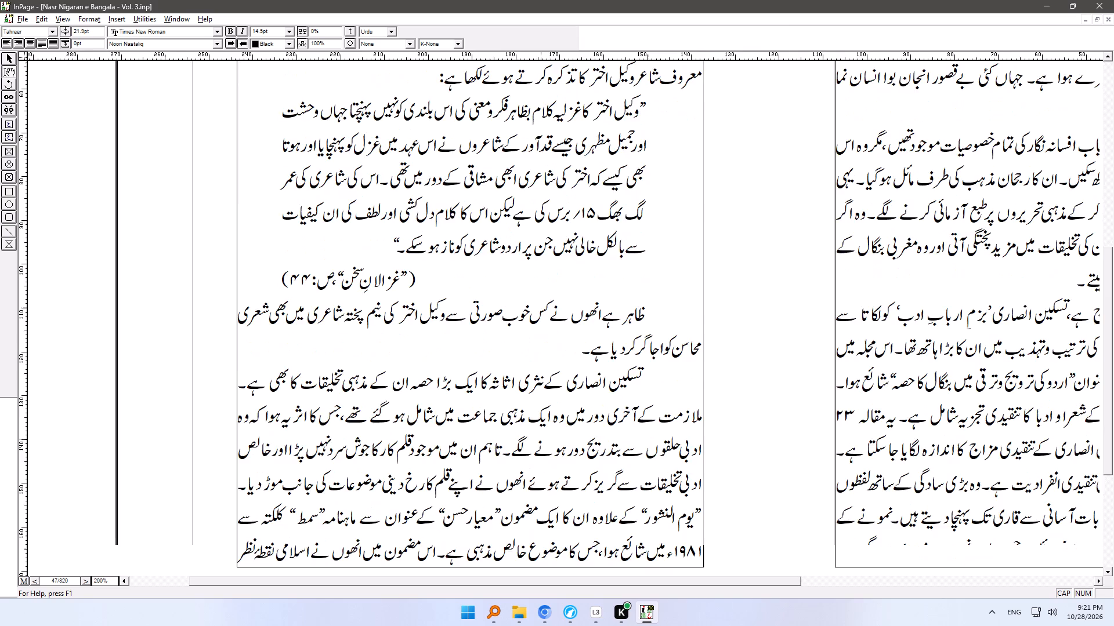
right_click_drag(537, 416, 531, 212, "ctrl")
left_click(531, 333)
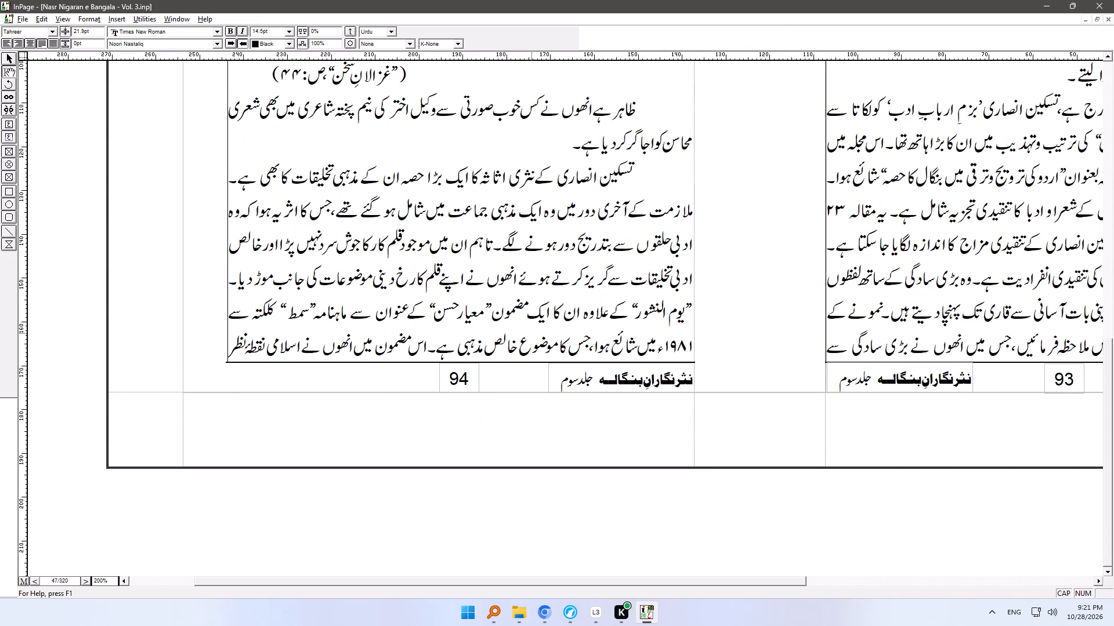
Set the Arabic line beginning "الحمد" near the top of page 95 in the 1 MUHAMMADI QURANIC font and turn off its bold.
key("Down")
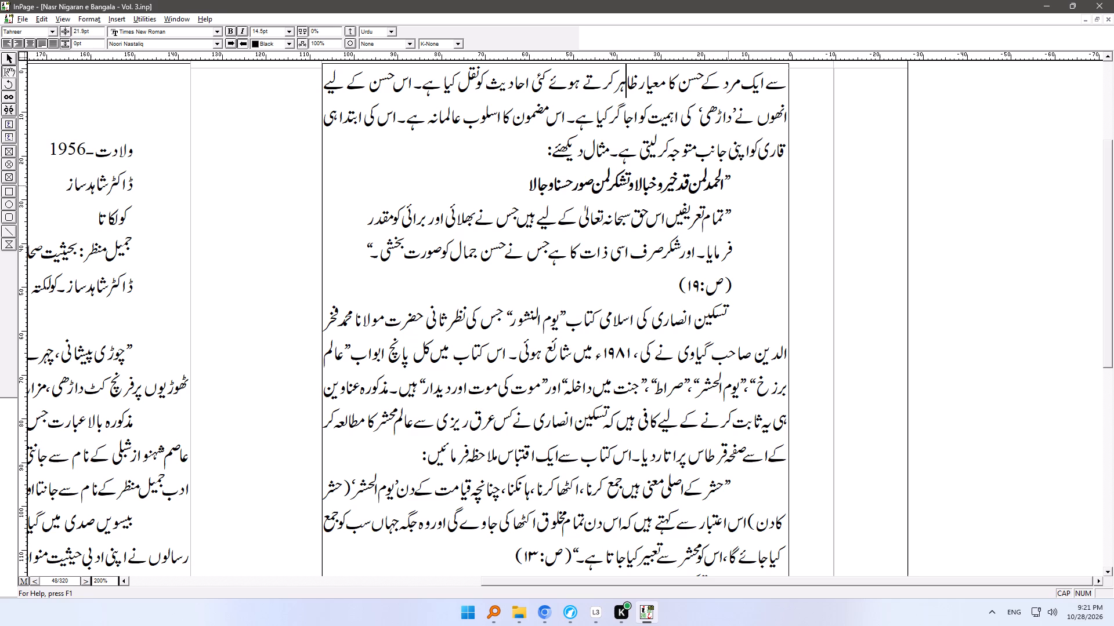
left_click(726, 181)
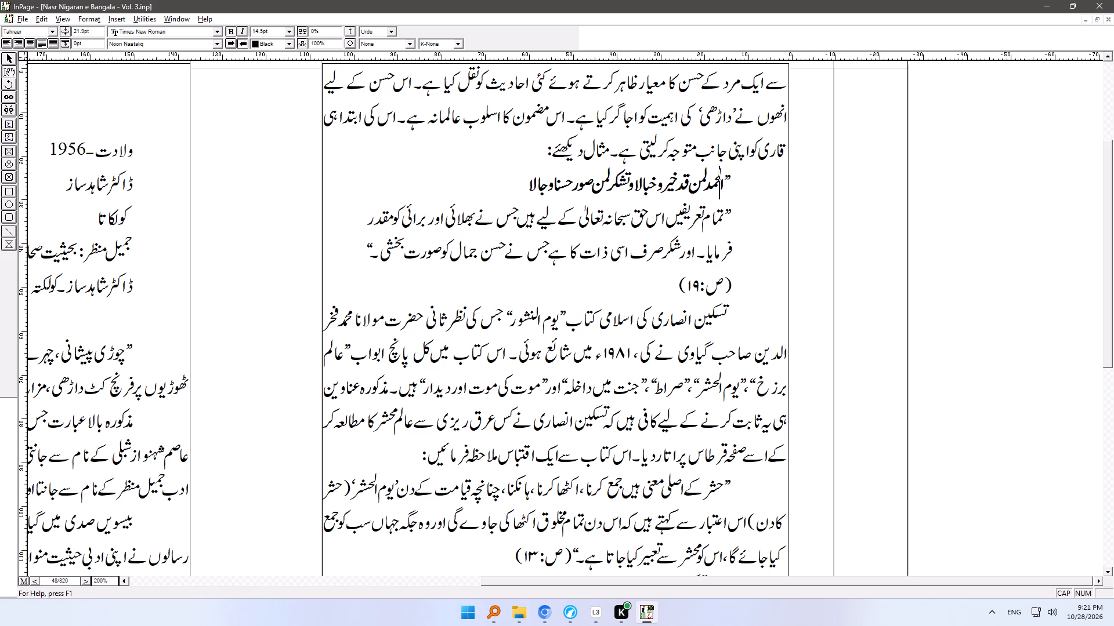
left_click(728, 182)
left_click_drag(531, 181, 730, 183)
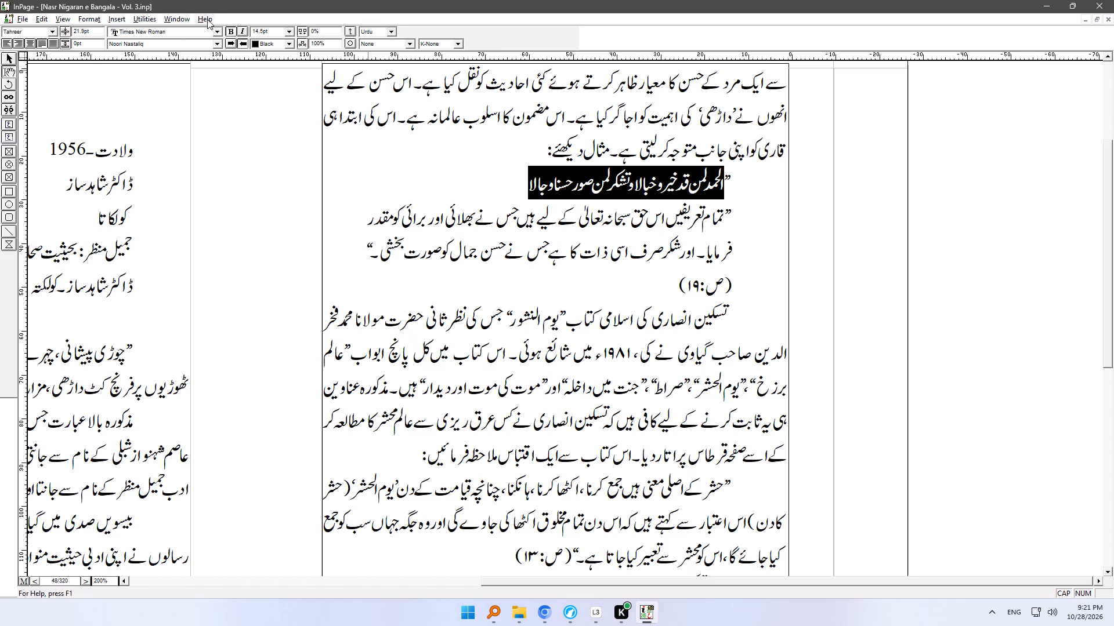
left_click(175, 46)
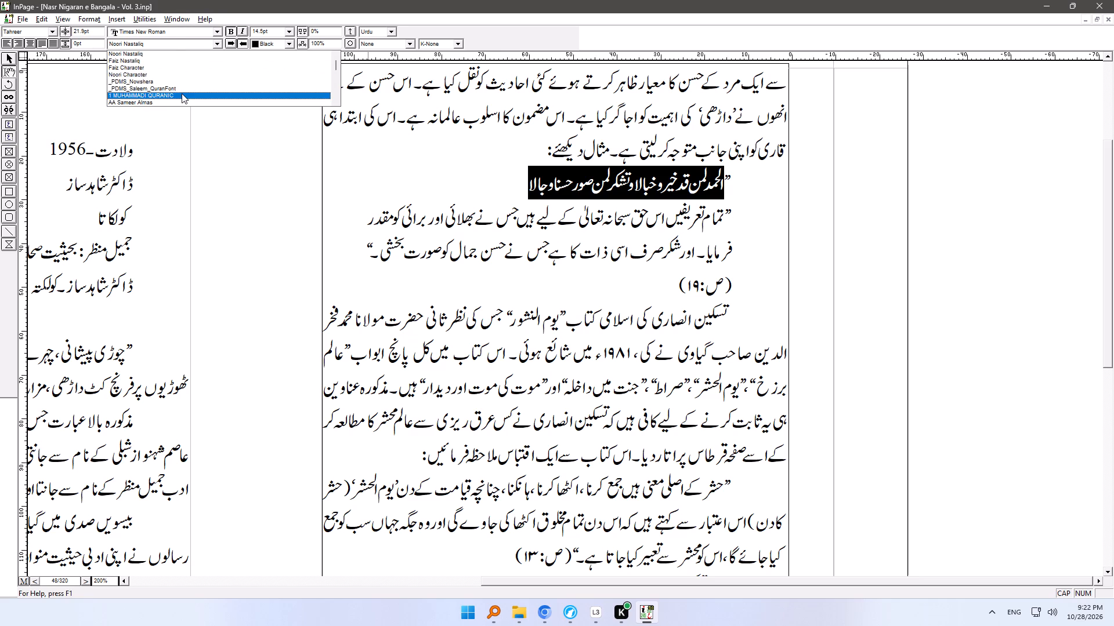
left_click(182, 93)
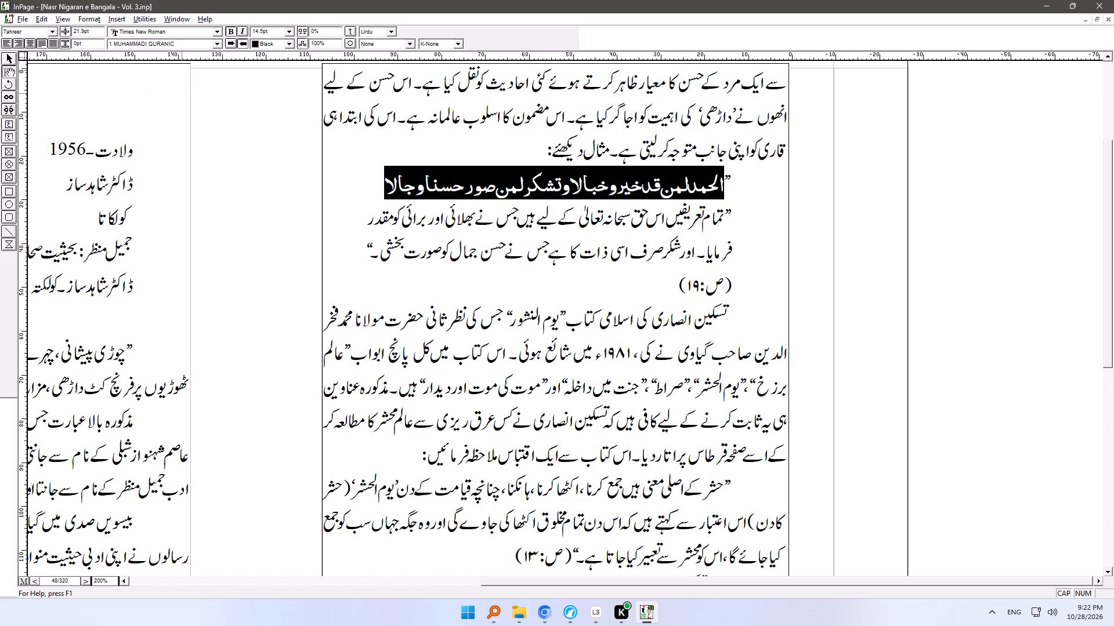
left_click(227, 33)
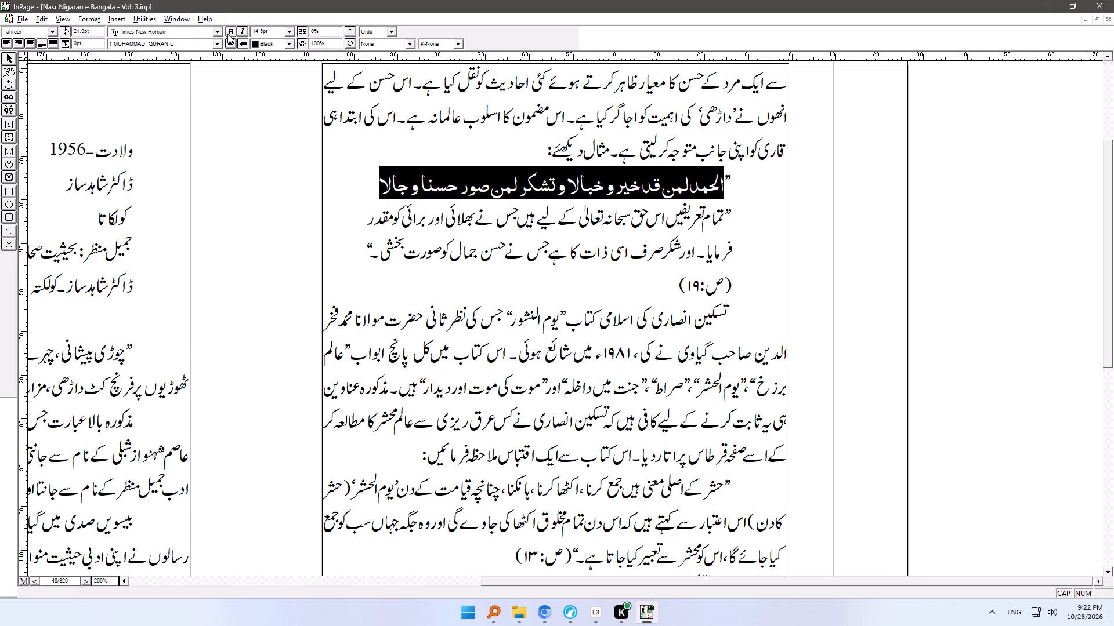
Add a closing quotation mark at the end of the Arabic "الحمد" line on page 95 and set the mark in Noori Nastaliq.
left_click(375, 180)
key("bracketleft")
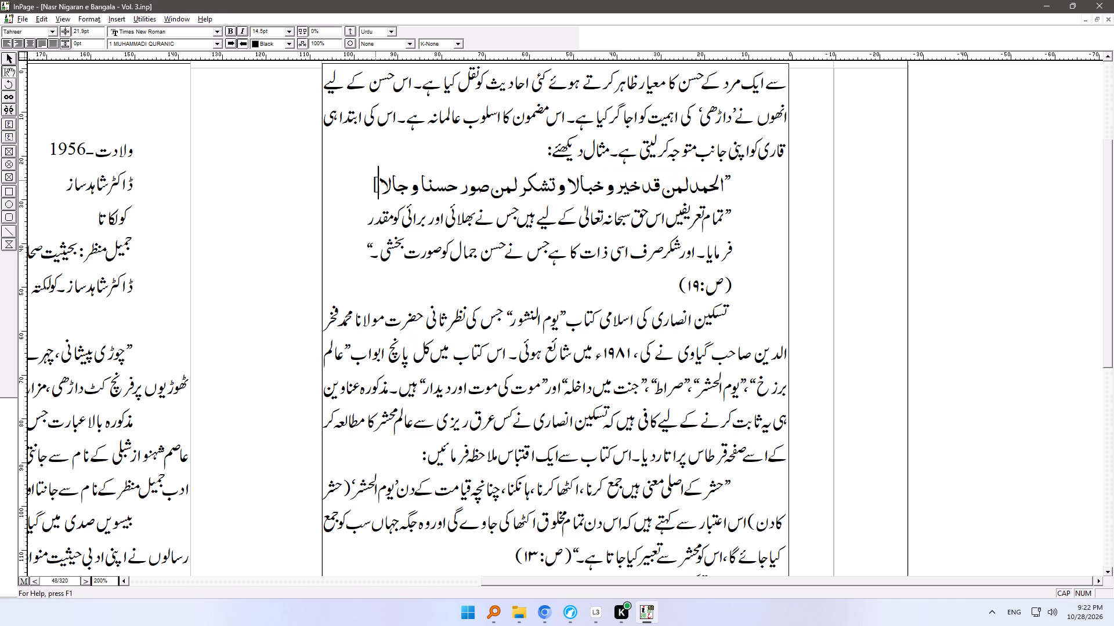
key("BackSpace")
key("shift+Right")
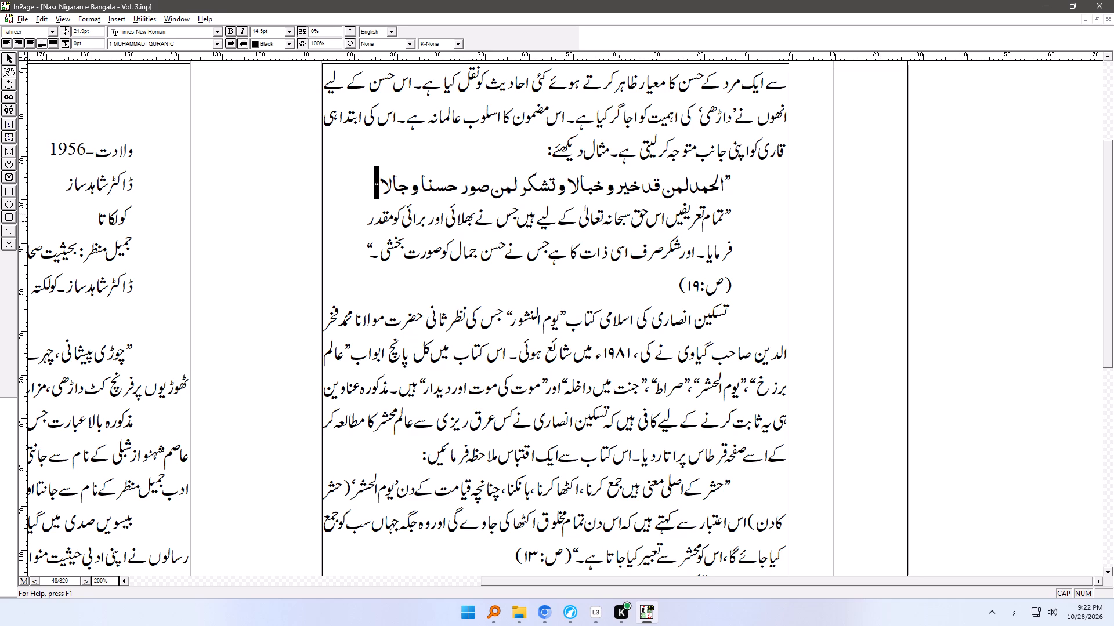
left_click(191, 47)
key("Home")
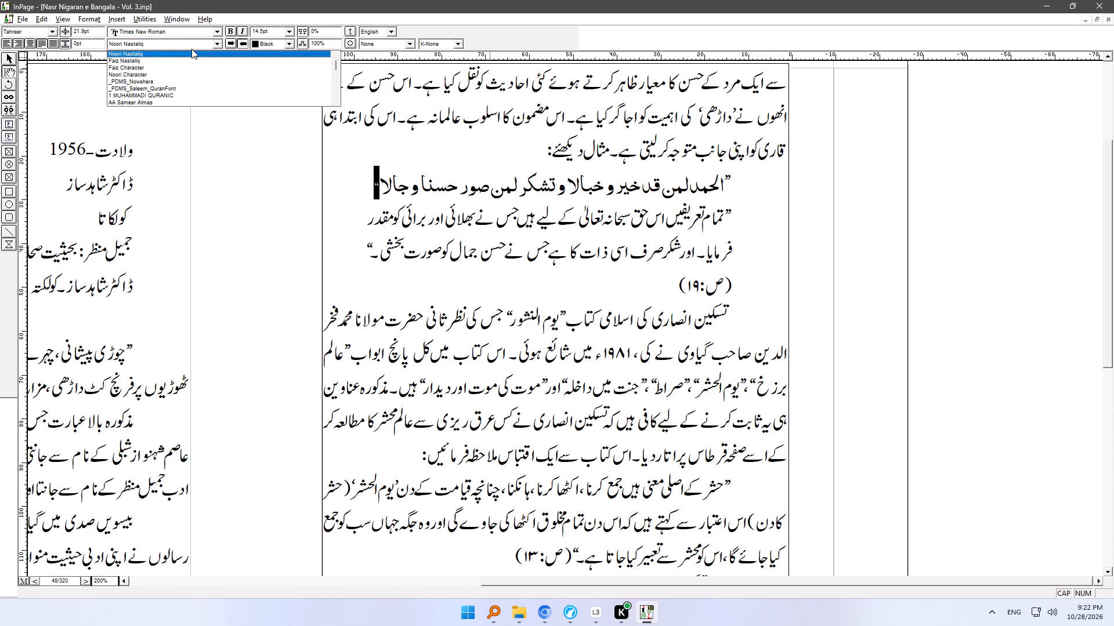
key("Return")
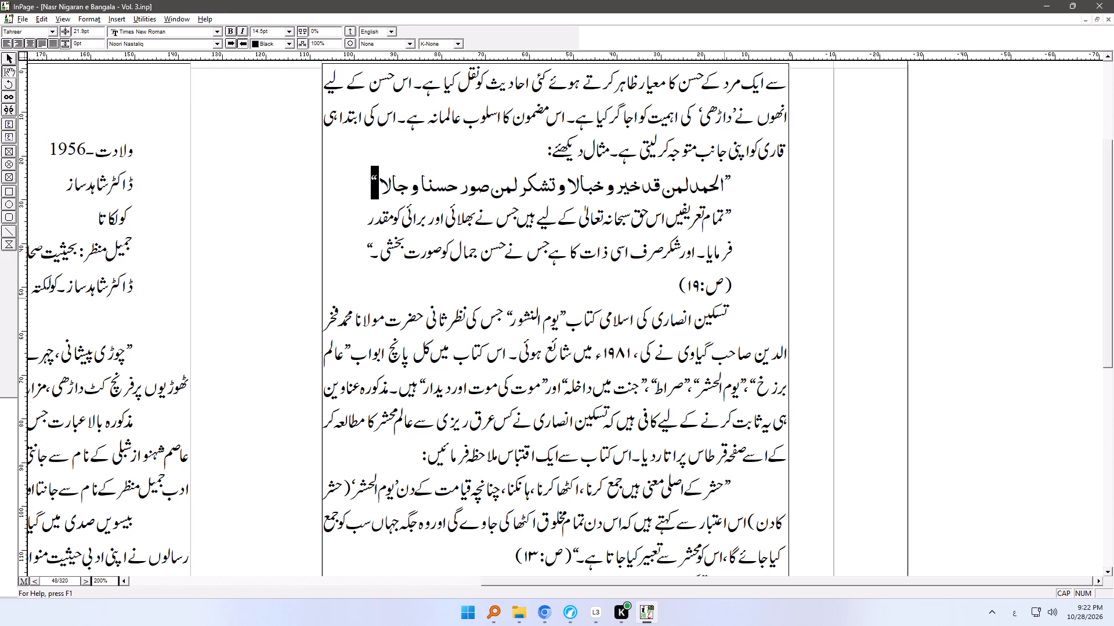
Break the source "(ص:۱۹)" onto its own line below the "تمام تعریفیں" quotation and tab it to the far end.
left_click(735, 284)
key("Return")
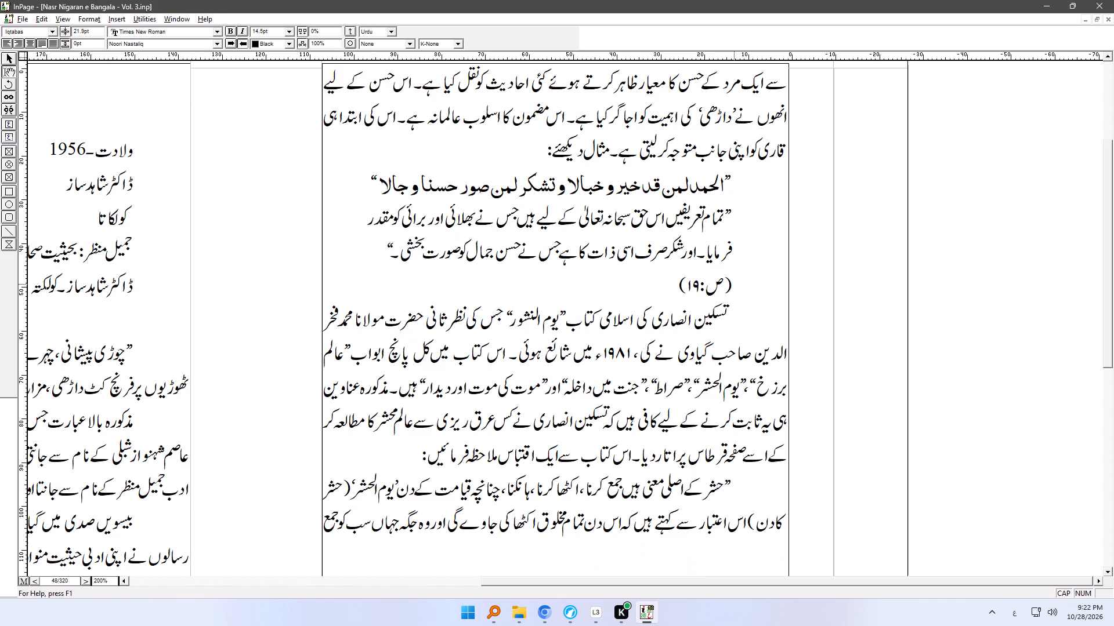
key("Tab")
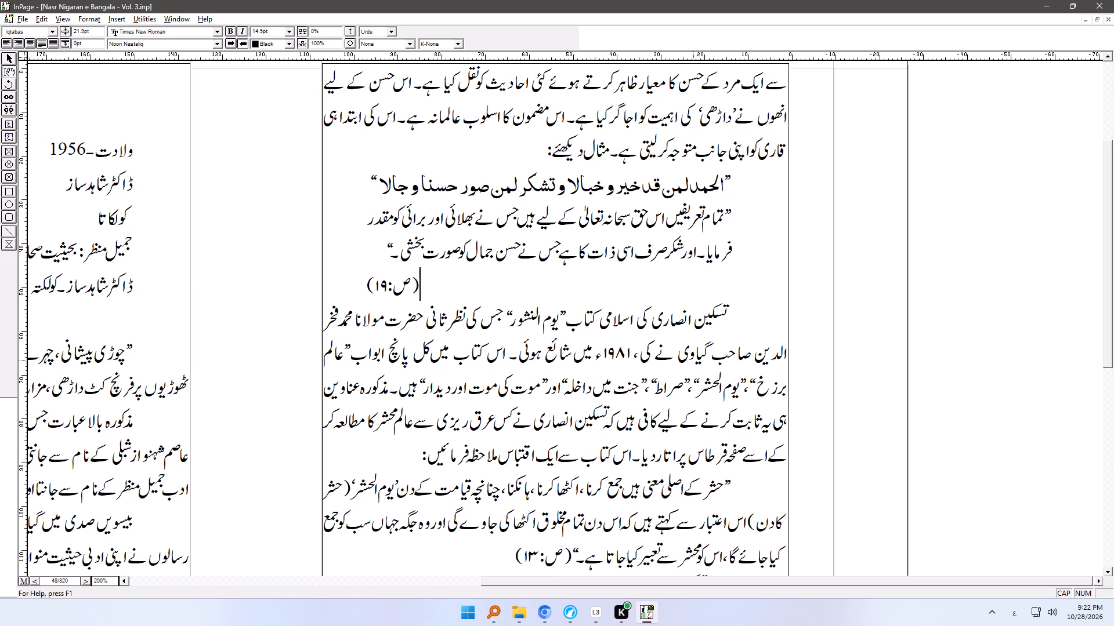
Apply the Iqtabas style to the quotation beginning "حشر کے اصلی معنی" and tab its source "(ص:۱۳)" to the far end.
left_click(666, 487)
key("ctrl+shift+q")
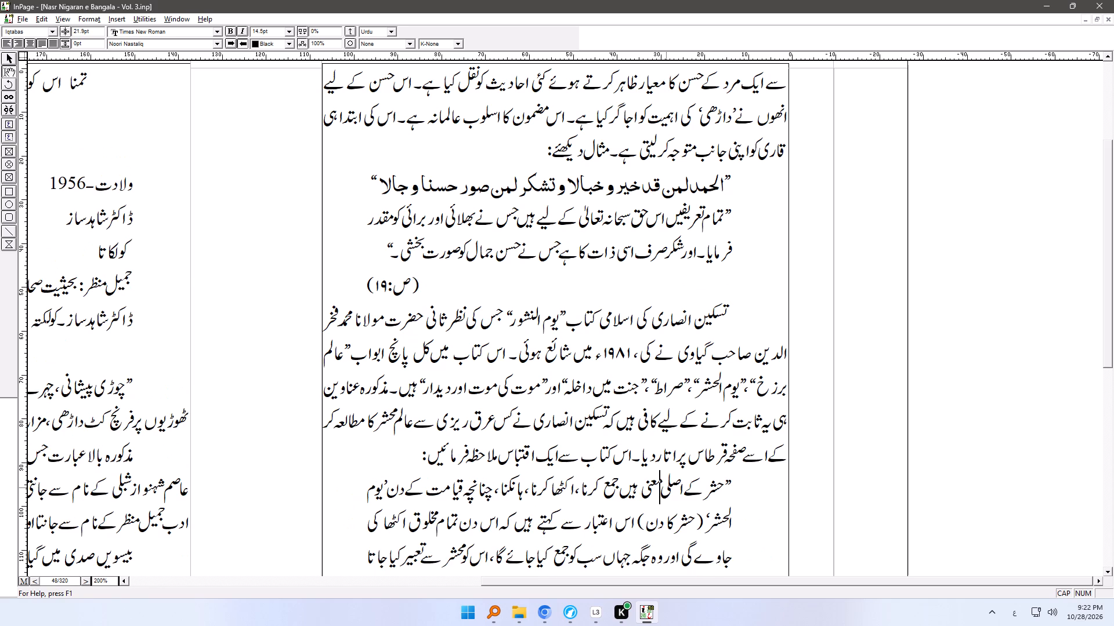
right_click_drag(615, 512, 604, 278, "ctrl")
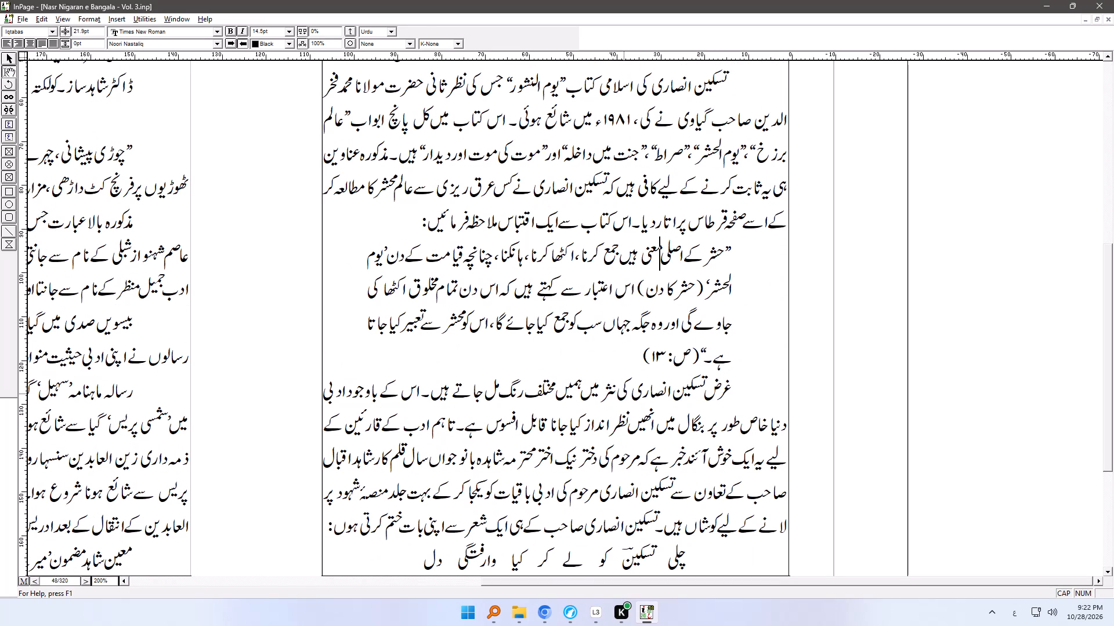
left_click(703, 356)
left_click(699, 356)
key("Tab")
Look over the rest of page 95, then go back to page 94 and check how its quotations and sources are laid out.
left_click(681, 471)
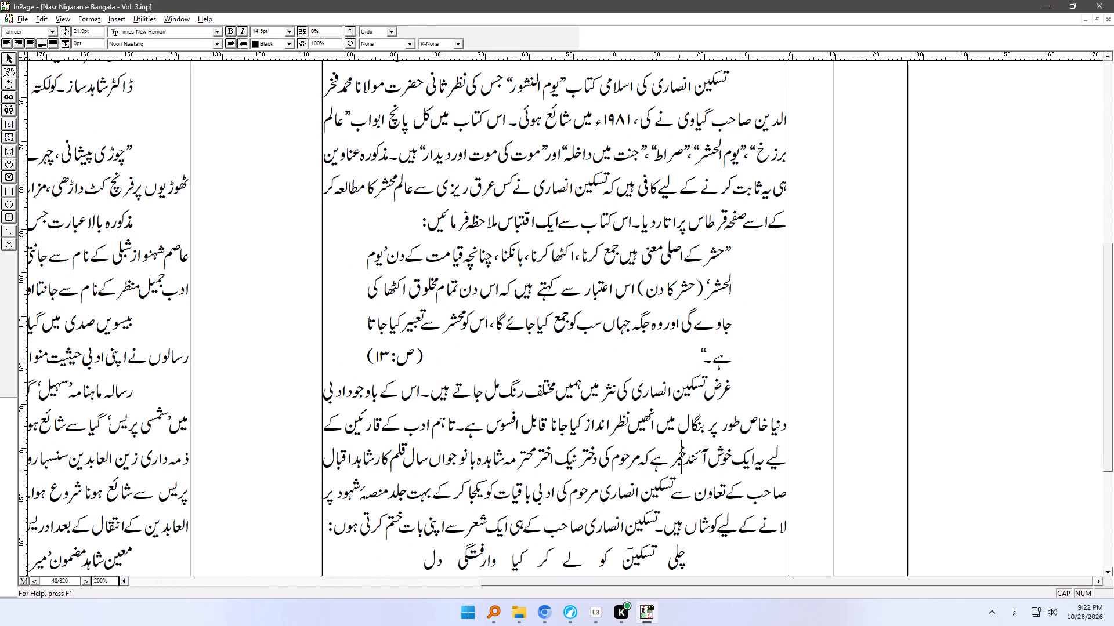
right_click_drag(659, 518, 657, 410, "ctrl")
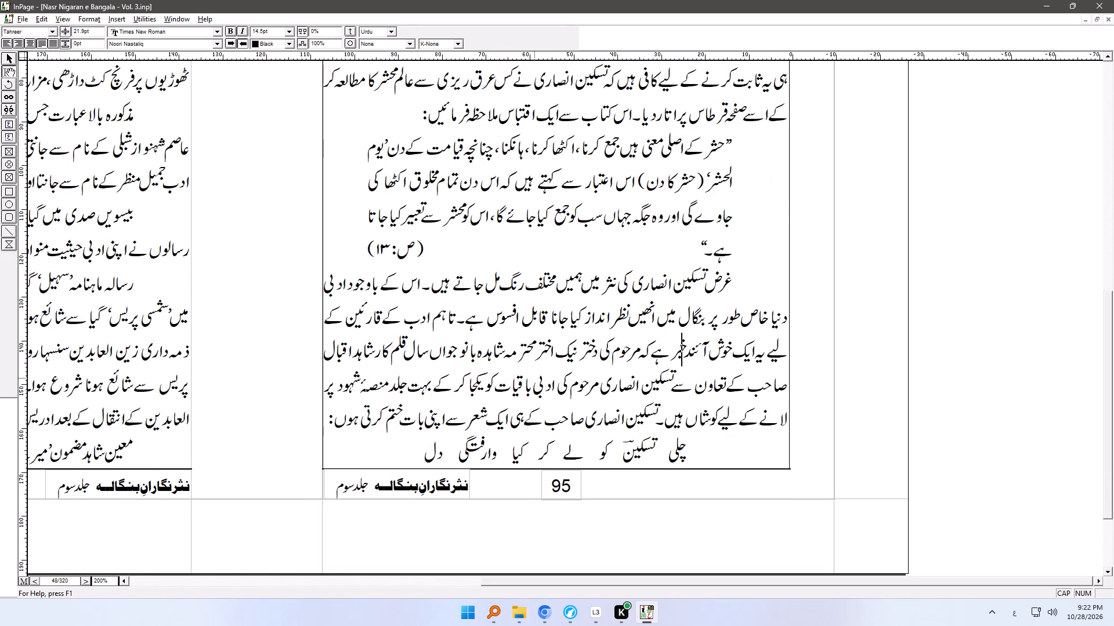
right_click_drag(509, 359, 562, 625, "ctrl")
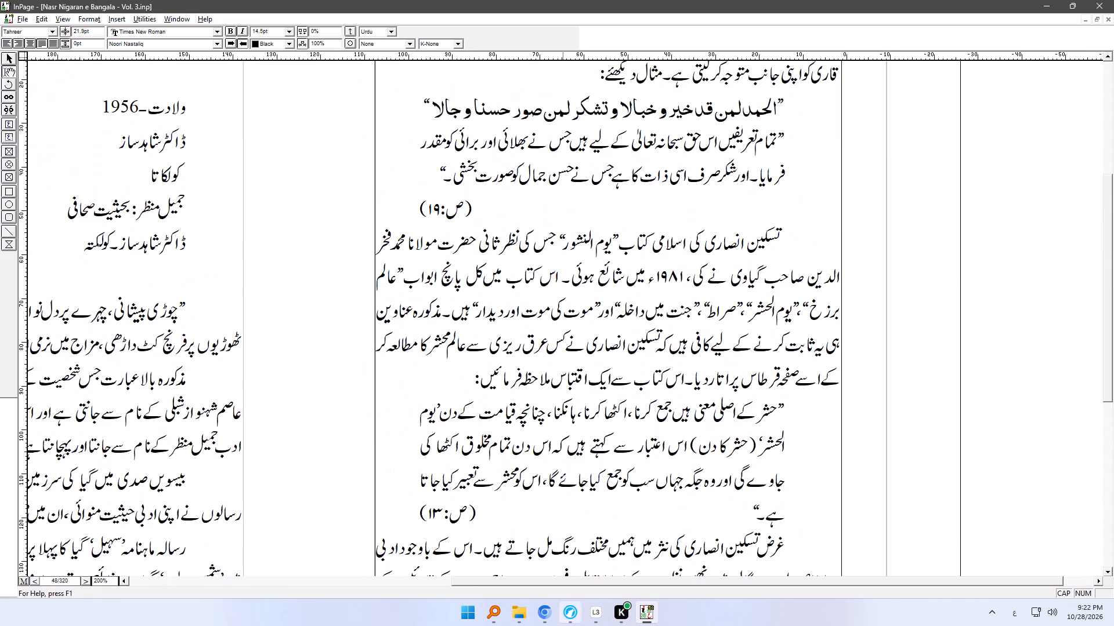
right_click_drag(295, 227, 491, 530, "ctrl")
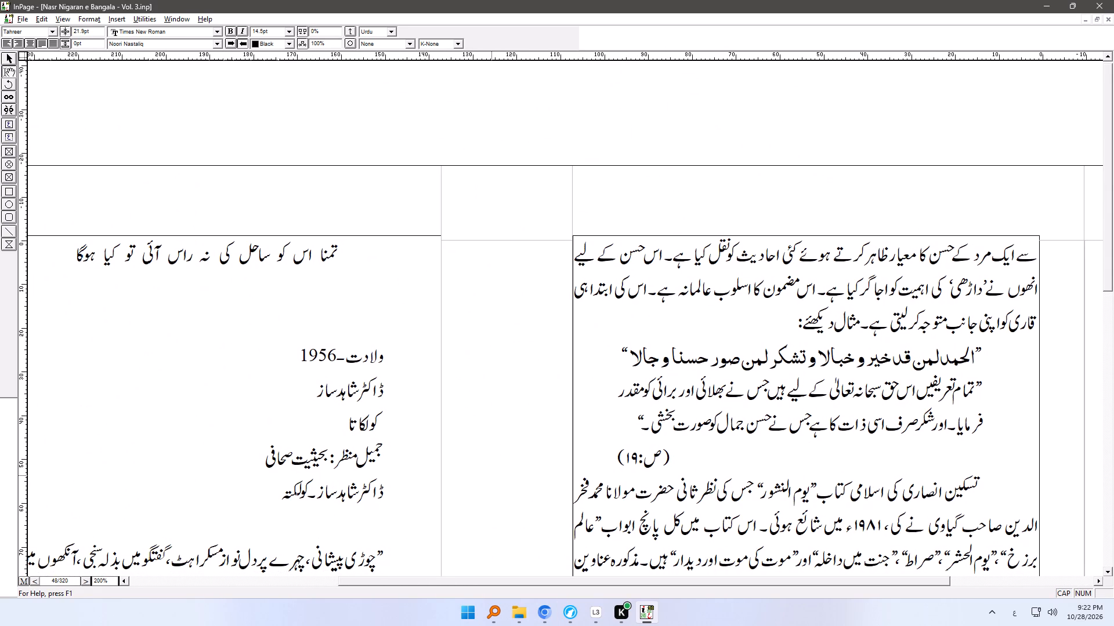
right_click_drag(491, 530, 334, 425, "ctrl")
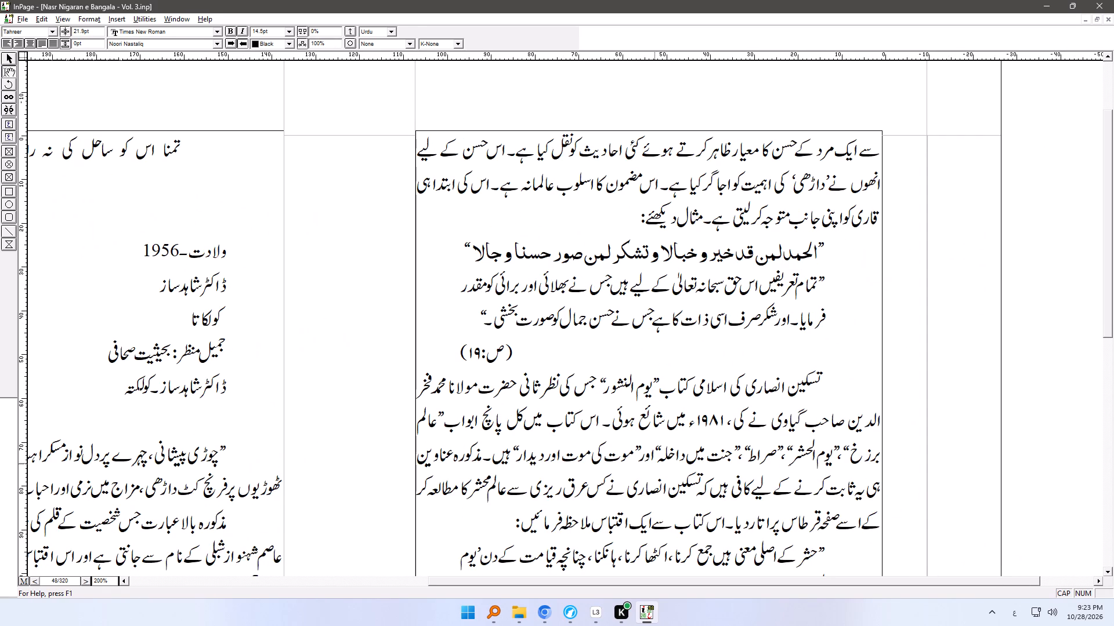
right_click_drag(680, 470, 599, 336, "ctrl")
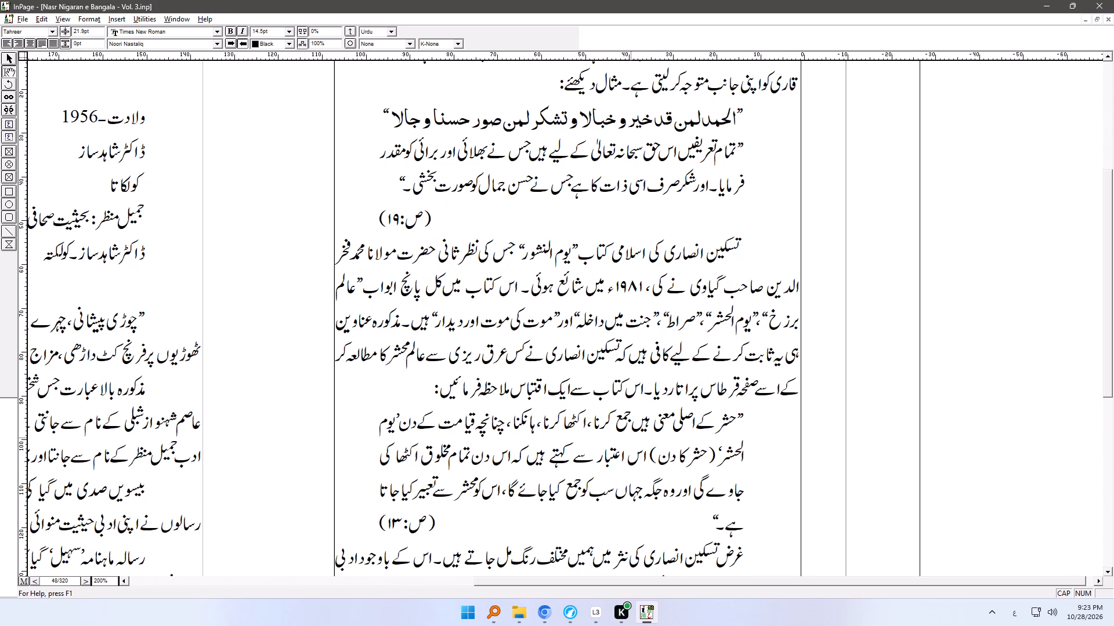
right_click_drag(623, 210, 624, 382, "ctrl")
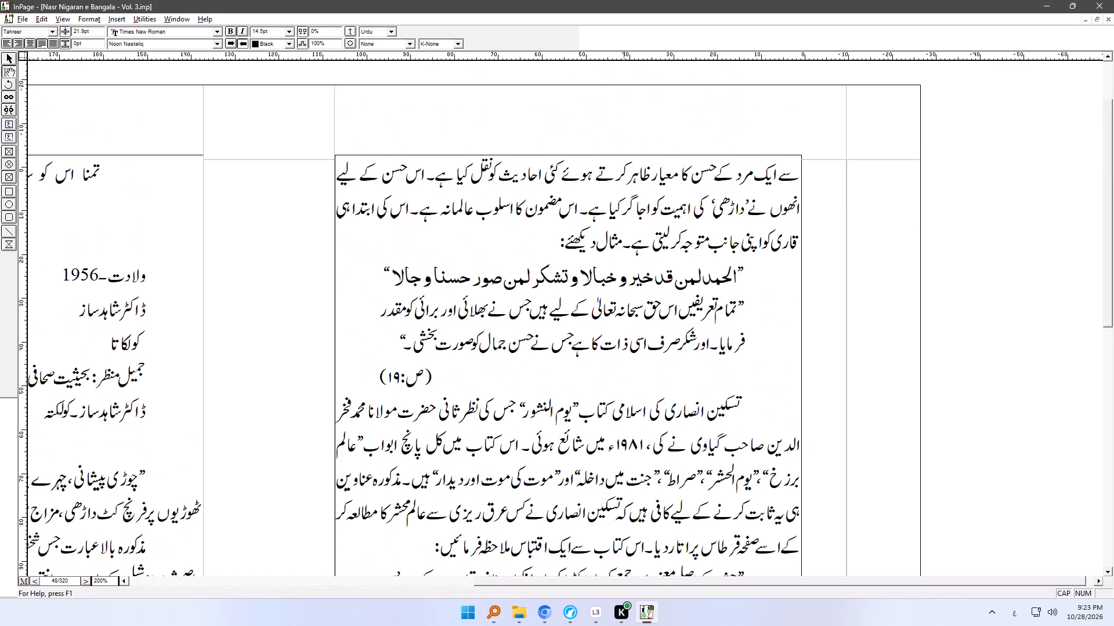
right_click_drag(624, 382, 627, 484, "ctrl")
left_click(634, 264)
key("Up")
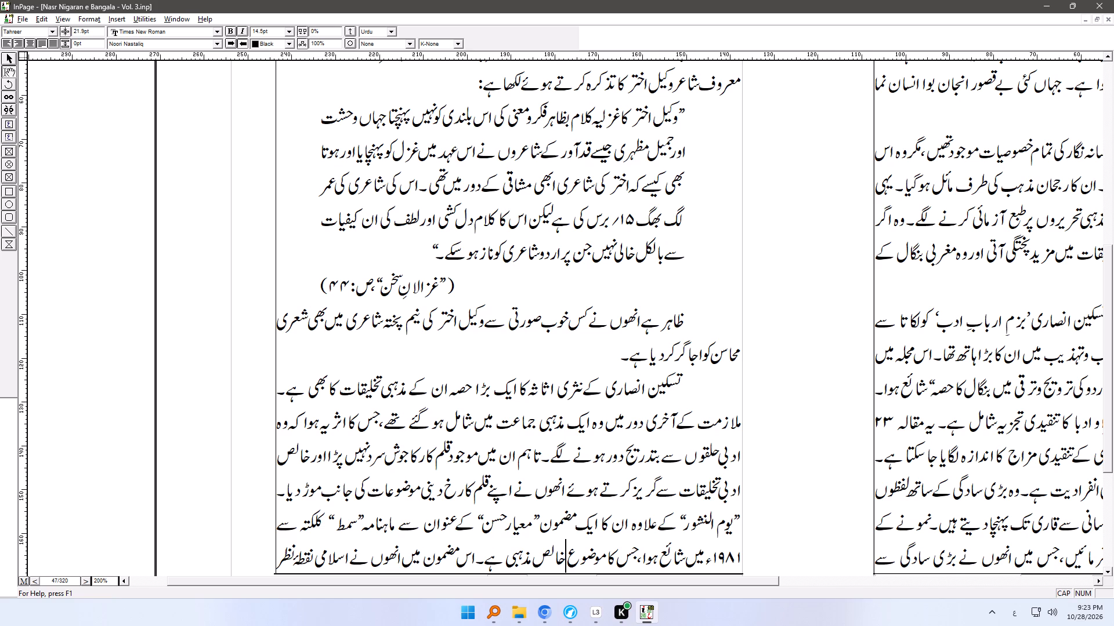
right_click_drag(720, 234, 707, 253, "ctrl")
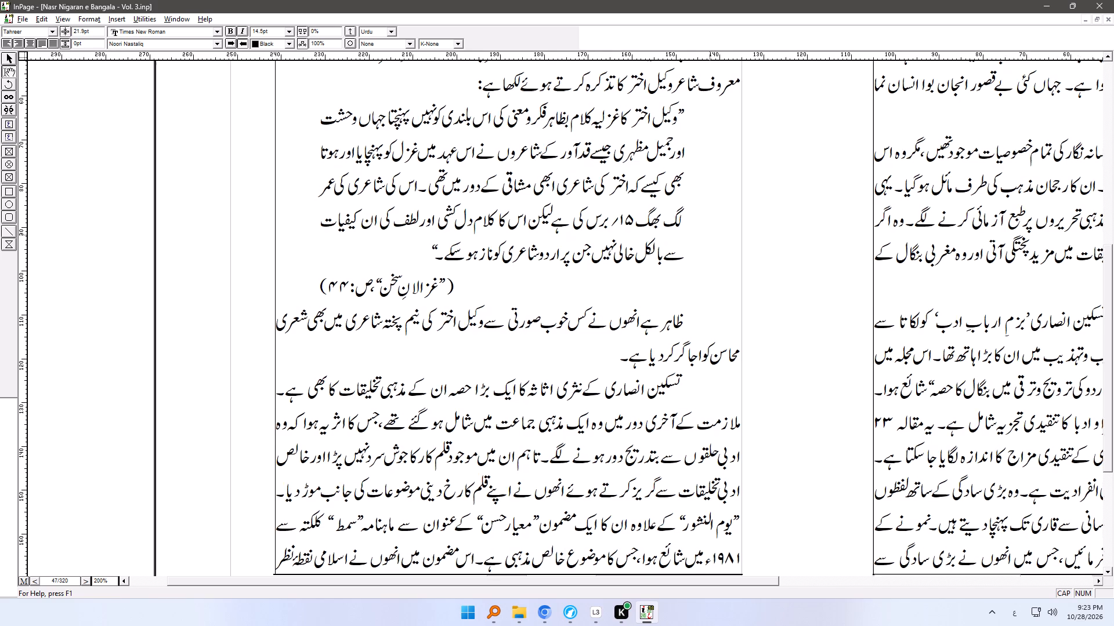
right_click_drag(707, 253, 638, 432, "ctrl")
right_click_drag(651, 268, 640, 336, "ctrl")
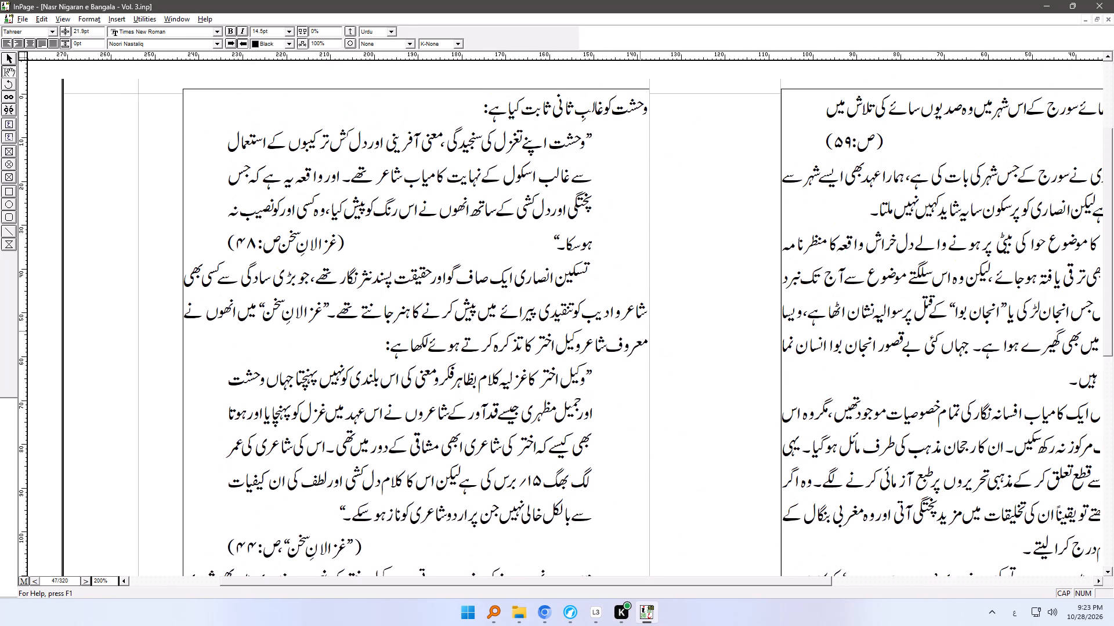
right_click_drag(640, 336, 640, 347, "ctrl")
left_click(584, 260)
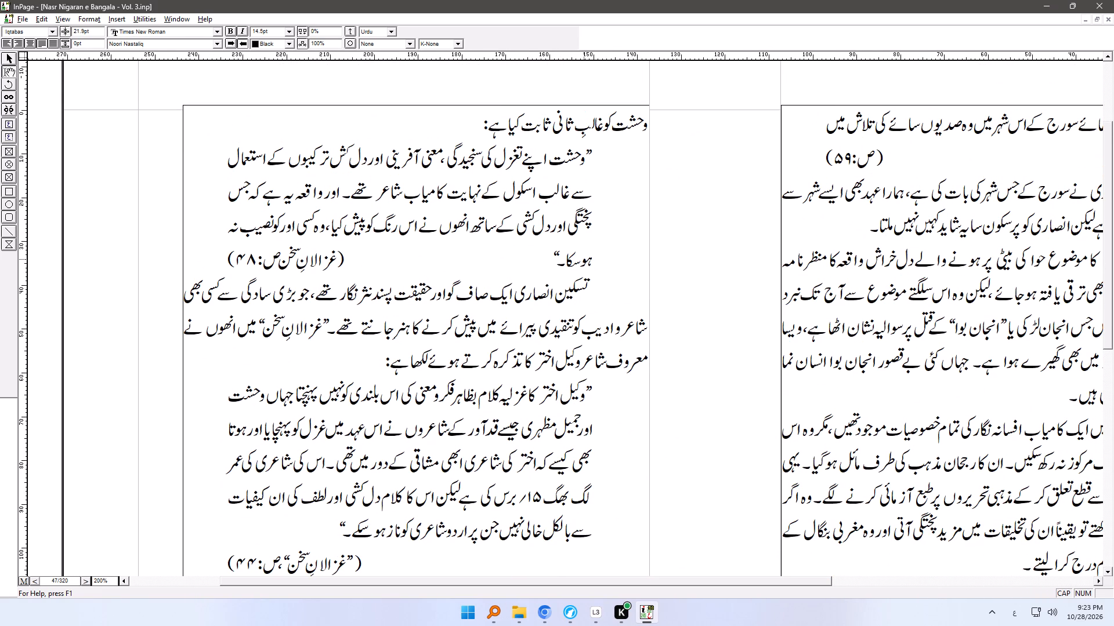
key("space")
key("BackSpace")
Go back to page 92 and delete the word "کتاب" and the opening quotation mark from the source beginning "مغربی بنگال".
right_click_drag(992, 299, 649, 303, "ctrl")
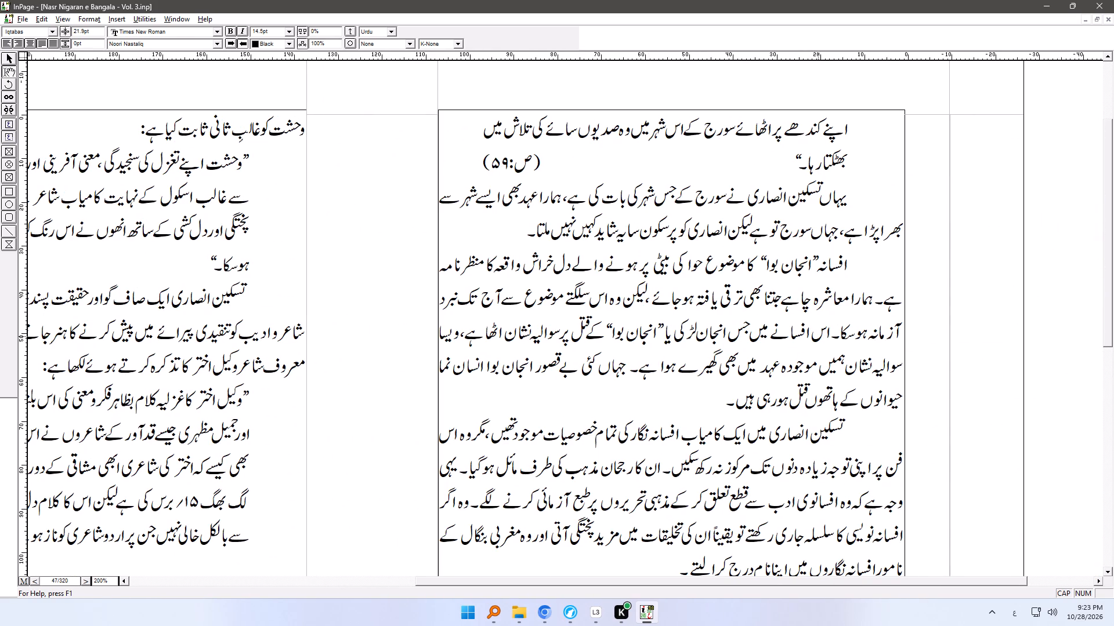
right_click_drag(839, 391, 817, 154, "ctrl")
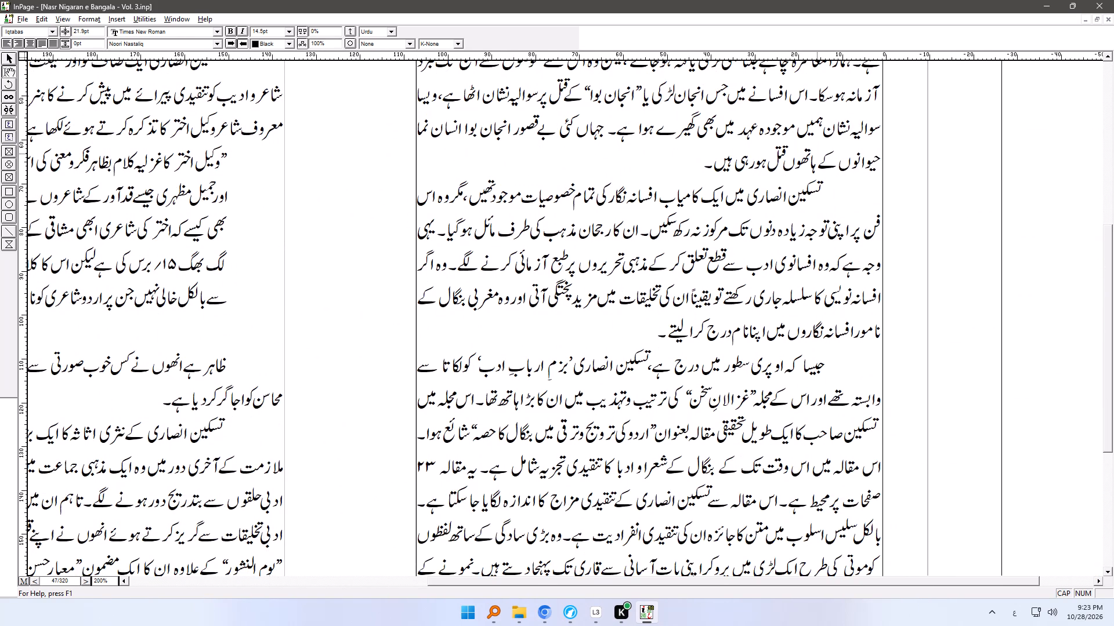
right_click_drag(817, 154, 800, 466, "ctrl")
left_click(781, 213)
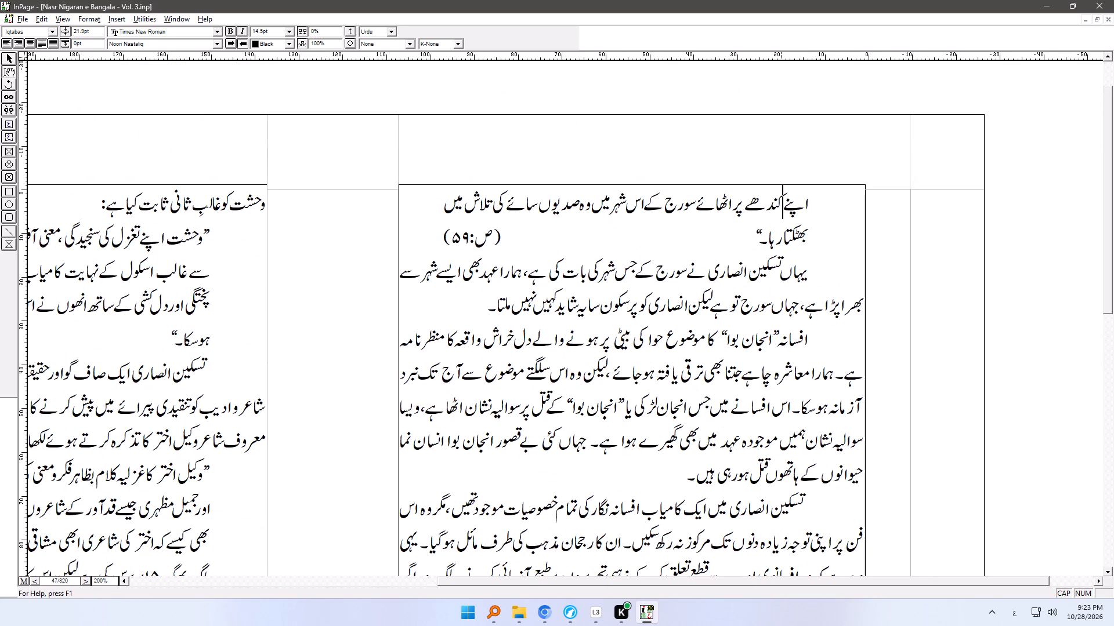
key("Up")
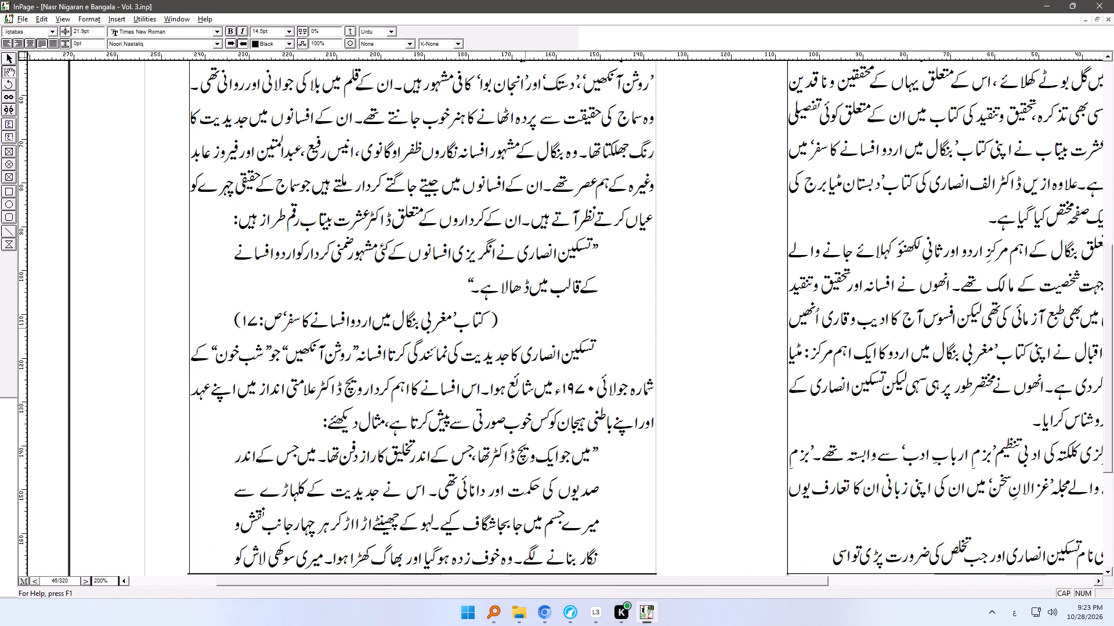
left_click_drag(489, 319, 482, 319)
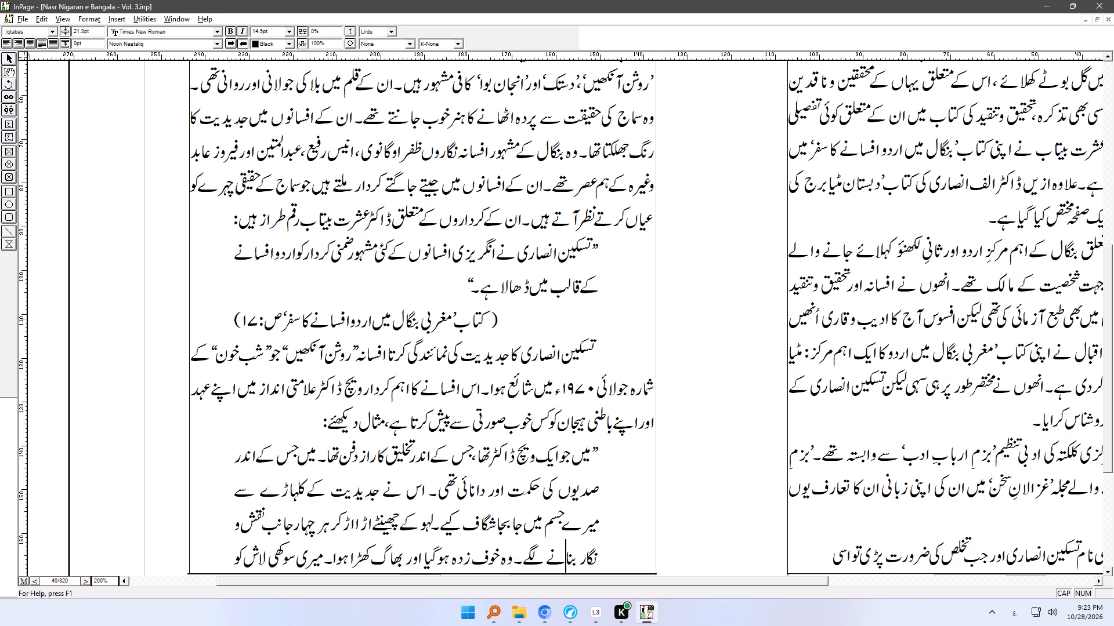
left_click_drag(482, 319, 462, 319)
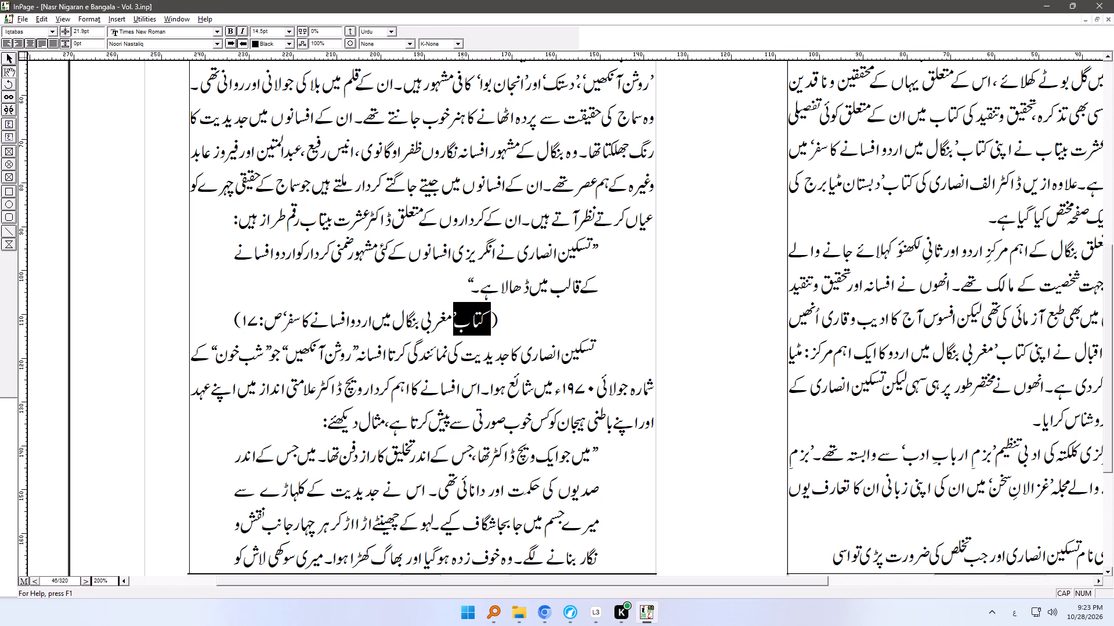
key("Delete")
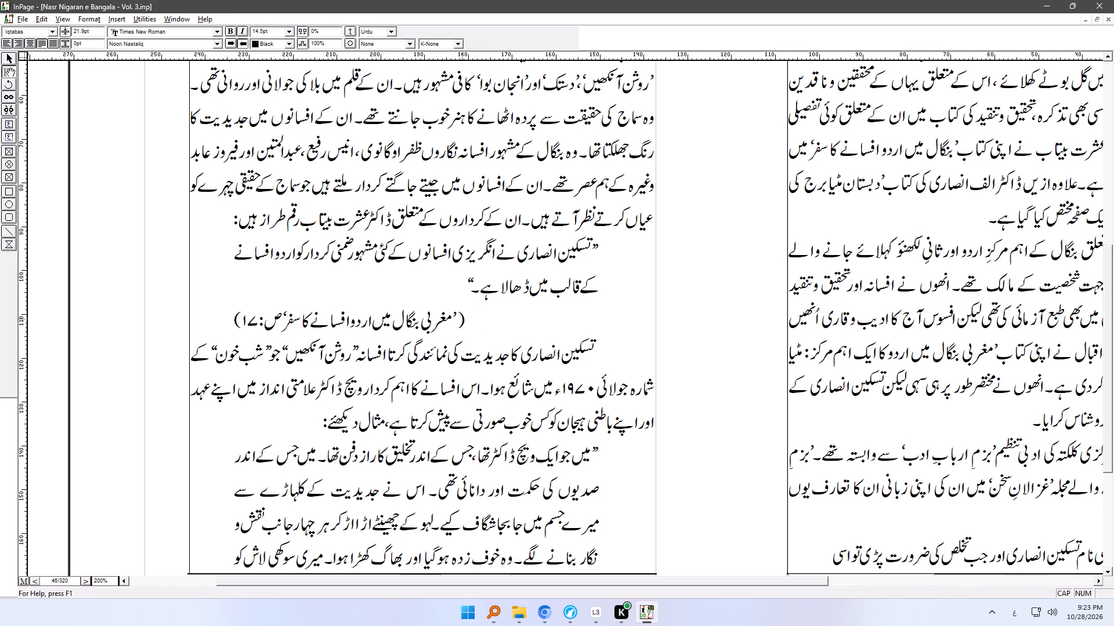
key("Delete")
key("Delete")
left_click(285, 314)
Move the source beginning "مغربی بنگال" up beside the end of its quotation, separated by a tab, and remove the emptied line.
left_click_drag(471, 319, 289, 313)
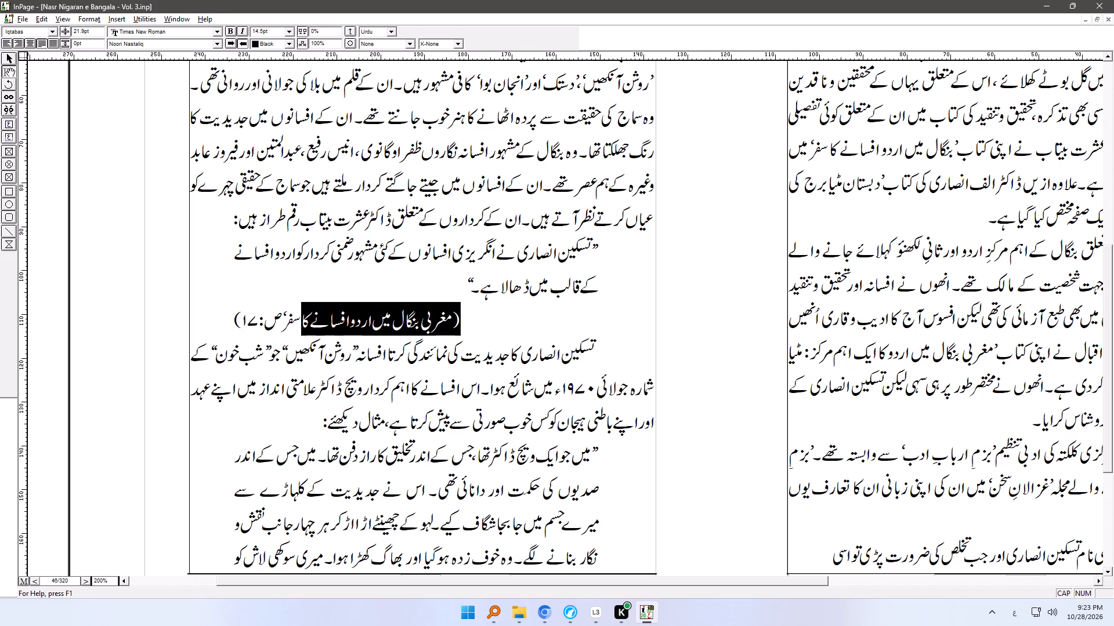
left_click_drag(289, 313, 241, 313)
key("ctrl+x")
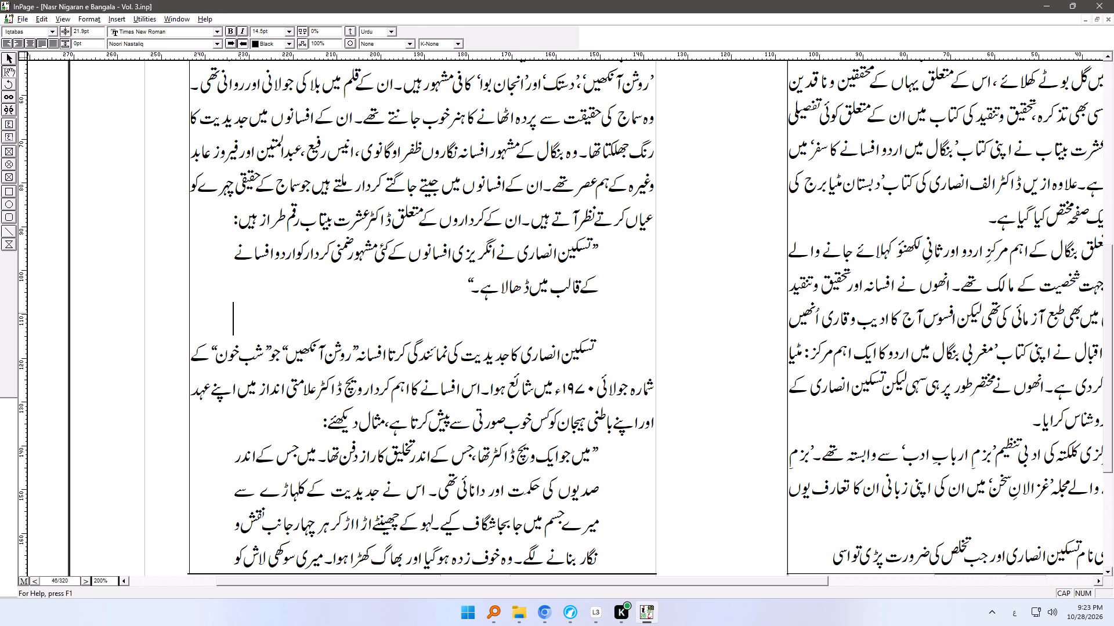
left_click(421, 288)
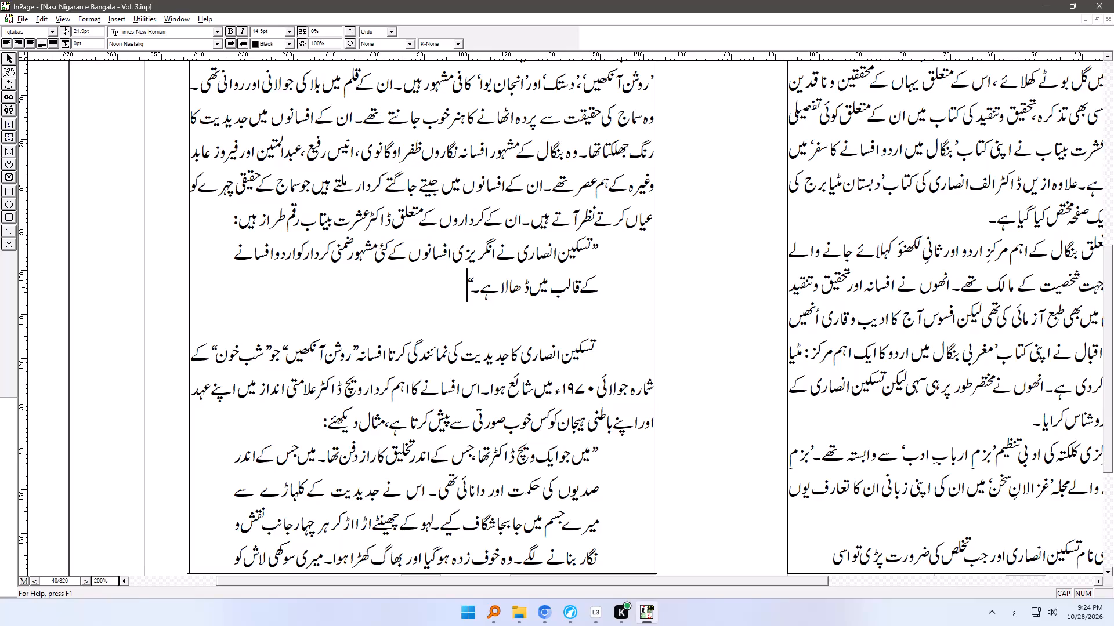
key("Tab")
key("ctrl+v")
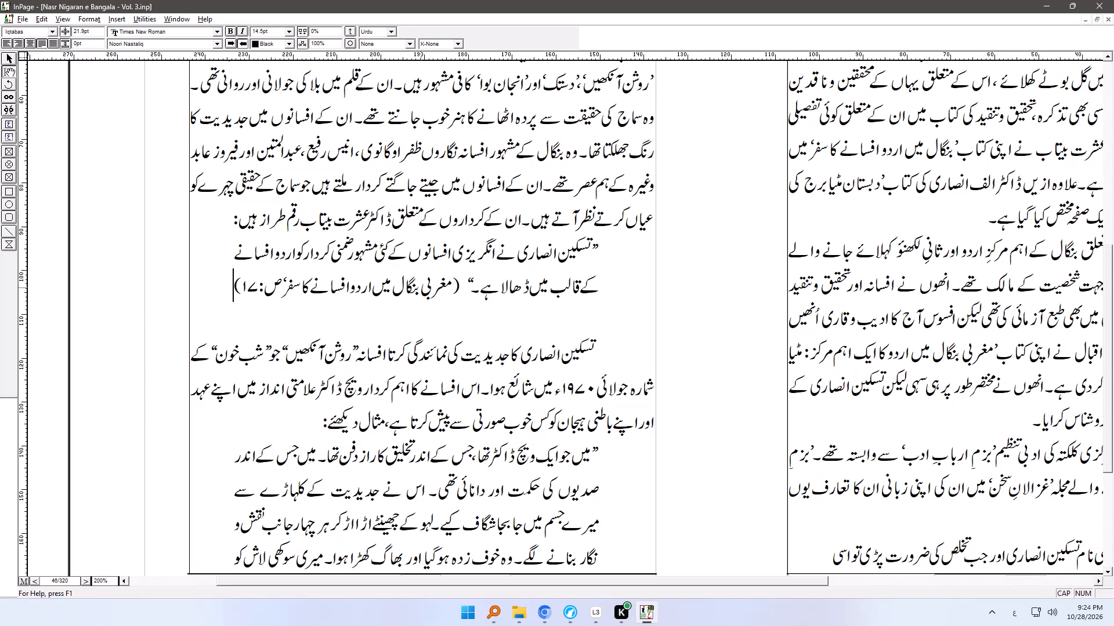
left_click(606, 318)
key("Delete")
key("Delete")
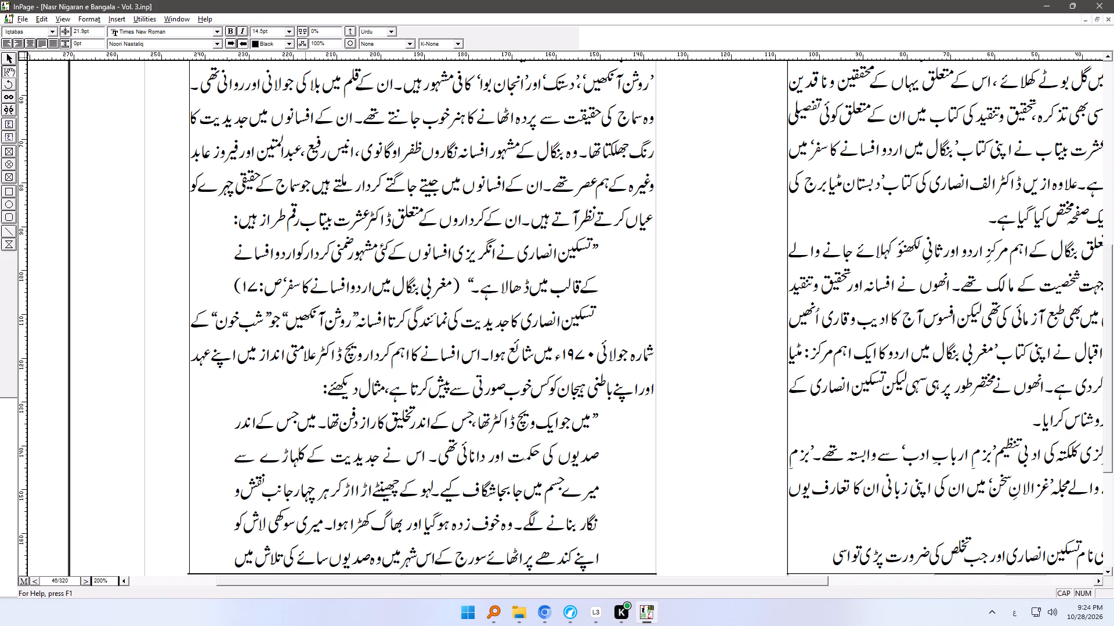
Go to page 96 and apply the Heading Gap style to the empty first line of the new article.
left_click(35, 583)
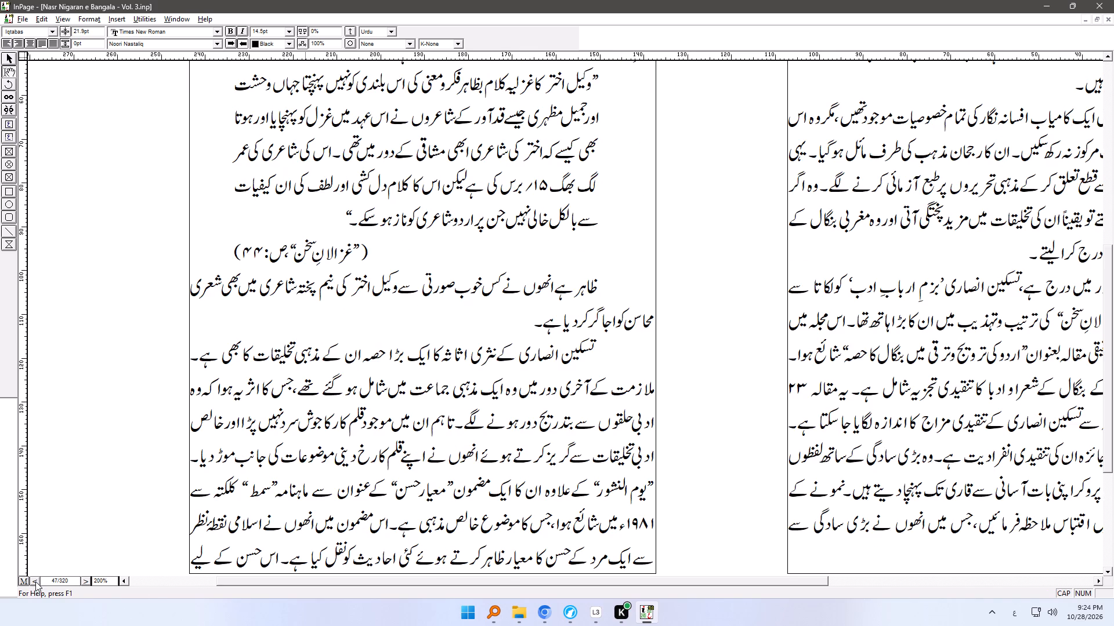
left_click(35, 581)
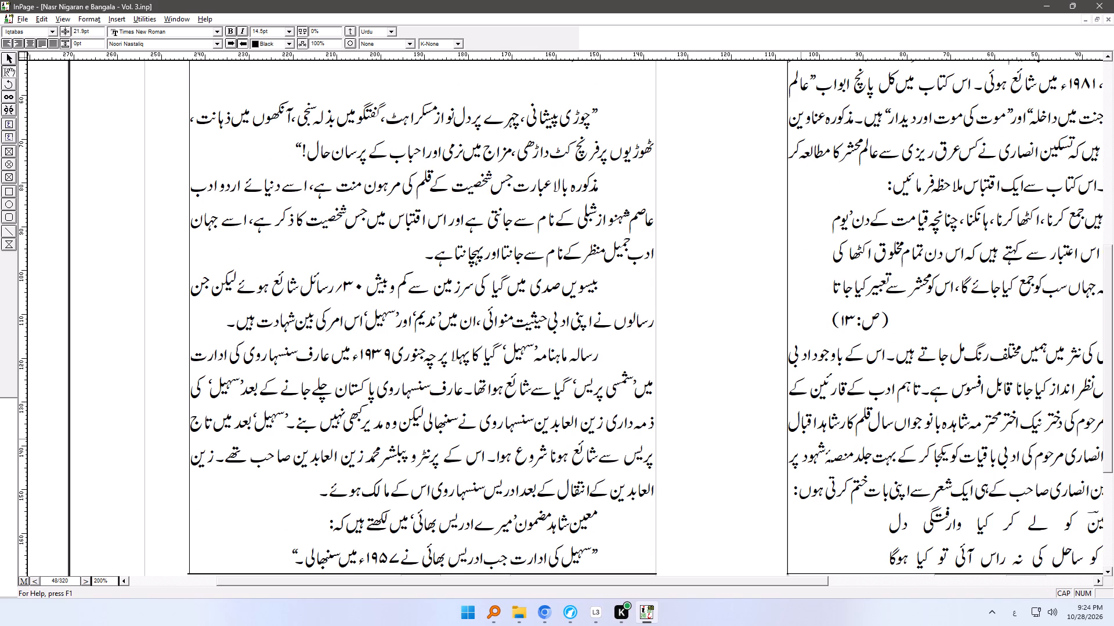
right_click_drag(643, 213, 644, 618, "ctrl")
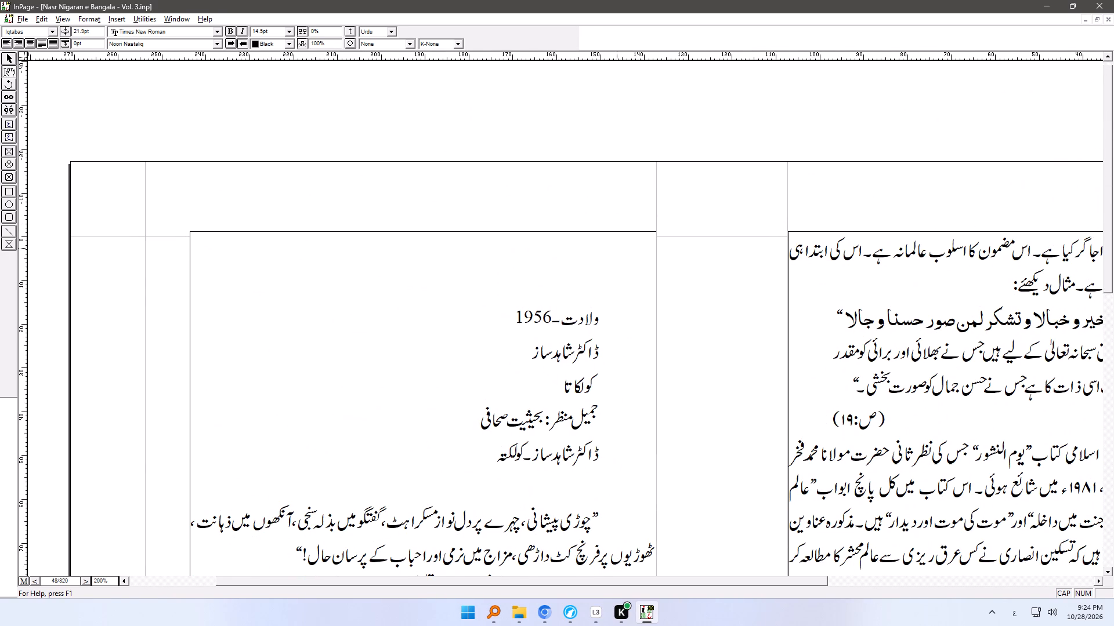
left_click(617, 245)
key("ctrl+shift+l")
Delete the blank line and the birth-year, author-name and city lines above the title ending "بحیثیت صحافی".
left_click(617, 283)
left_click_drag(615, 283, 511, 315)
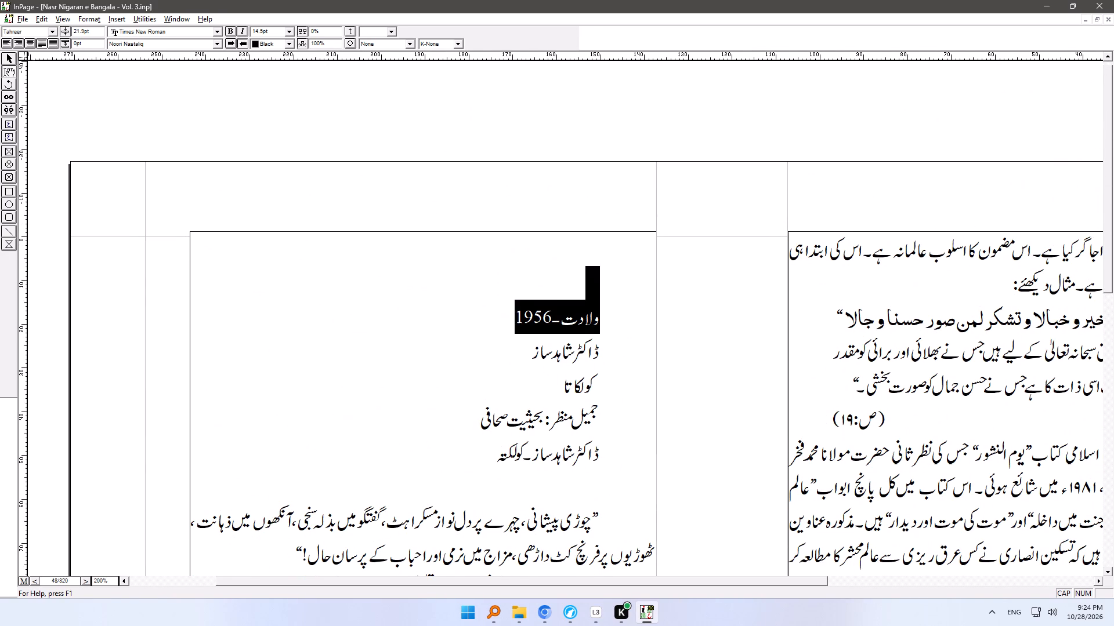
left_click_drag(511, 315, 505, 315)
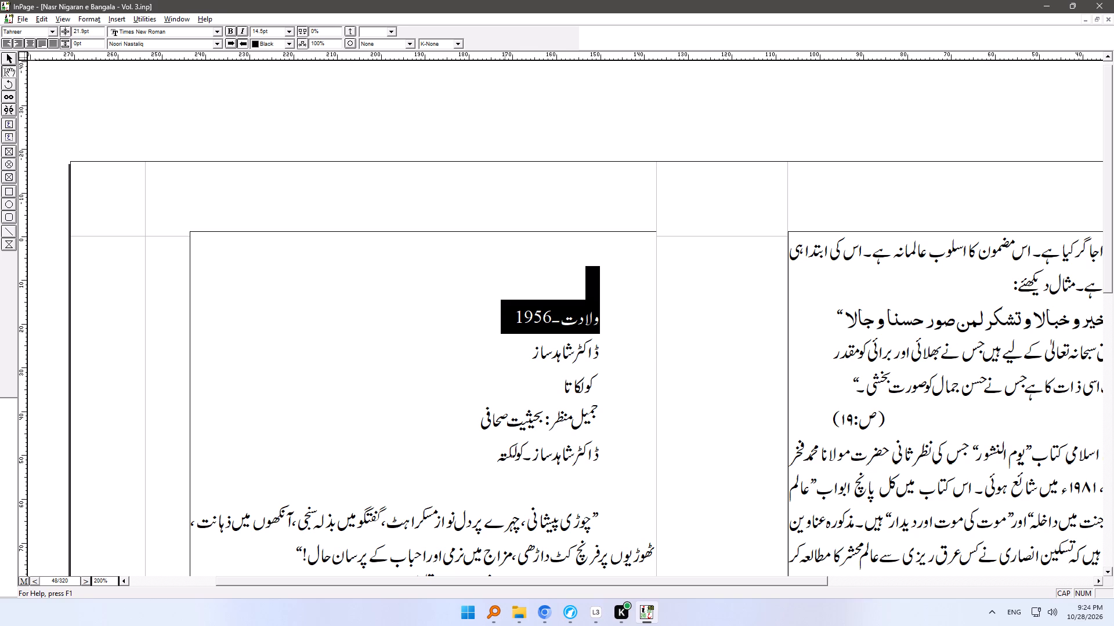
key("Delete")
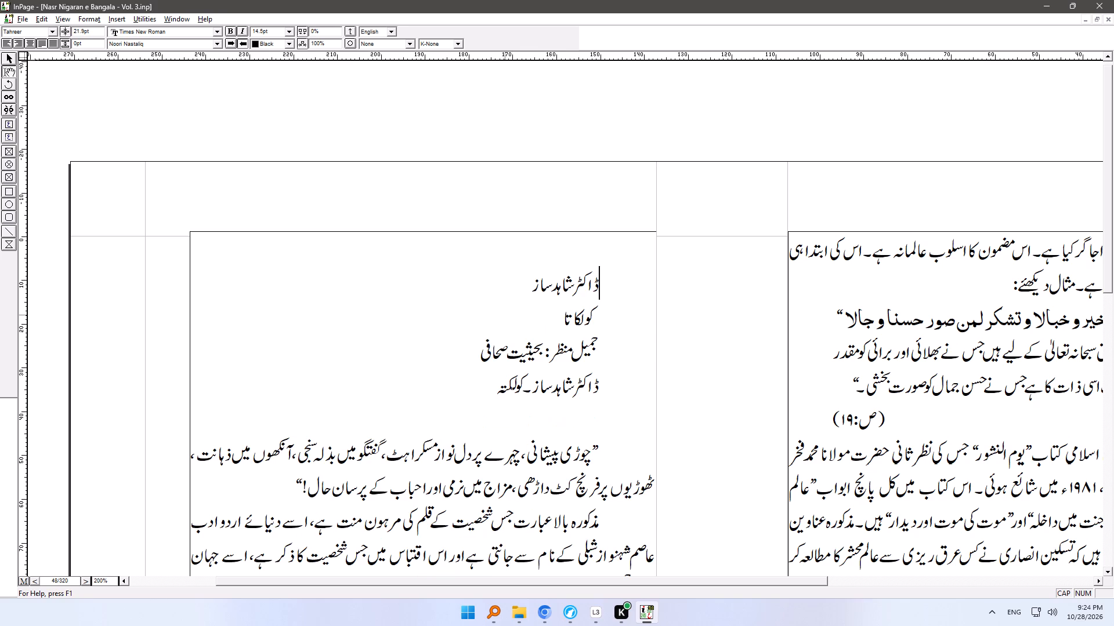
left_click_drag(605, 284, 587, 284)
left_click_drag(587, 284, 577, 312)
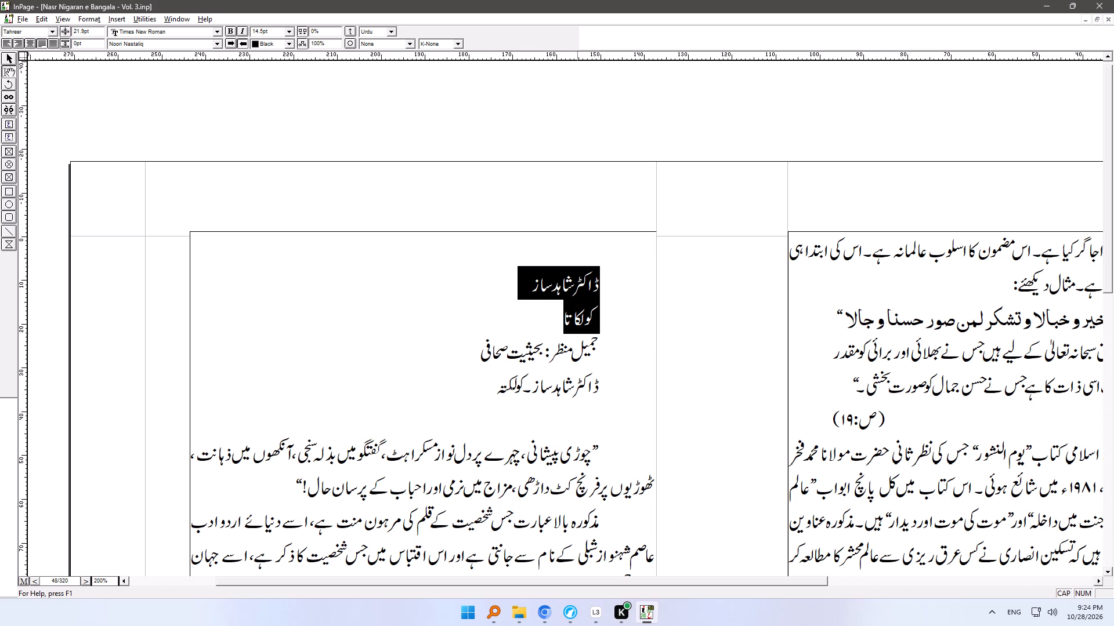
key("Delete")
key("Delete")
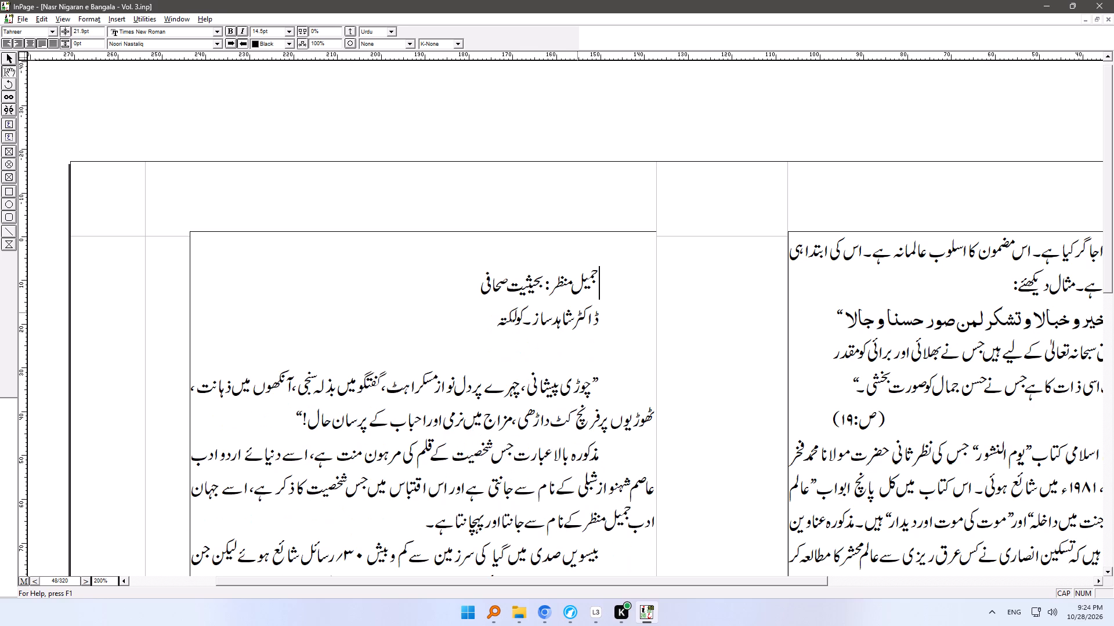
Apply the Heading style to the article title ending "بحیثیت صحافی".
key("ctrl+shift+h")
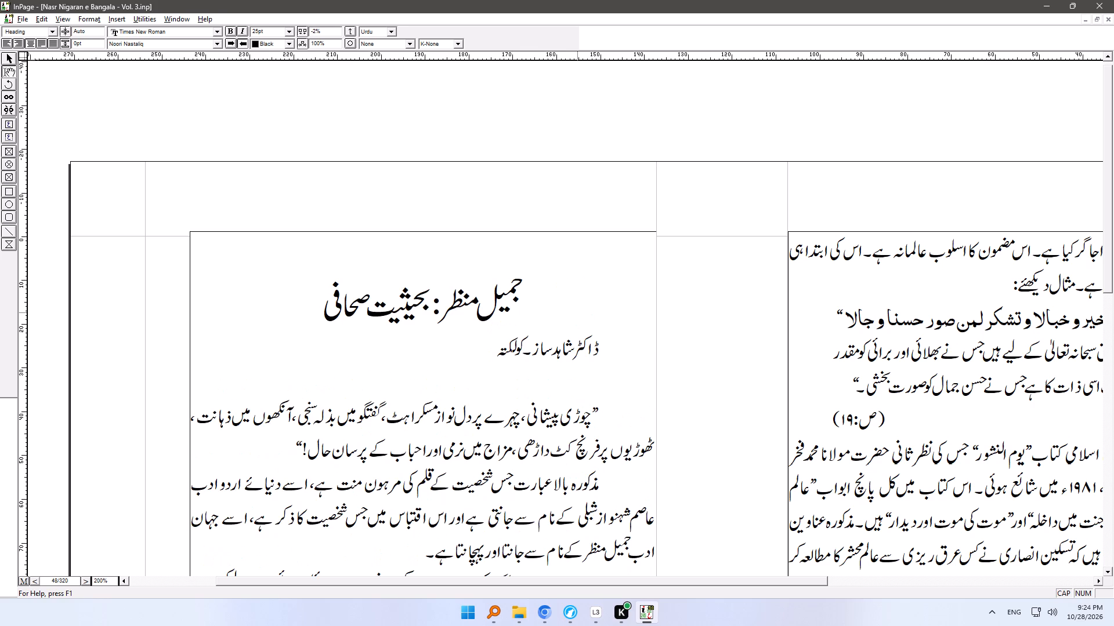
Correct the city in the author line to "کولکاتا" and apply the Musannif style to that line.
left_click(498, 348)
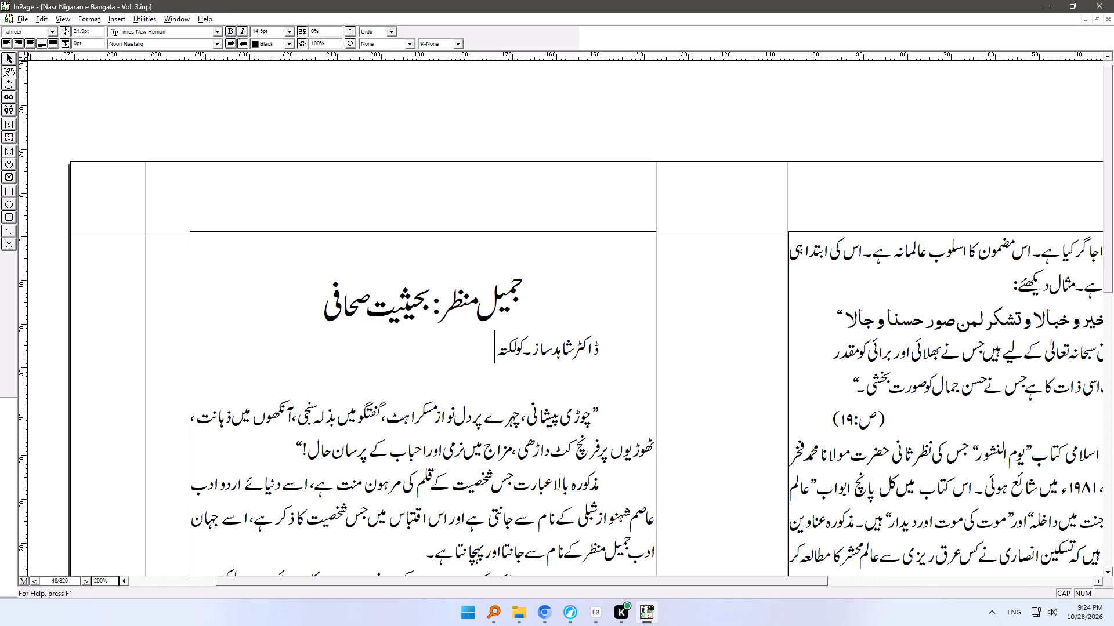
key("BackSpace")
key("BackSpace")
key("a")
key("BackSpace")
type("اتا")
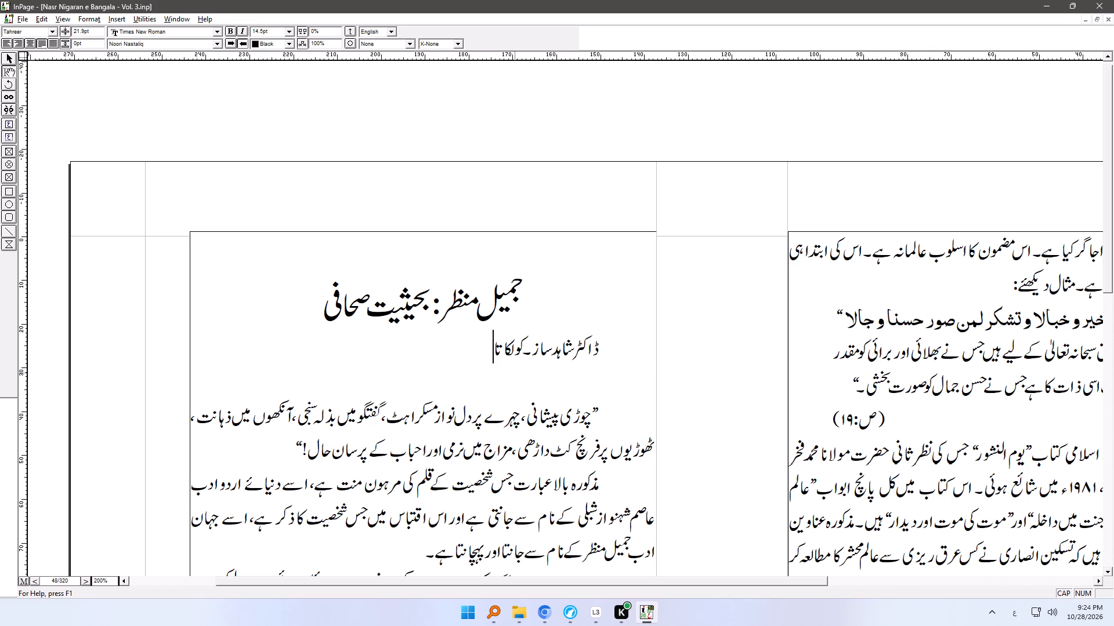
key("ctrl+shift+m")
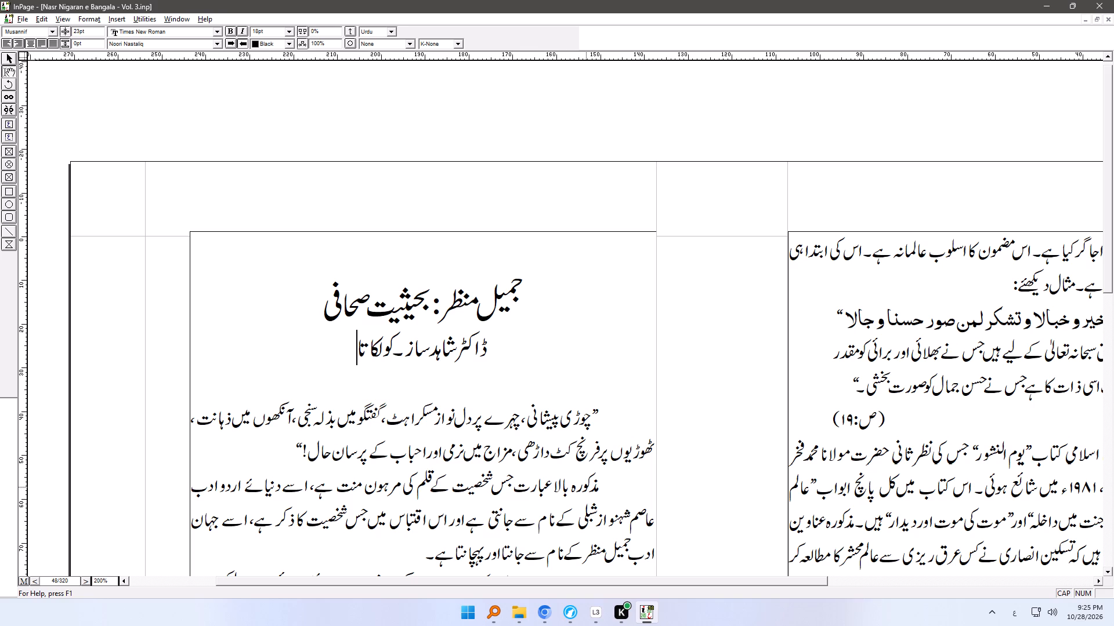
Apply the Iqtabas style to page 96's quotation beginning "سہیل کی ادارت" and its source line, and tab the source to the far end.
right_click_drag(570, 522, 569, 445, "ctrl")
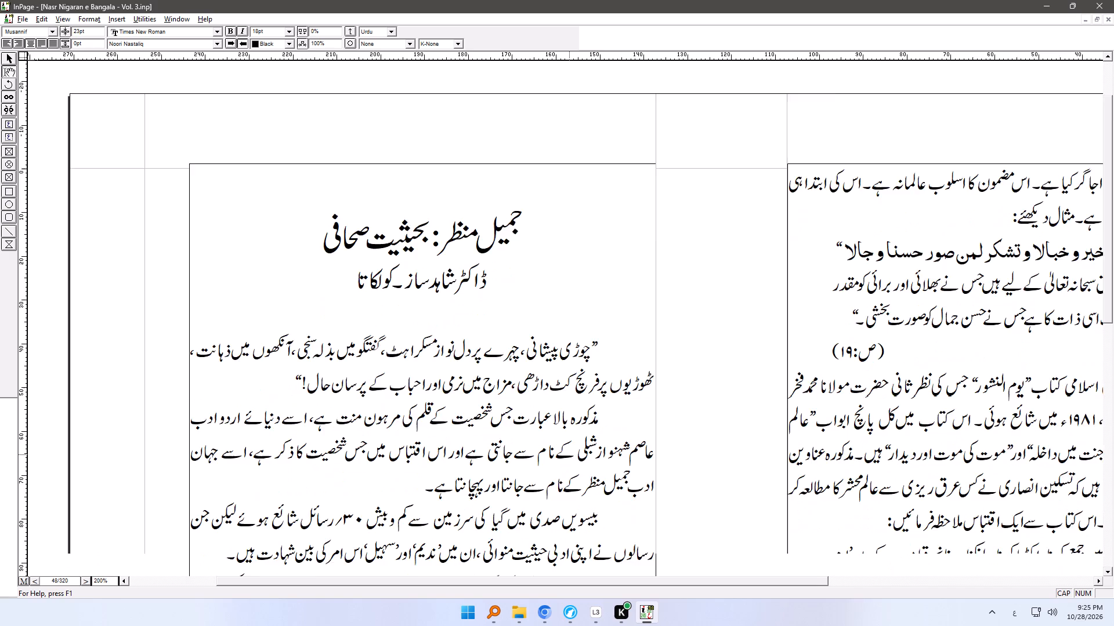
right_click_drag(569, 445, 566, 294, "ctrl")
right_click_drag(574, 429, 571, 336, "ctrl")
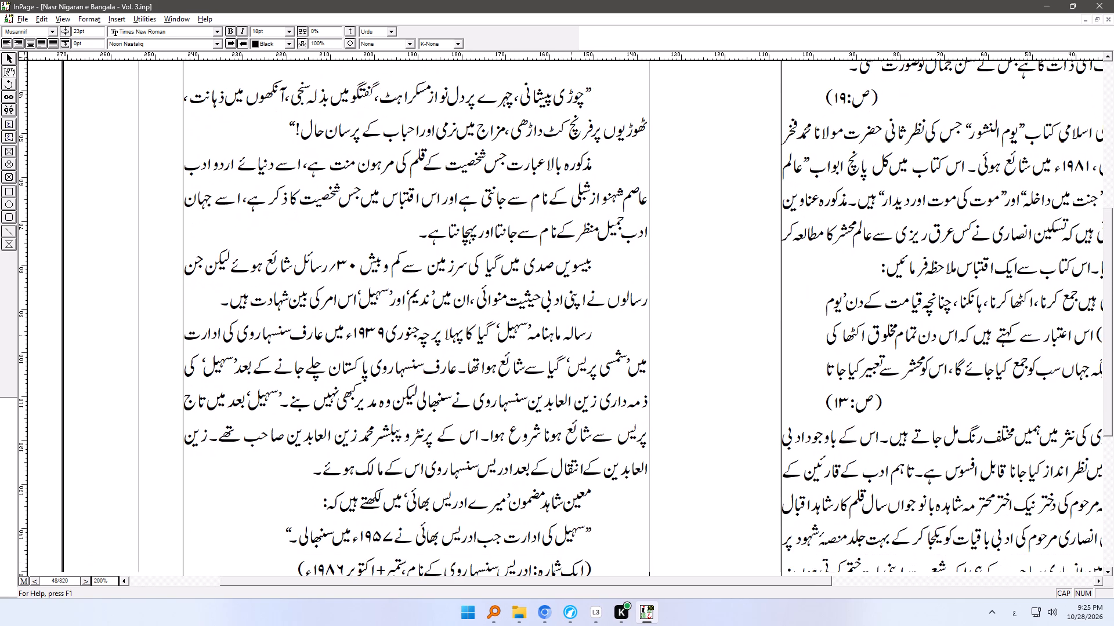
right_click_drag(574, 431, 574, 319, "ctrl")
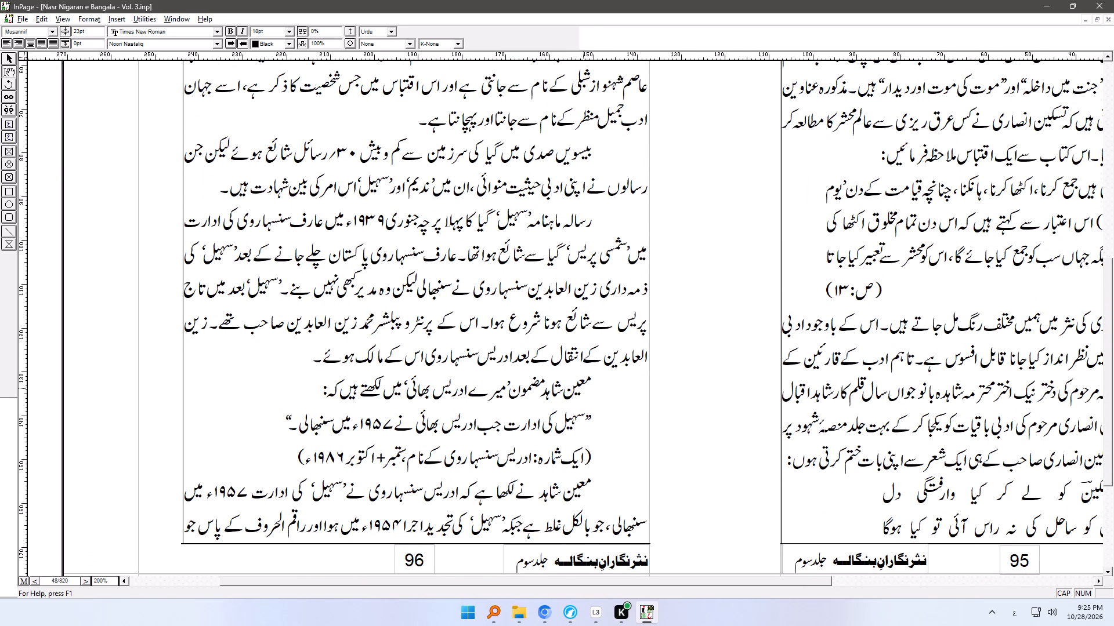
left_click(559, 424)
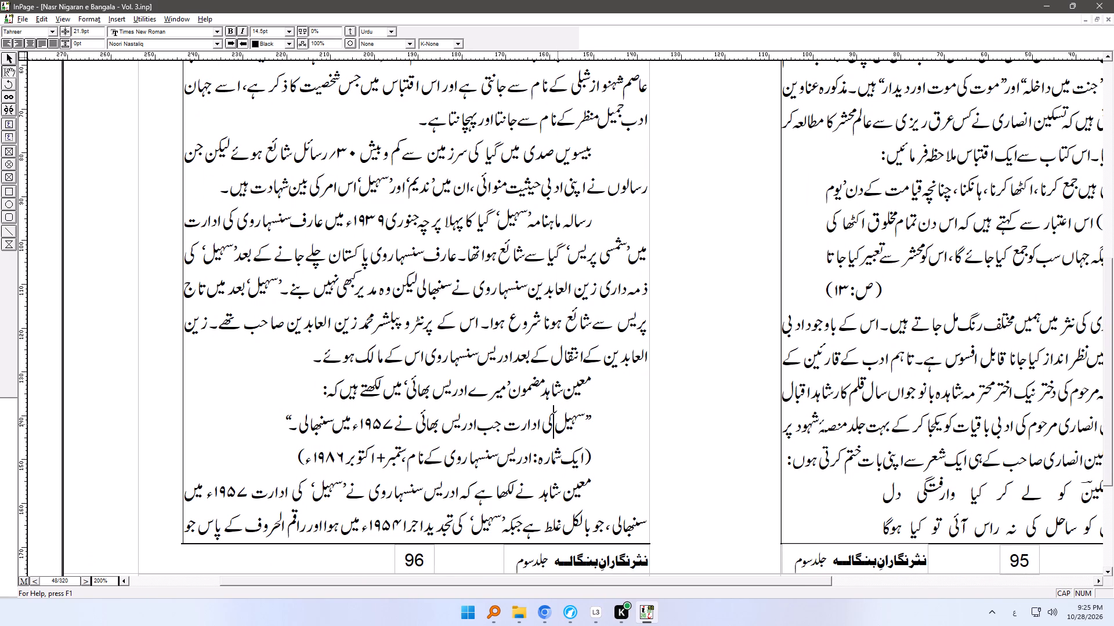
key("ctrl+shift+q")
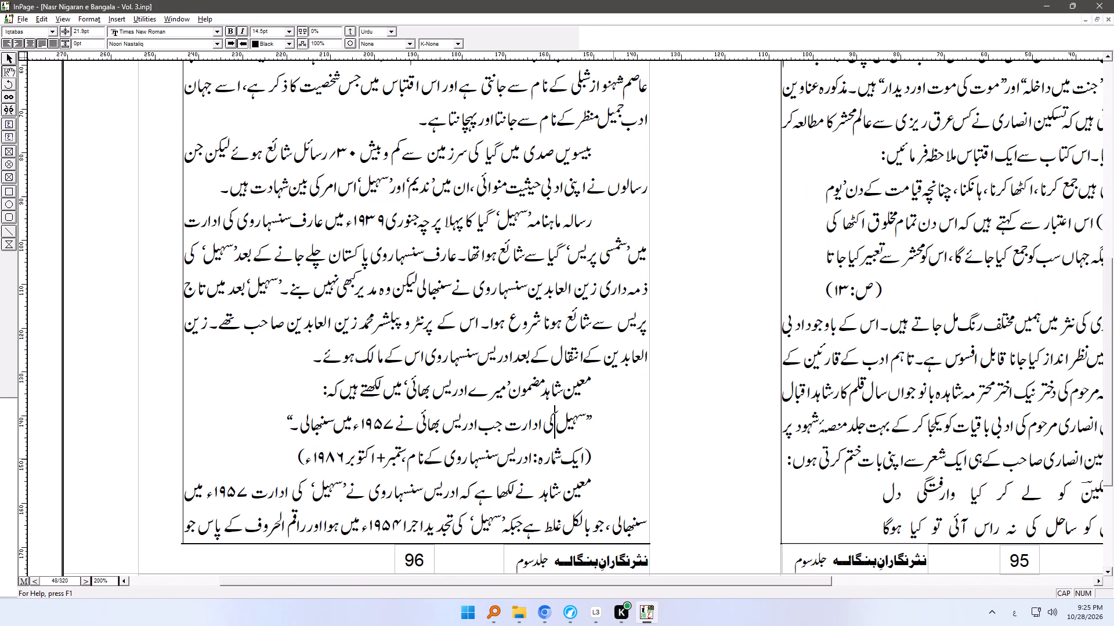
left_click(605, 456)
key("ctrl+shift+q")
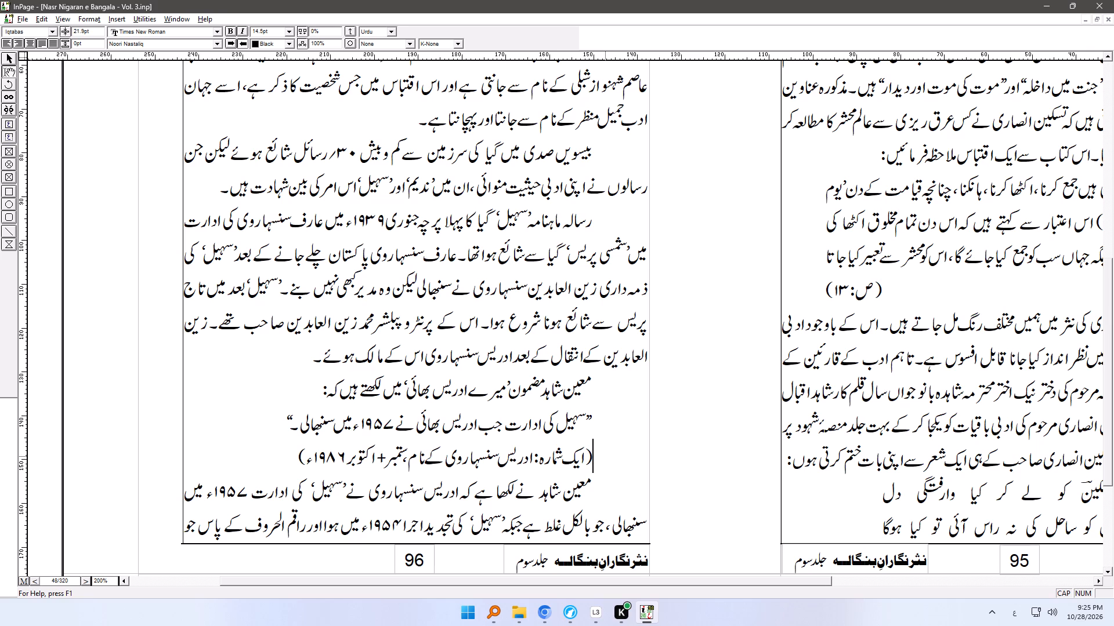
key("Tab")
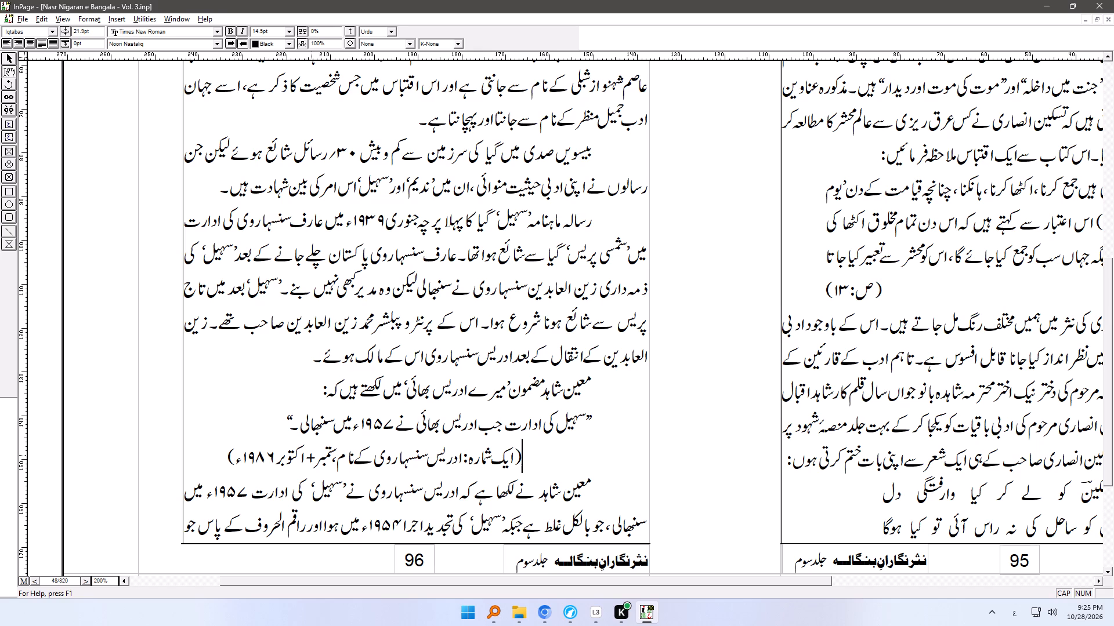
Replace the plus sign between "ستمبر" and "اکتوبر" in the source line with a dash.
left_click_drag(308, 455, 316, 456)
key("minus")
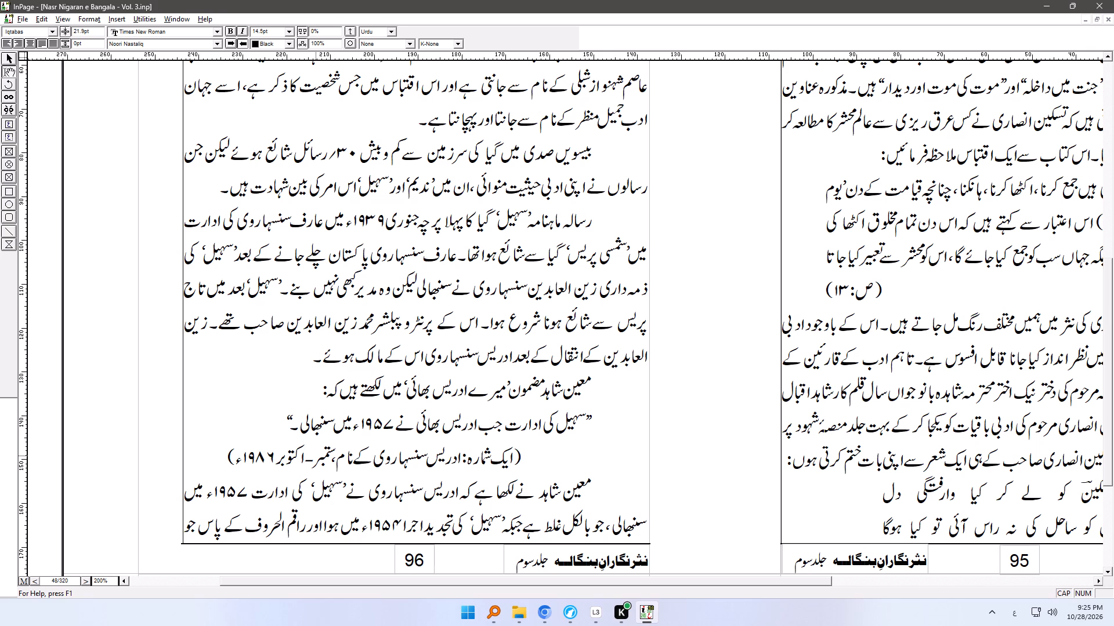
Apply the Iqtabas style to the quotation beginning "جنوری ۷۱ء" on page 97.
left_click(542, 518)
key("Down")
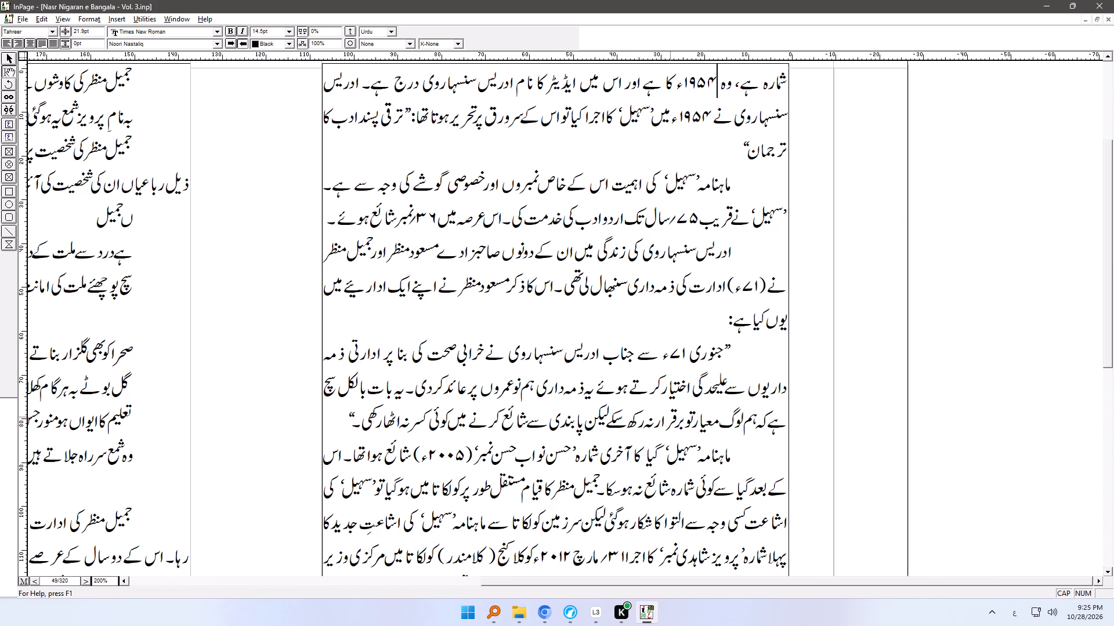
left_click(666, 354)
key("ctrl+shift+q")
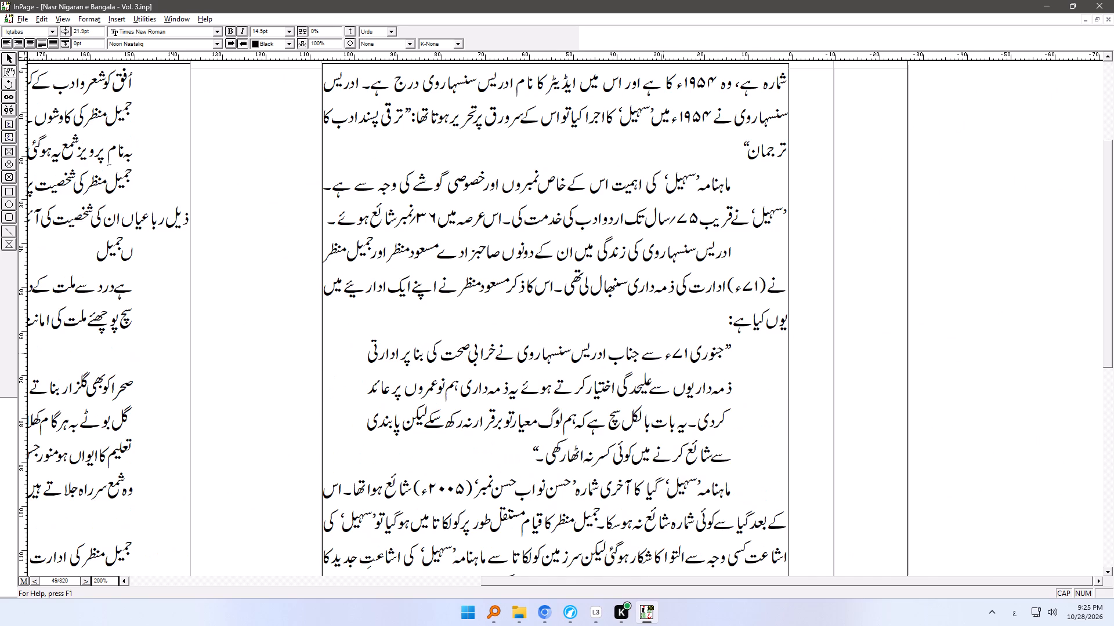
Apply the Ash'aar Normal style to the verse lines beginning "یہ فضلِ داورِ" at the end of page 97 and "اُفق کو شعر و ادب" on the following page.
right_click_drag(634, 537, 634, 358, "ctrl")
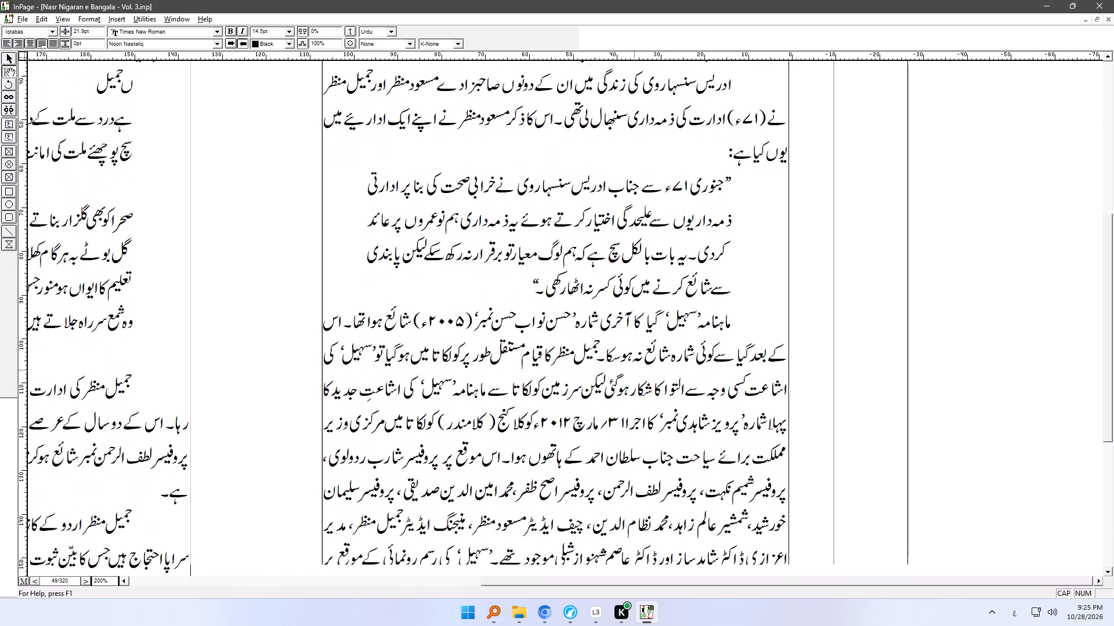
right_click_drag(634, 358, 634, 248, "ctrl")
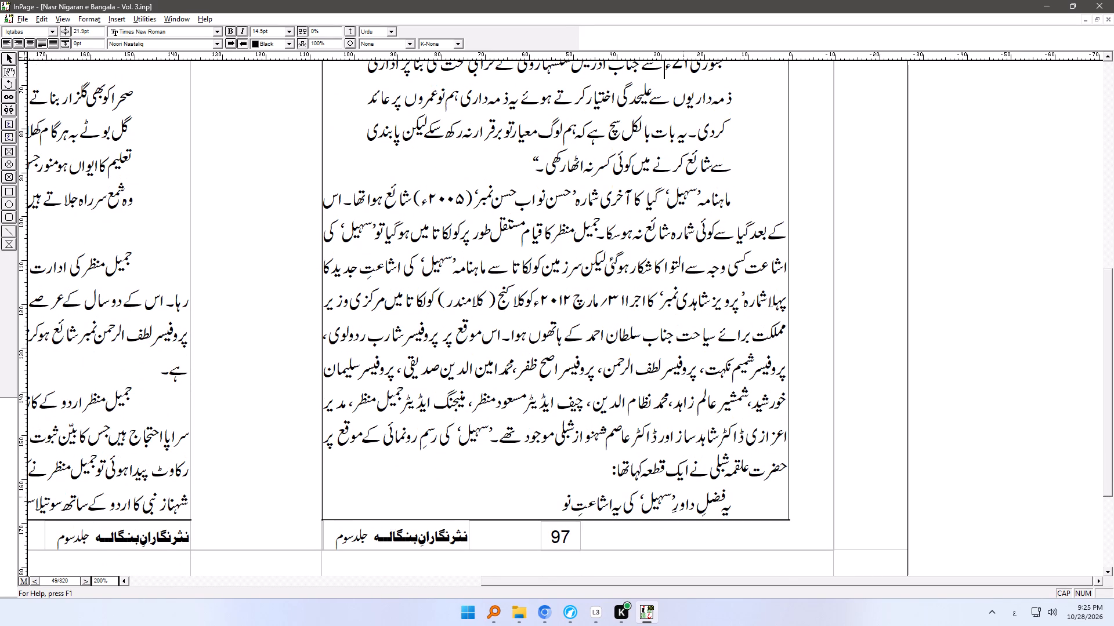
left_click(648, 502)
key("ctrl+shift+a")
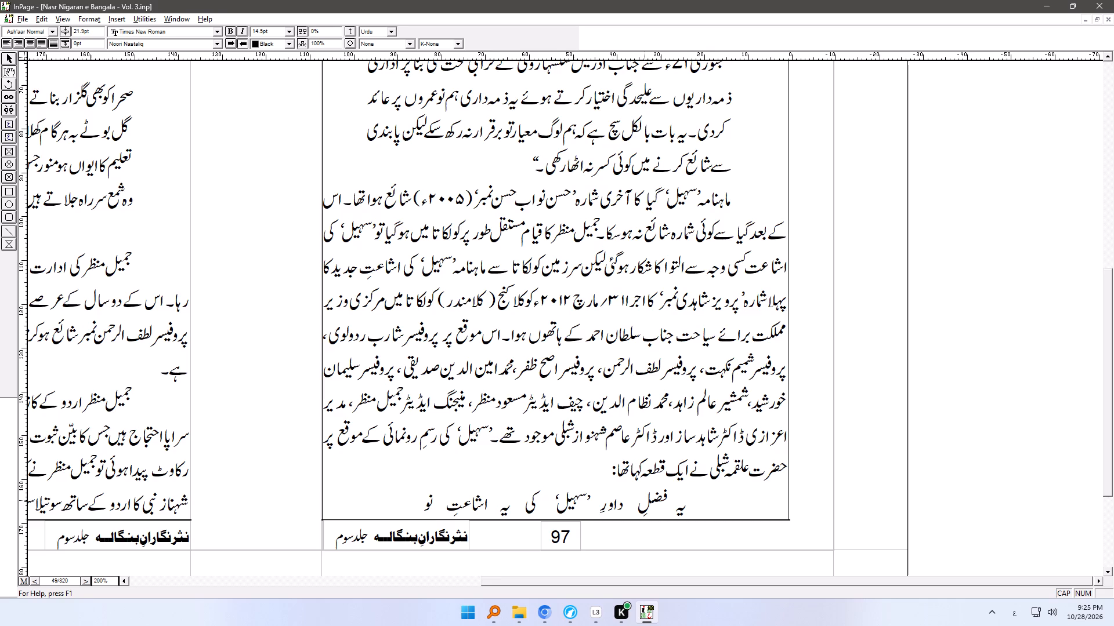
key("Down")
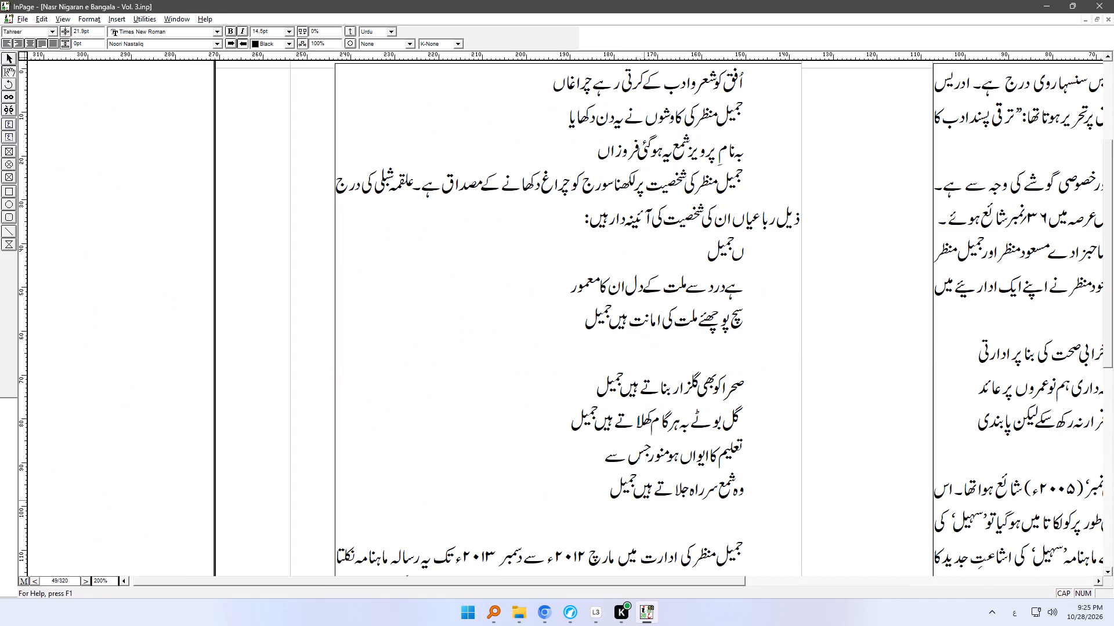
key("ctrl+shift+a")
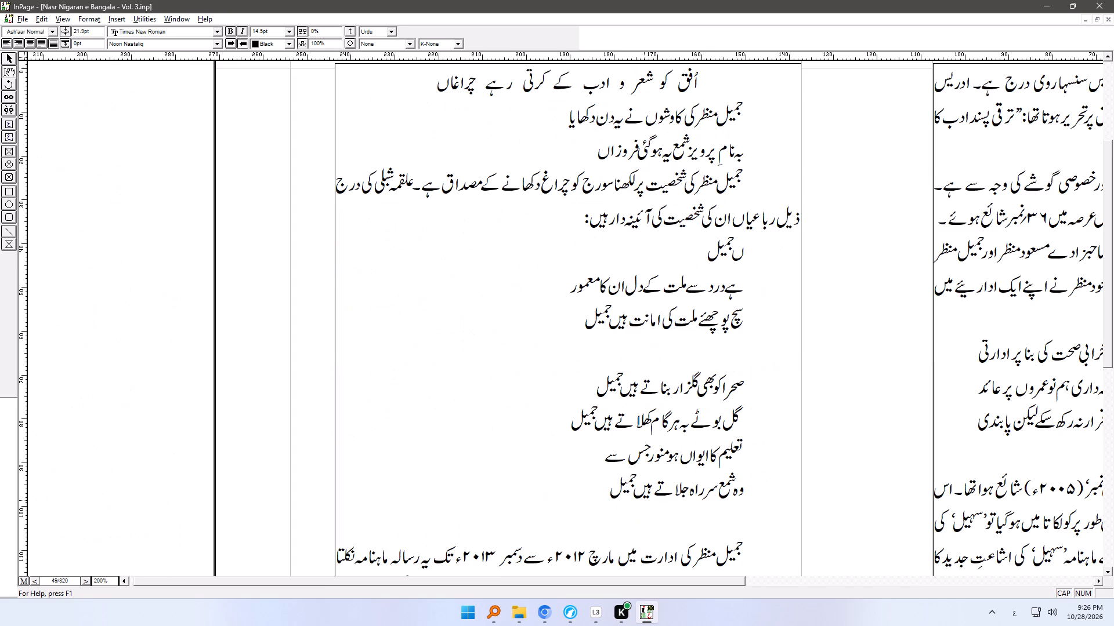
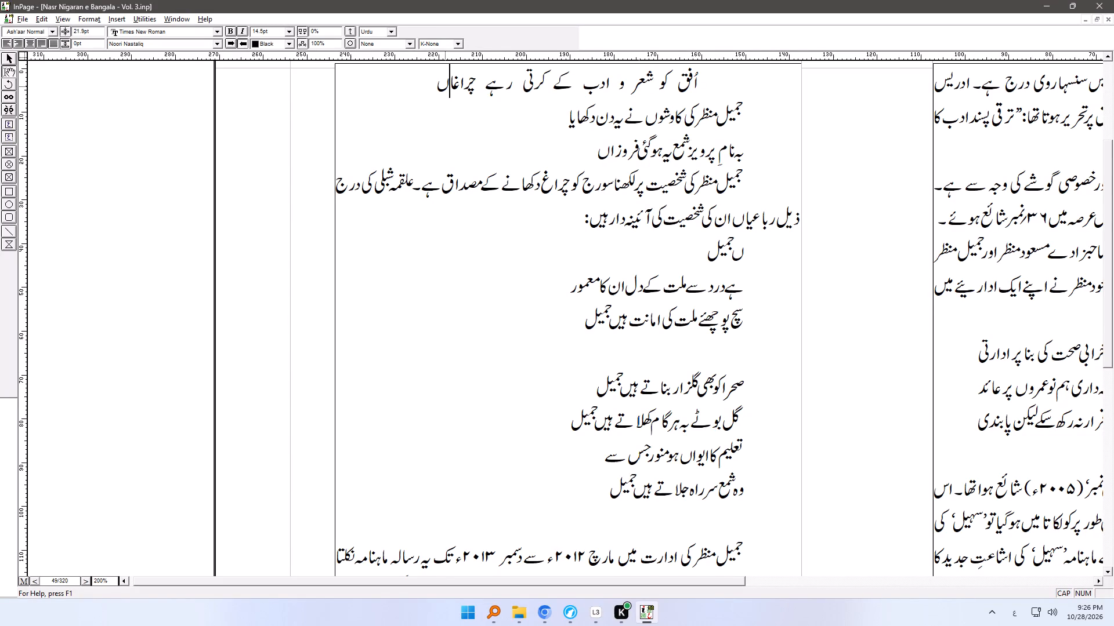
Add a full stop after the closing quotation mark following "ترجمان" near the start of page 97.
key("Up")
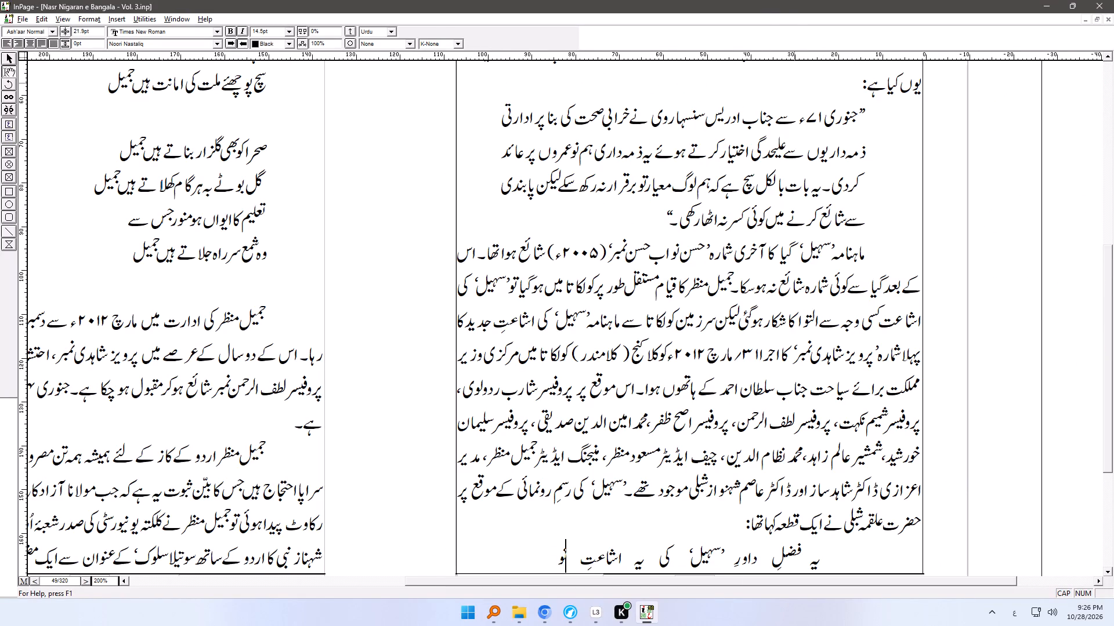
right_click_drag(755, 230, 720, 374, "ctrl")
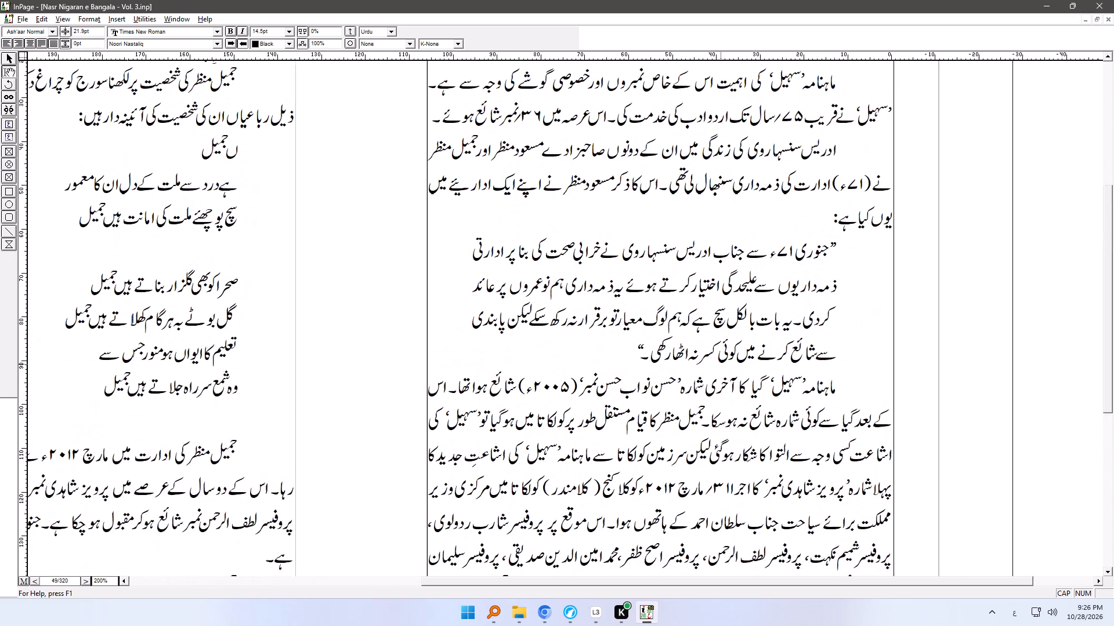
right_click_drag(720, 374, 693, 437, "ctrl")
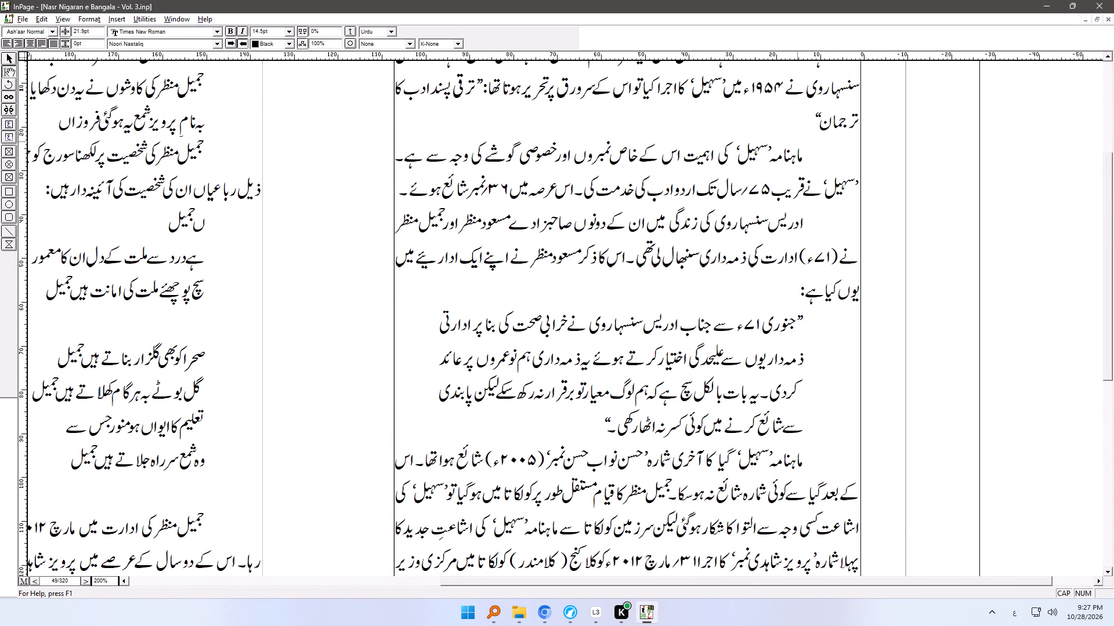
left_click(774, 110)
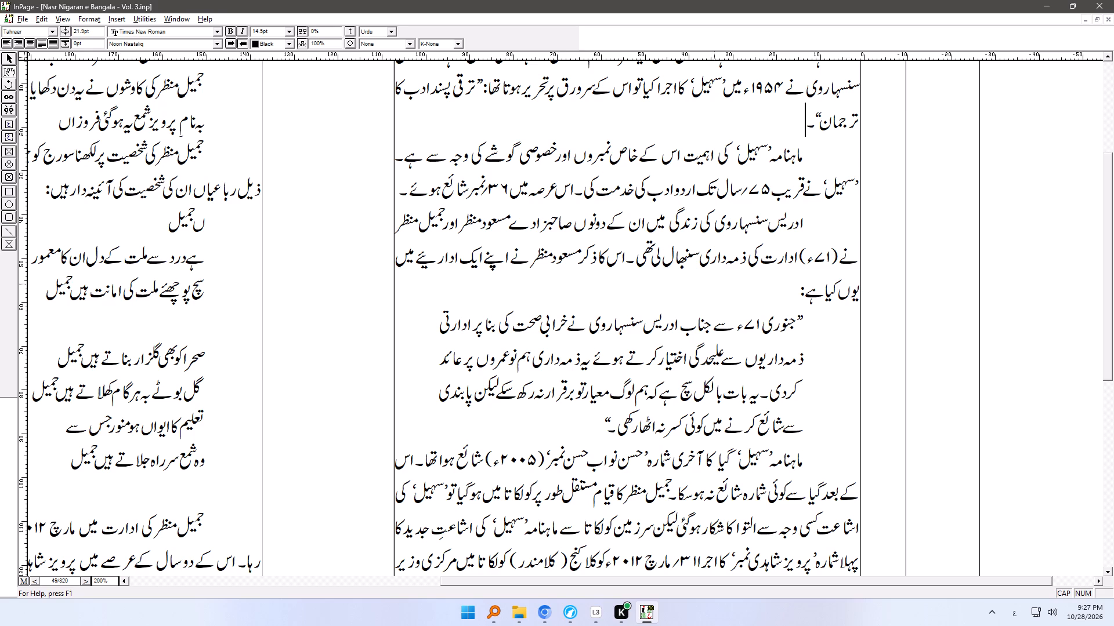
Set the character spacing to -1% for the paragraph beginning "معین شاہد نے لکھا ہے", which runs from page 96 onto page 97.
right_click_drag(725, 241, 725, 367, "ctrl")
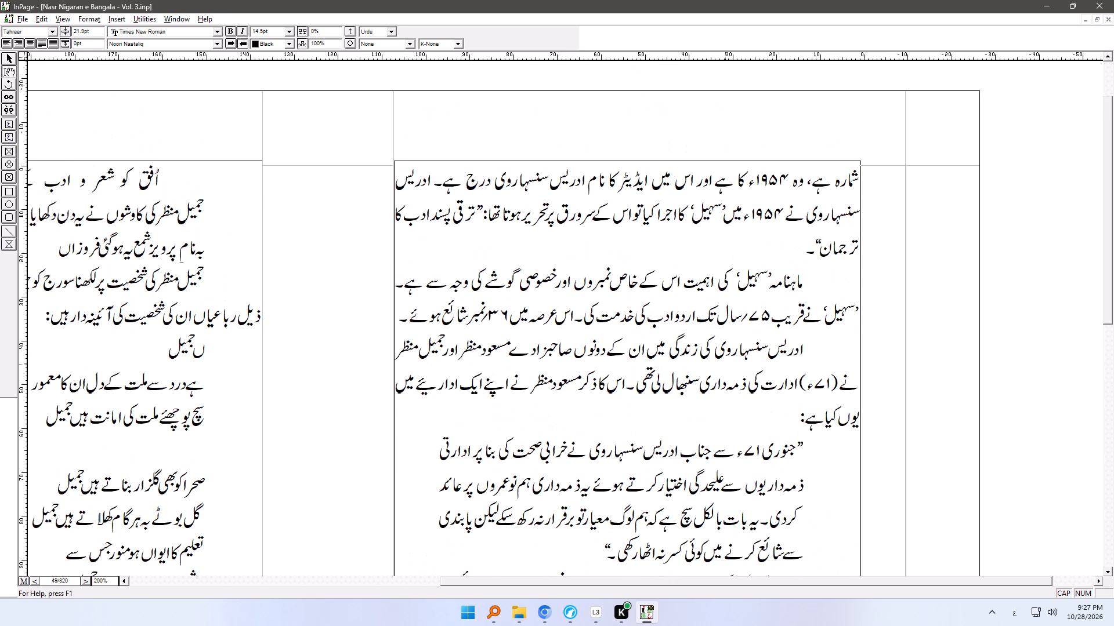
left_click(837, 170)
key("Up")
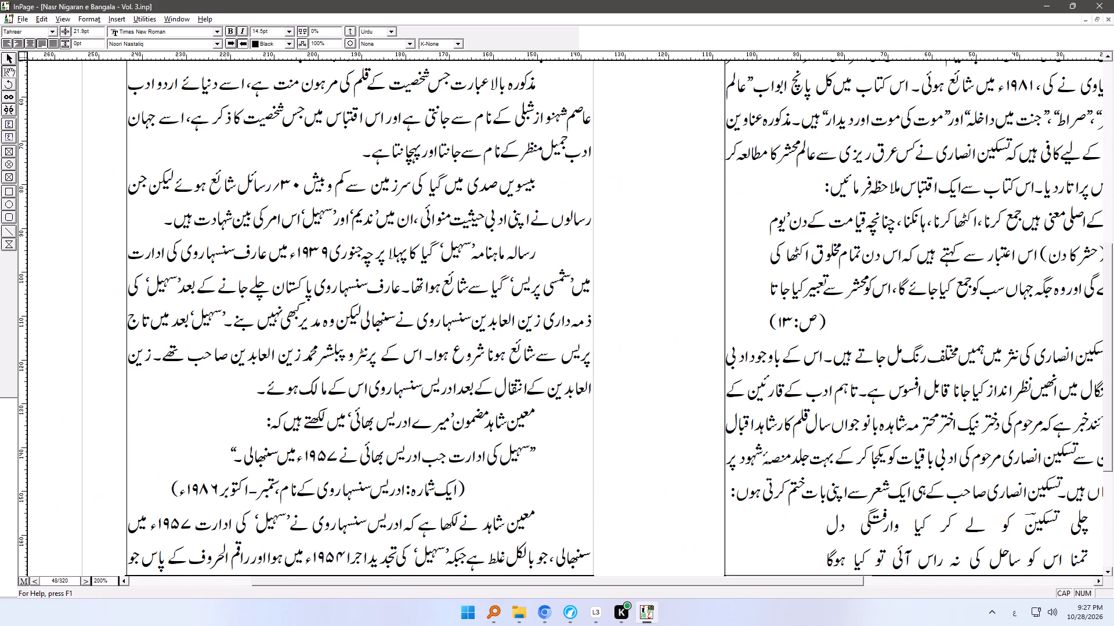
key("Up")
key("ctrl+shift+Down")
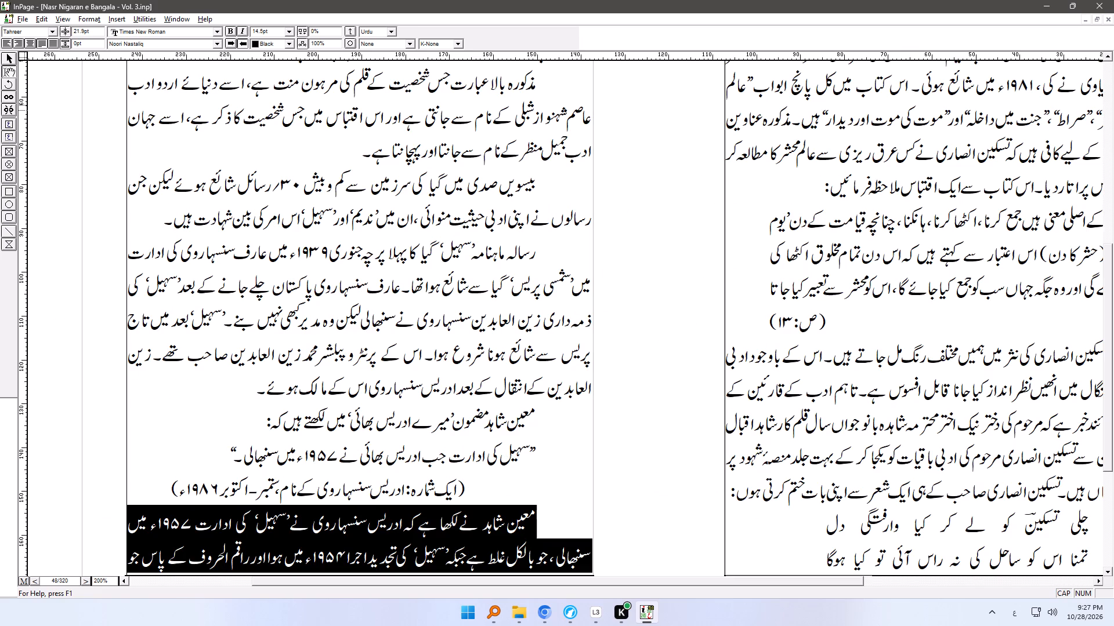
left_click_drag(336, 33, 284, 33)
type("-1")
key("Return")
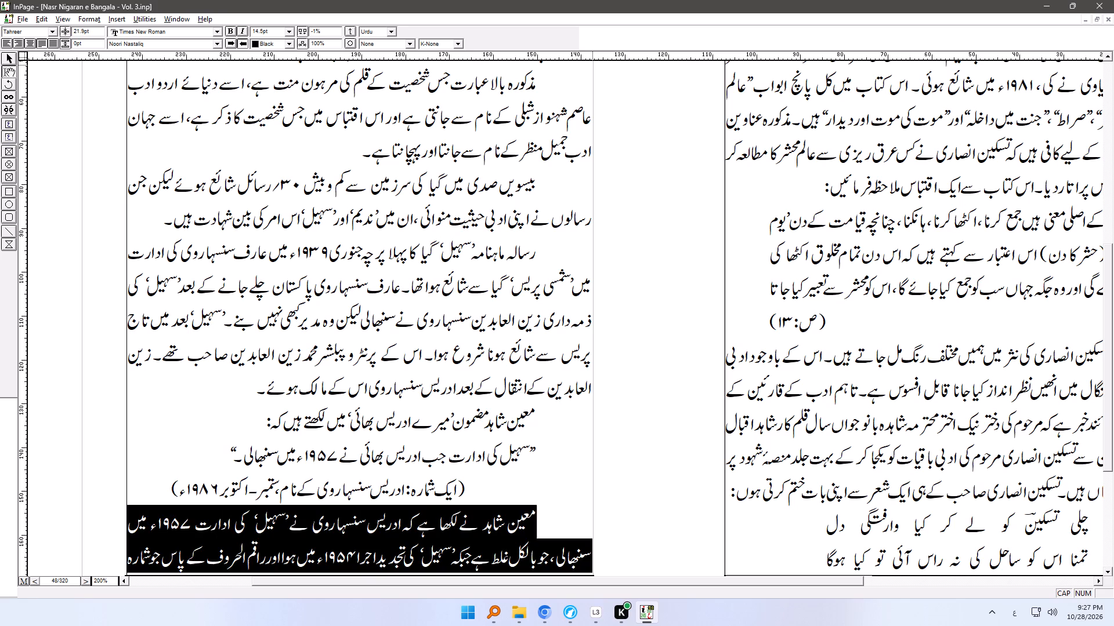
key("Down")
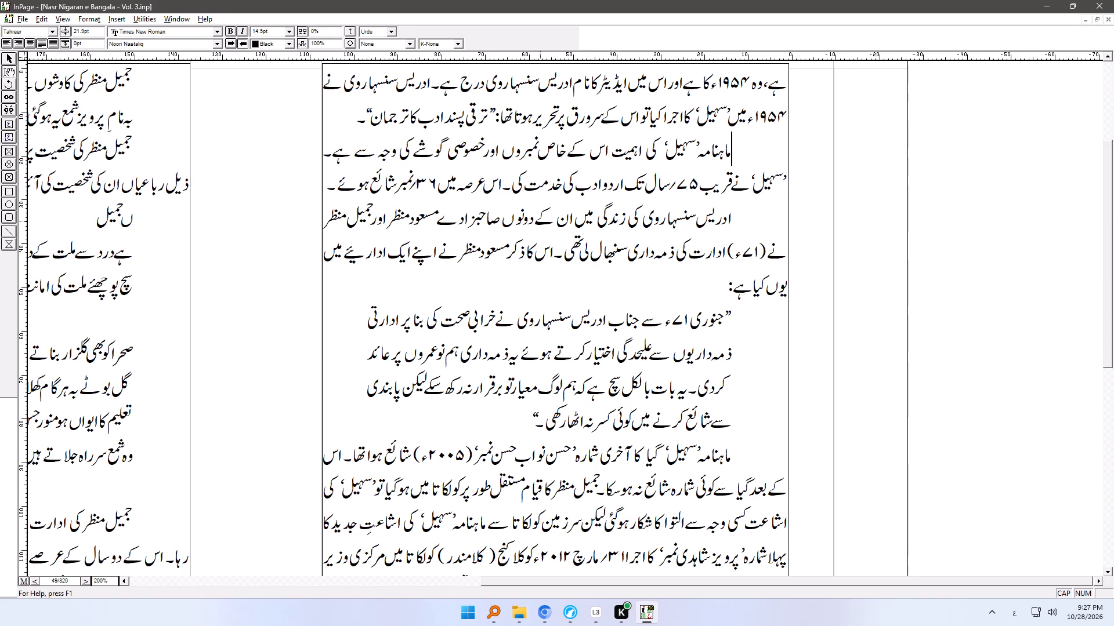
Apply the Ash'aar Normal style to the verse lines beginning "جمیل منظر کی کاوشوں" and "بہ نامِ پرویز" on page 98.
right_click_drag(534, 372, 541, 146, "ctrl")
right_click_drag(504, 413, 545, 308, "ctrl")
right_click_drag(365, 262, 580, 494, "ctrl")
right_click_drag(412, 274, 533, 494, "ctrl")
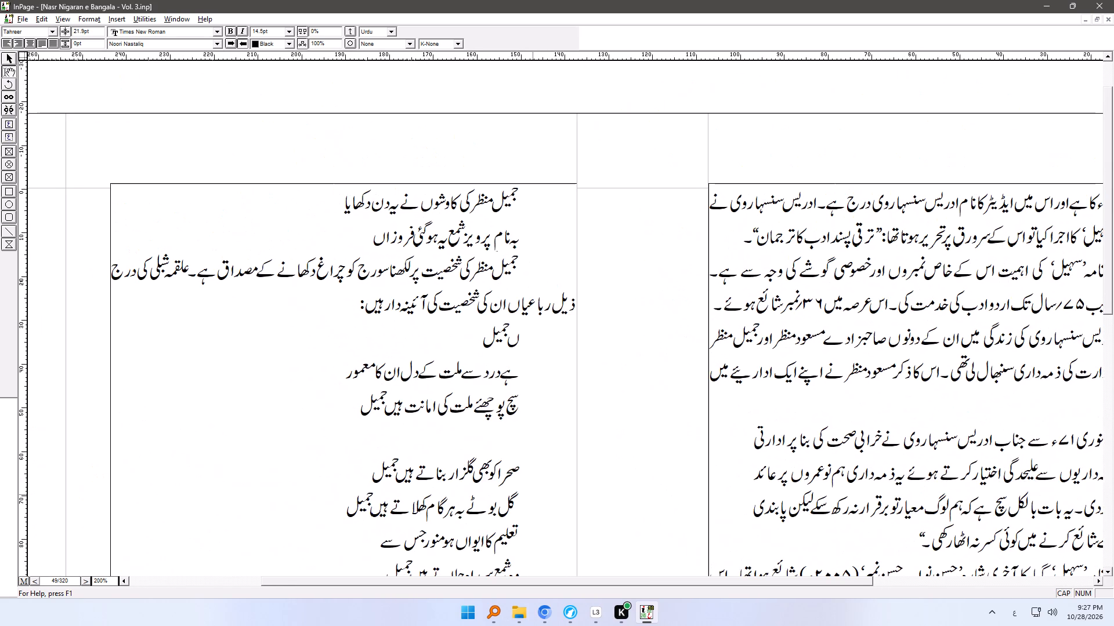
right_click_drag(533, 494, 533, 494, "ctrl")
left_click(431, 199)
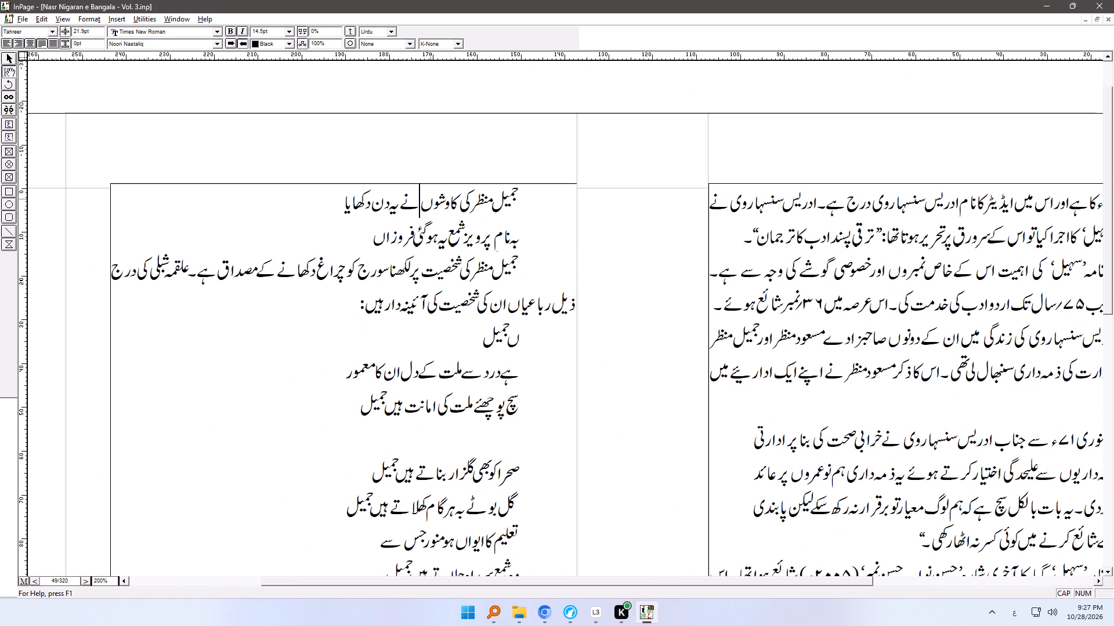
key("ctrl+shift+a")
left_click(453, 231)
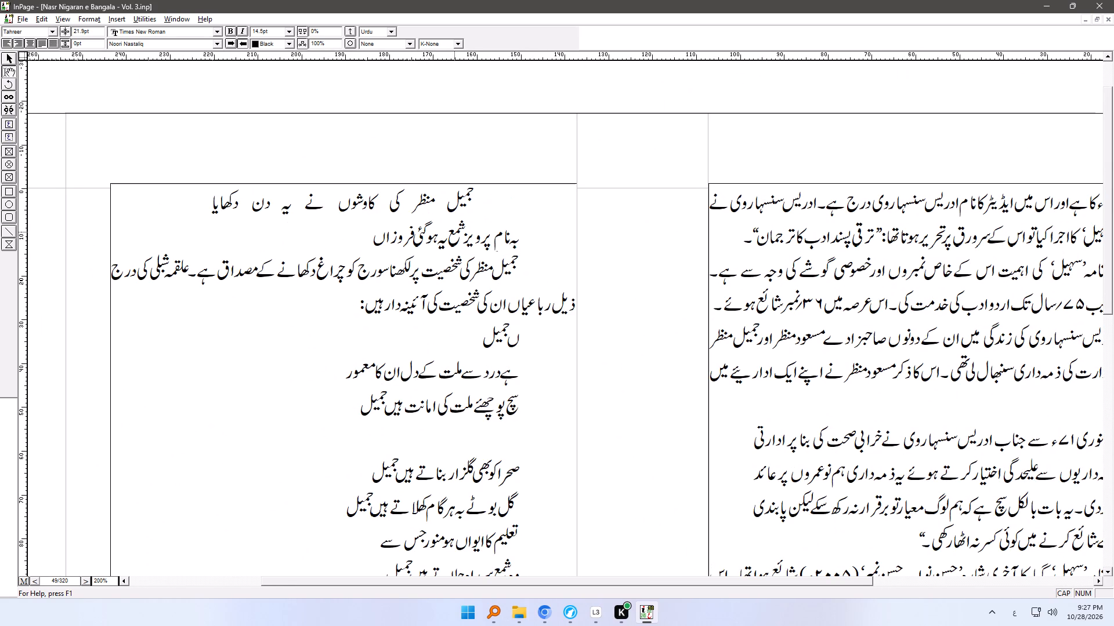
key("ctrl+shift+a")
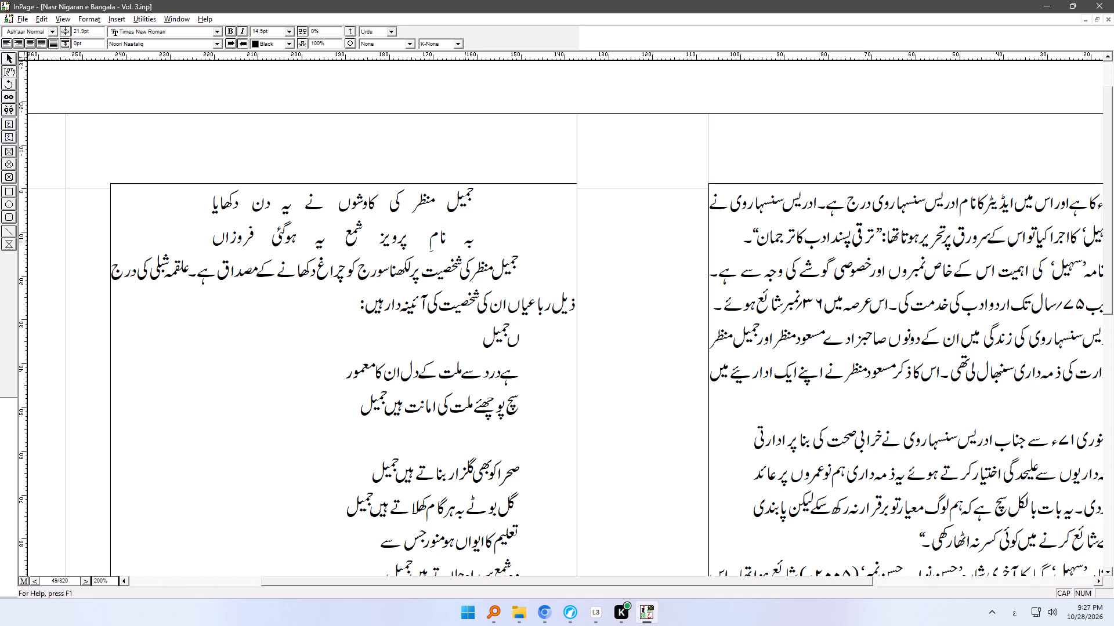
Insert a space between "ہو" and "گئی" in the verse line beginning "بہ نامِ پرویز".
left_click(288, 234)
key("space")
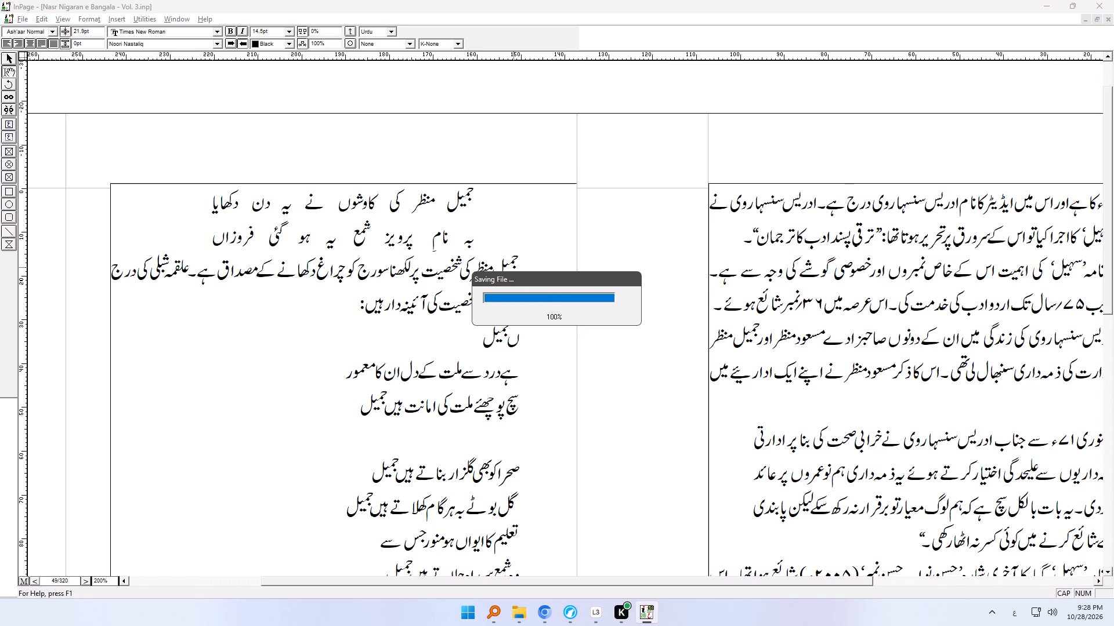
Delete the stray line "ں جمیل" above the verse line beginning "ہے درد سے", including its line break.
left_click(483, 337)
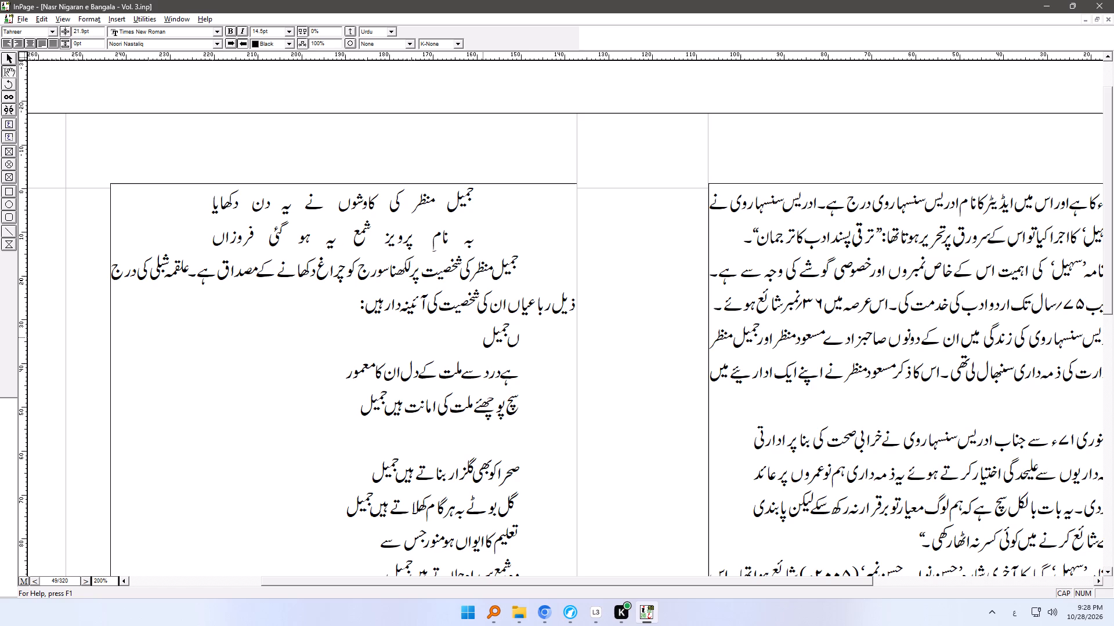
left_click_drag(483, 337, 487, 337)
left_click_drag(487, 337, 520, 337)
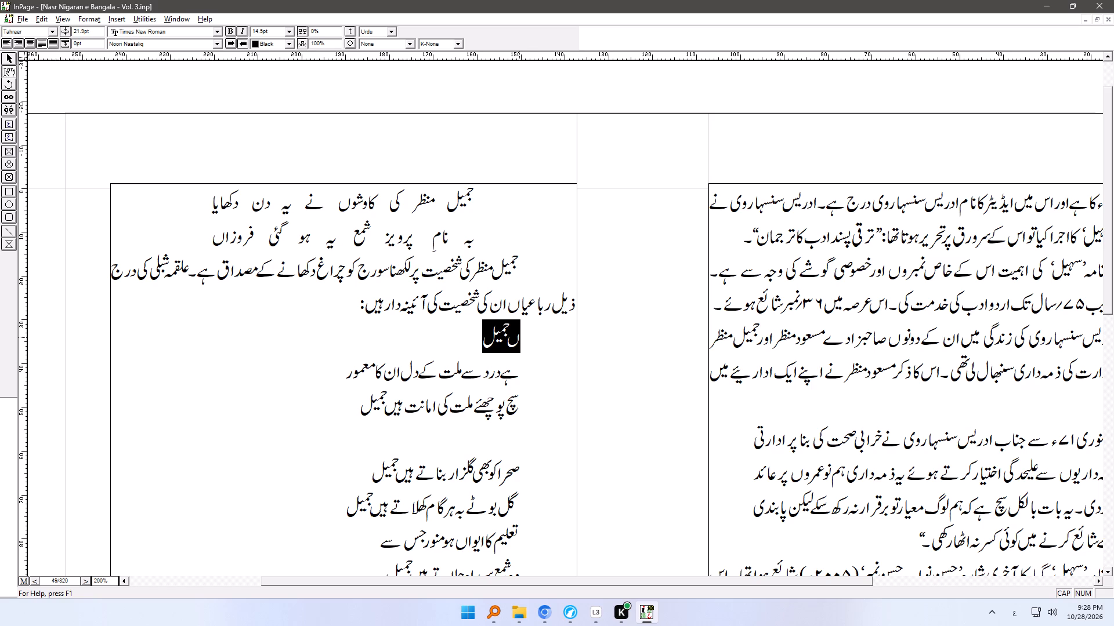
key("Delete")
key("Delete")
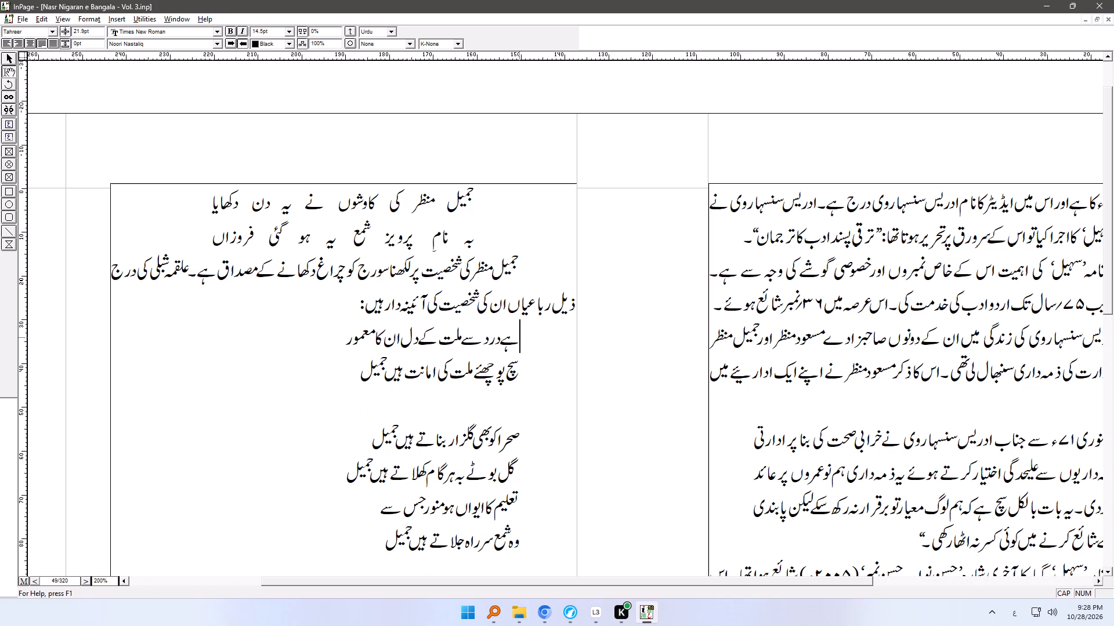
Apply the Ash'aar Normal style to the four verse lines from "ہے درد سے ملت" through "گل بوٹے بہ ہر گام".
key("ctrl+shift+a")
left_click(497, 372)
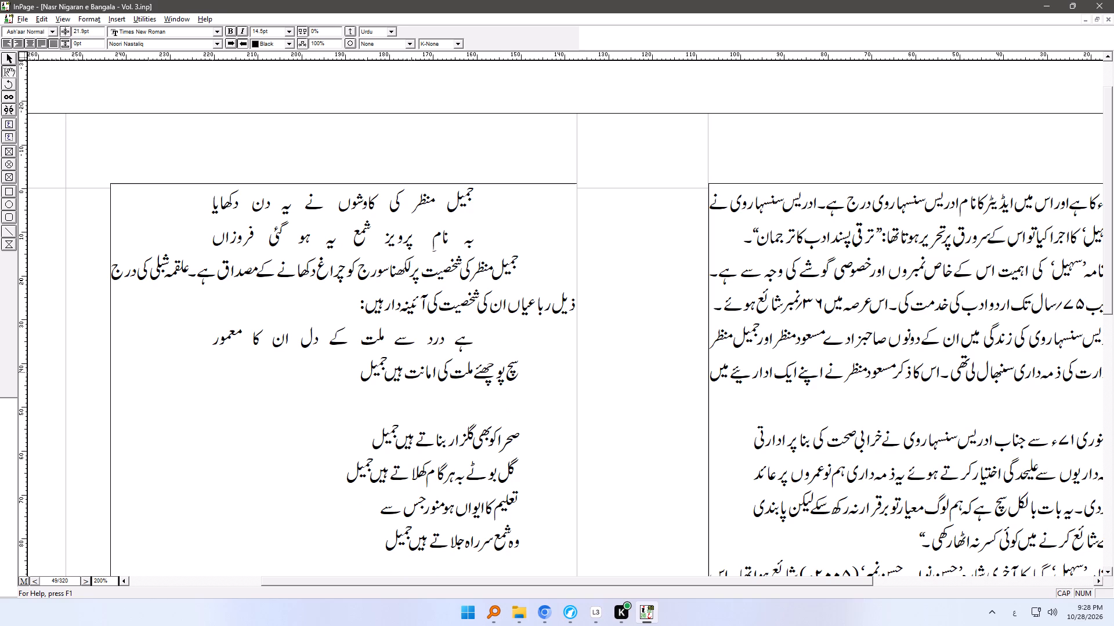
key("ctrl+shift+a")
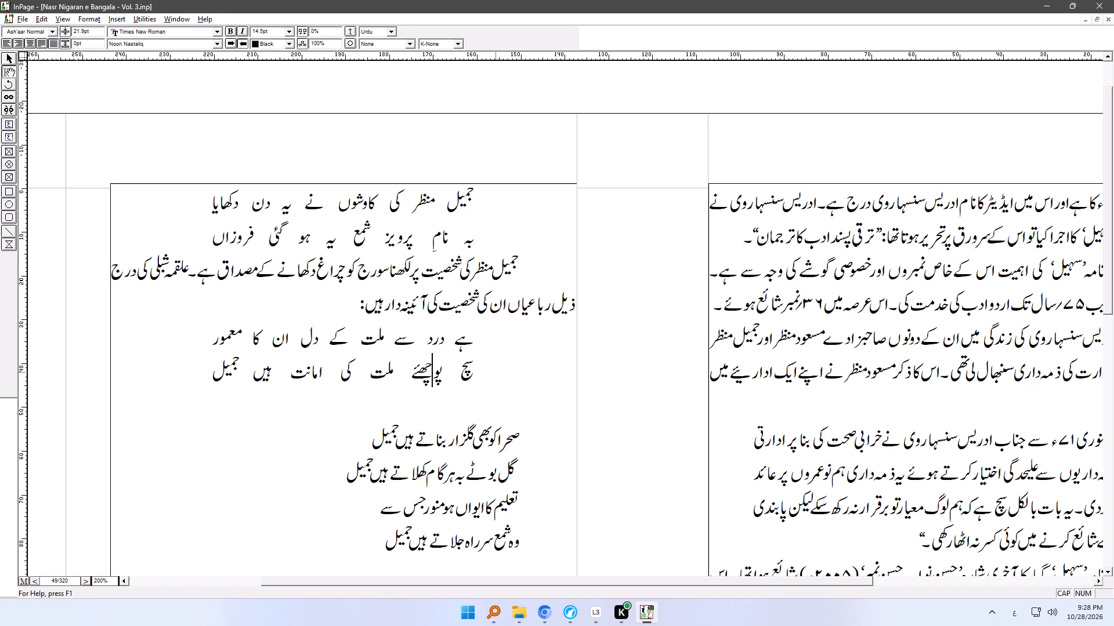
left_click(482, 425)
key("ctrl+shift+a")
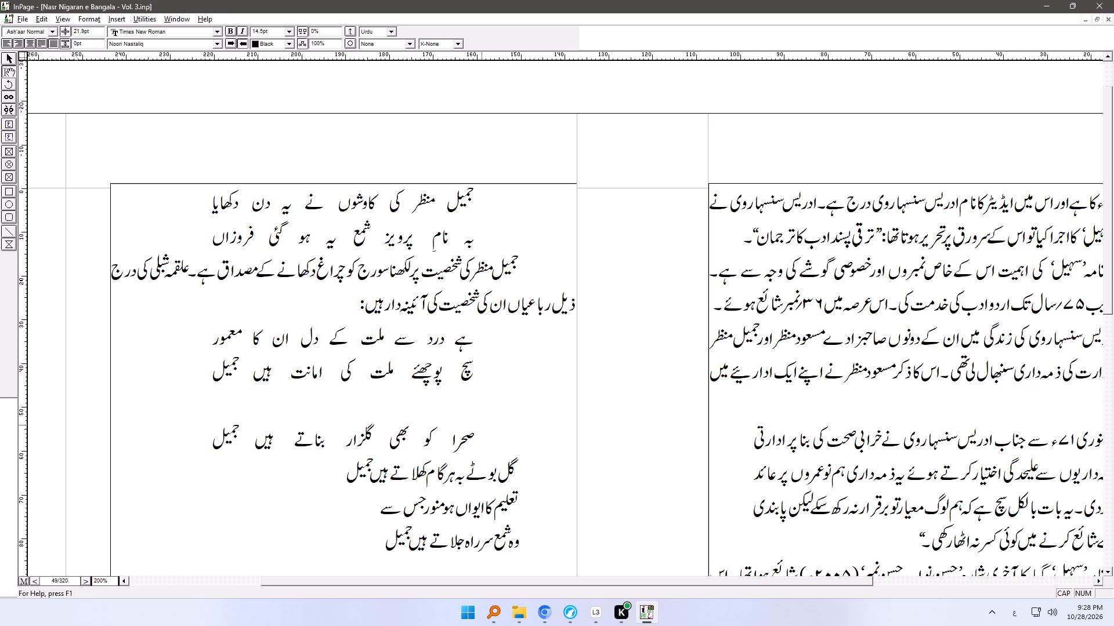
key("Down")
key("ctrl+shift+a")
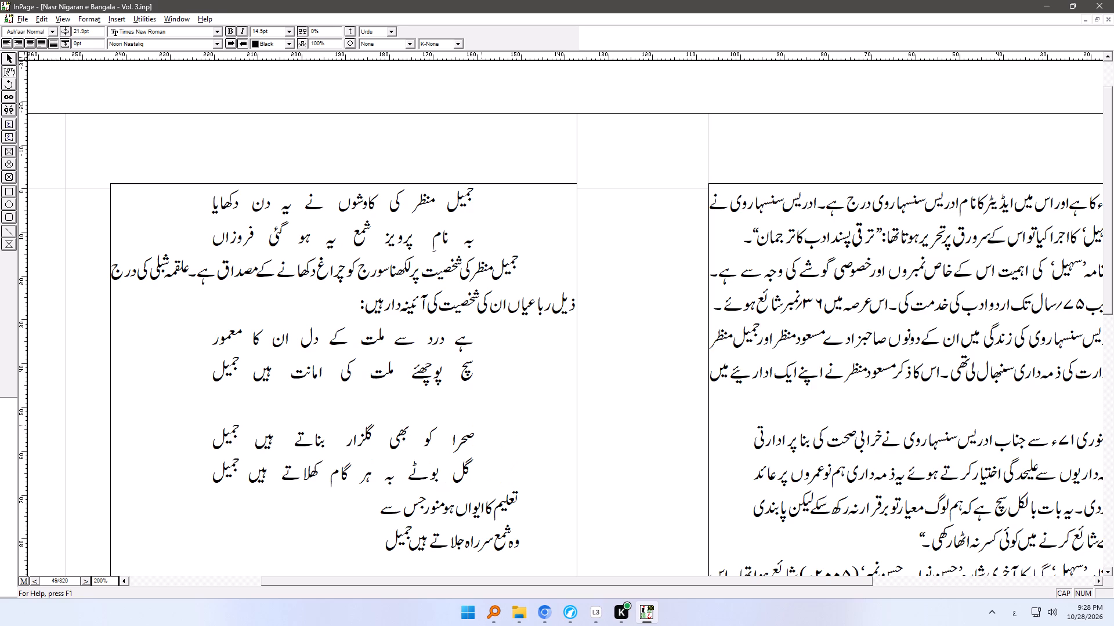
Insert a blank line before the verse line "تعلیم کا ایواں" and apply the Gap style to both blank lines between the couplets.
left_click(530, 501)
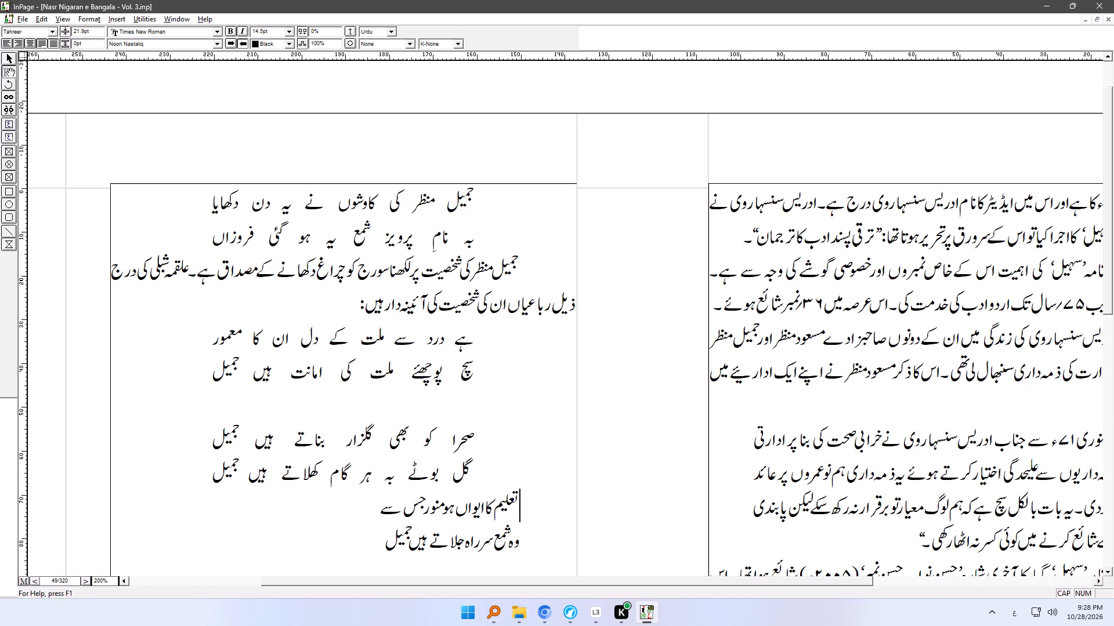
key("Return")
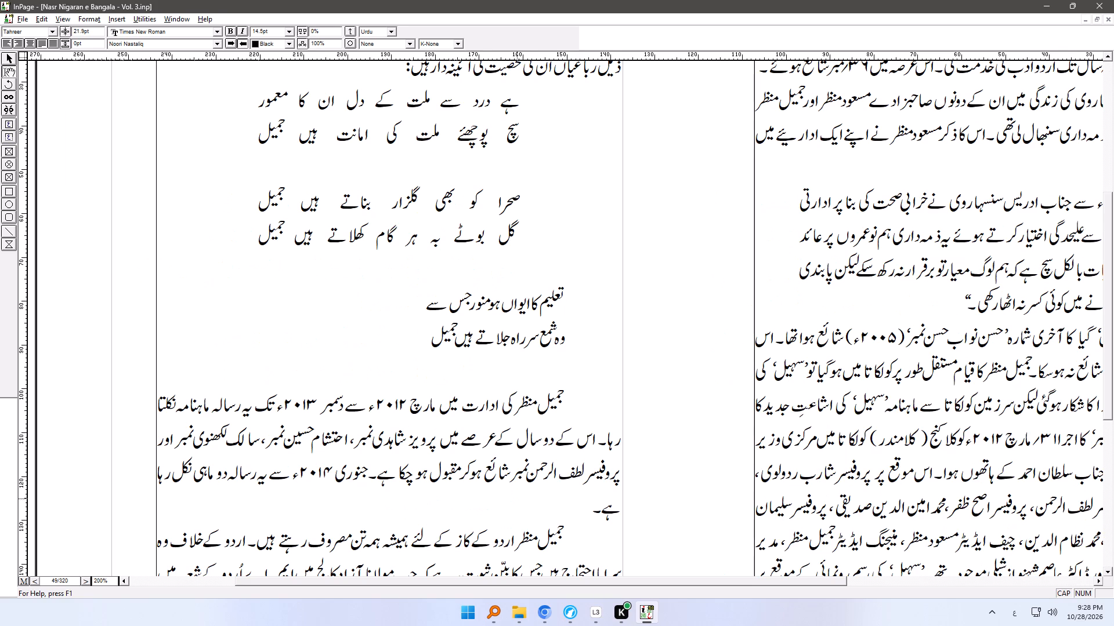
left_click(498, 145)
left_click(504, 166)
key("ctrl+shift+g")
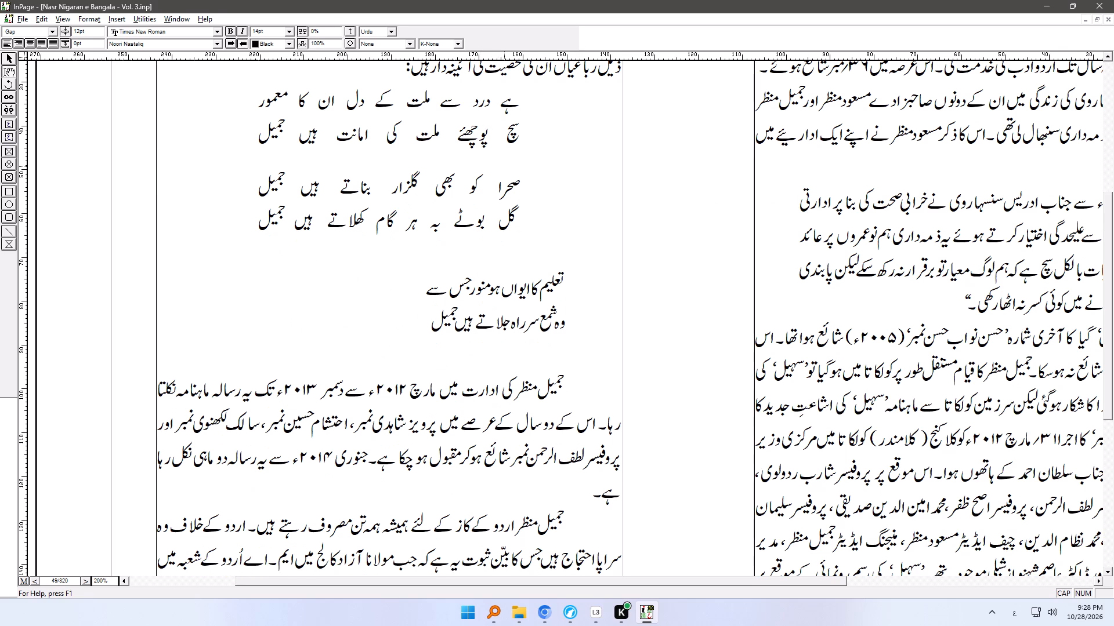
key("Down")
key("Down")
key("Down")
key("ctrl+shift+g")
Apply the Ash'aar Normal style to the verse lines beginning "تعلیم کا ایواں" and "وہ شمع سر راہ".
key("Down")
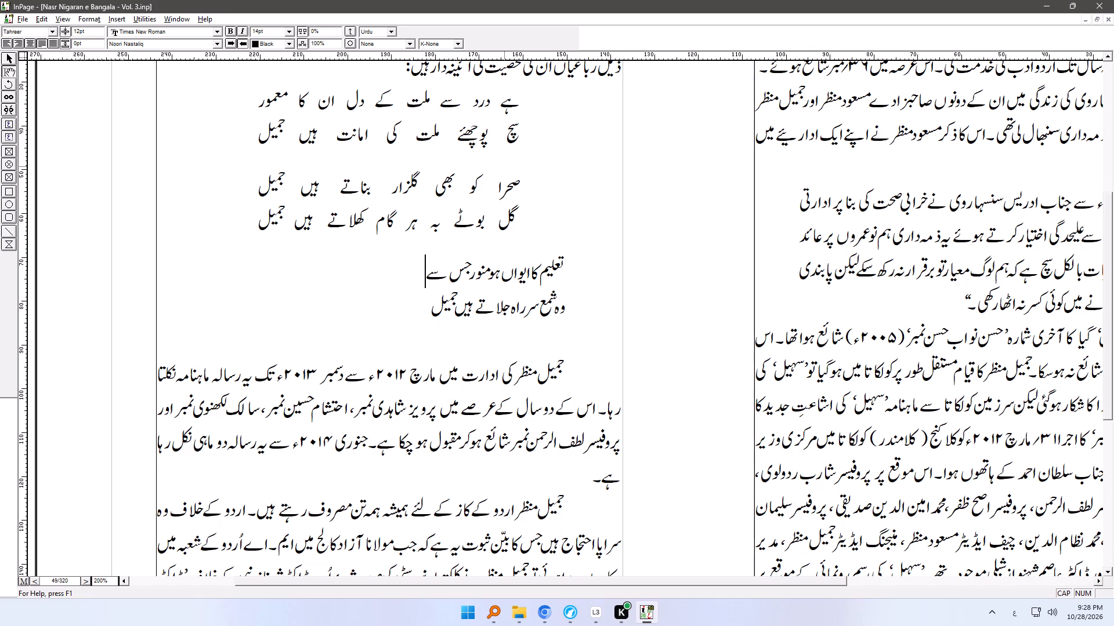
key("ctrl+shift+a")
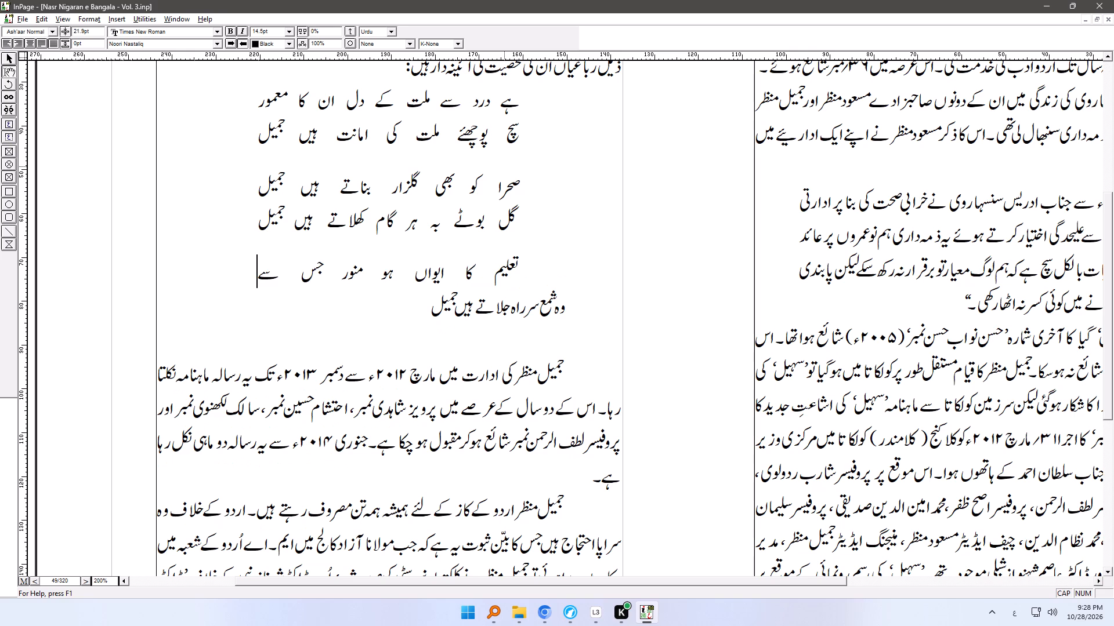
key("Down")
key("ctrl+shift+a")
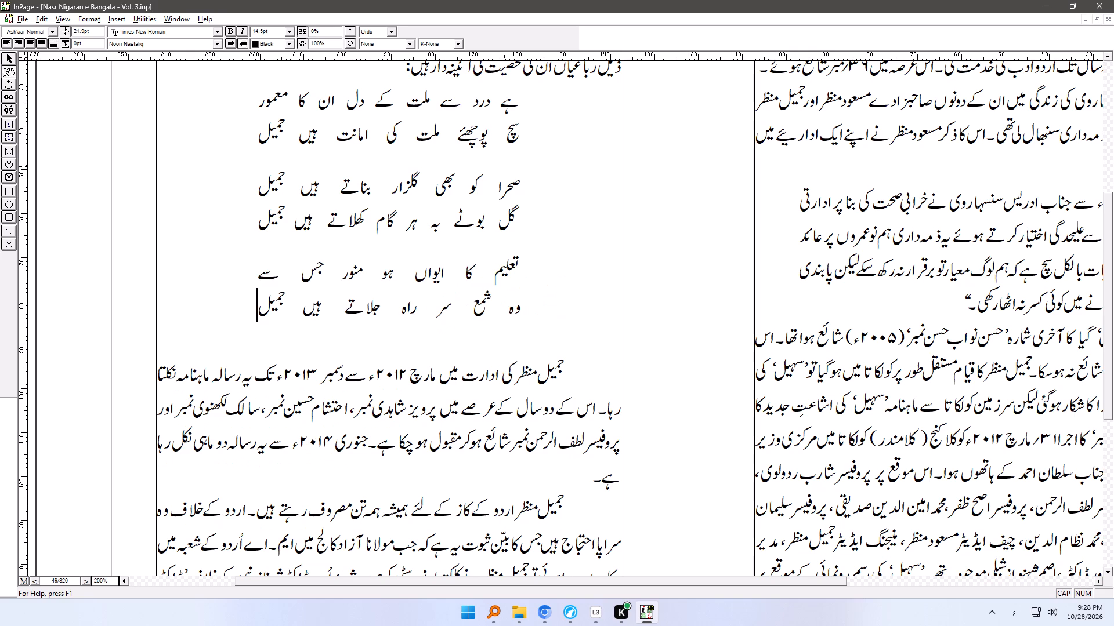
Delete the blank line between the verse "وہ شمع سر راہ" and the paragraph that follows it.
left_click(573, 348)
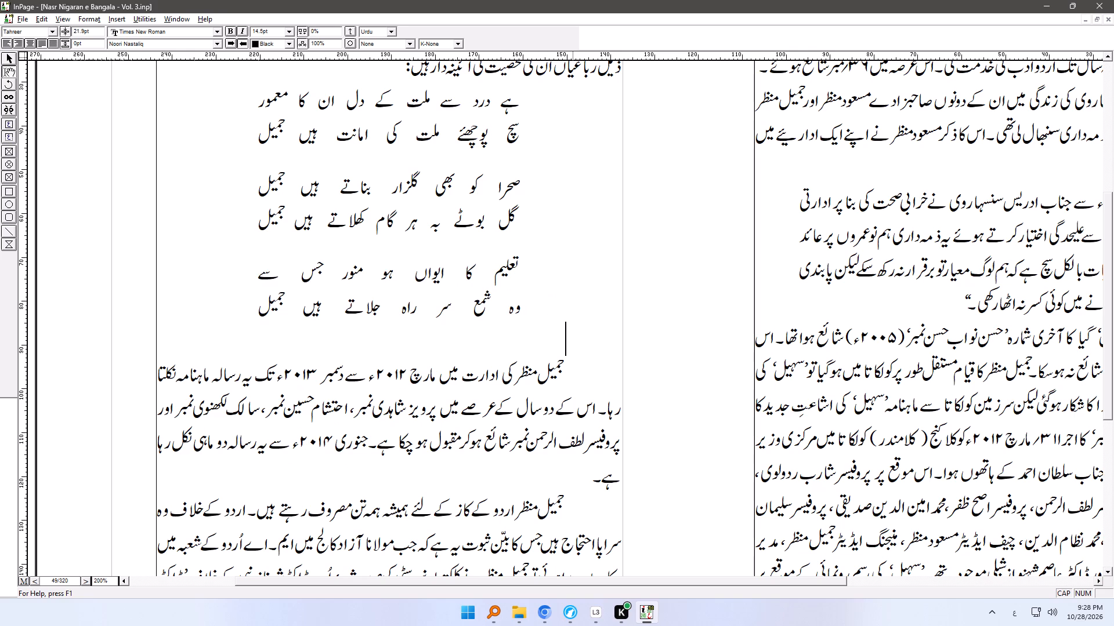
key("Delete")
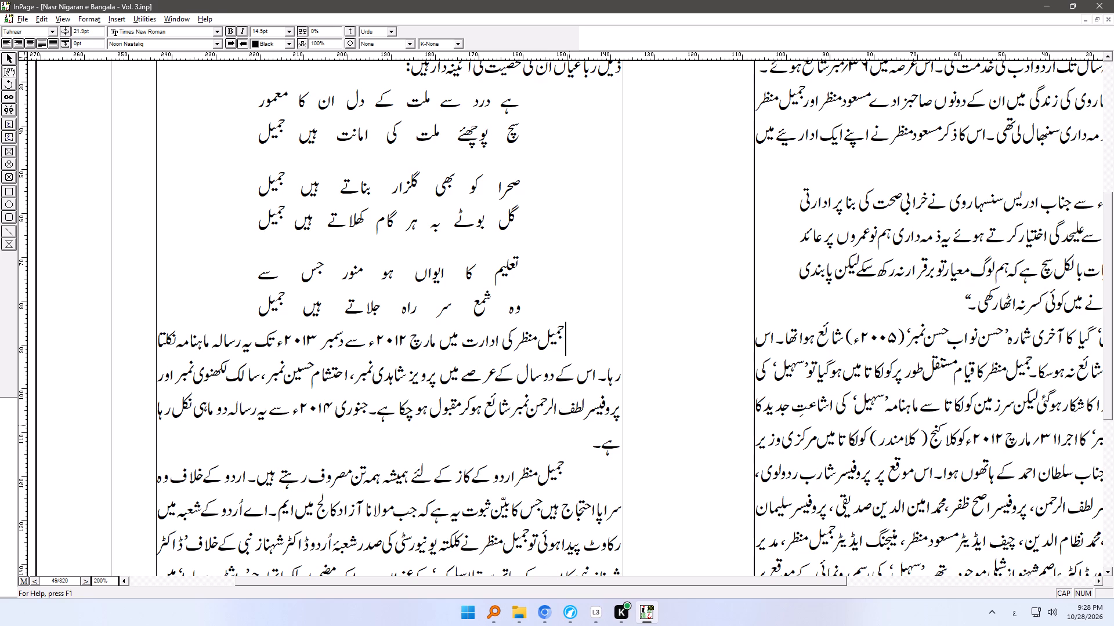
Set the character spacing of the whole paragraph after the verses, ending "یہ رسالہ دو ماہی نکل رہا ہے", to -1%.
left_click_drag(595, 438, 588, 341)
left_click_drag(334, 30, 286, 30)
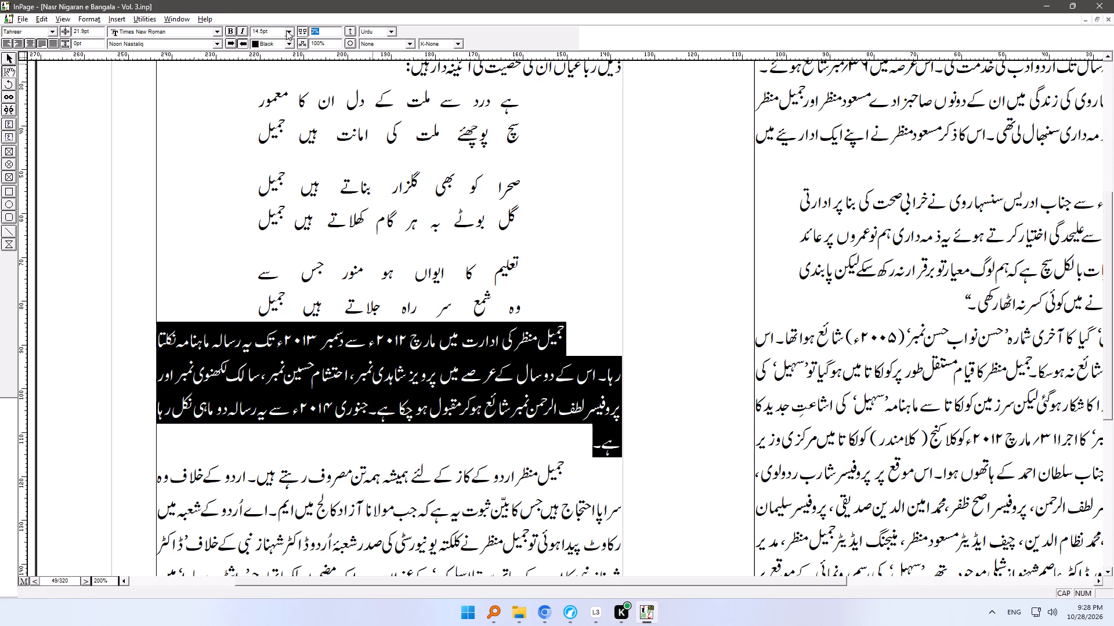
type("-1")
key("Return")
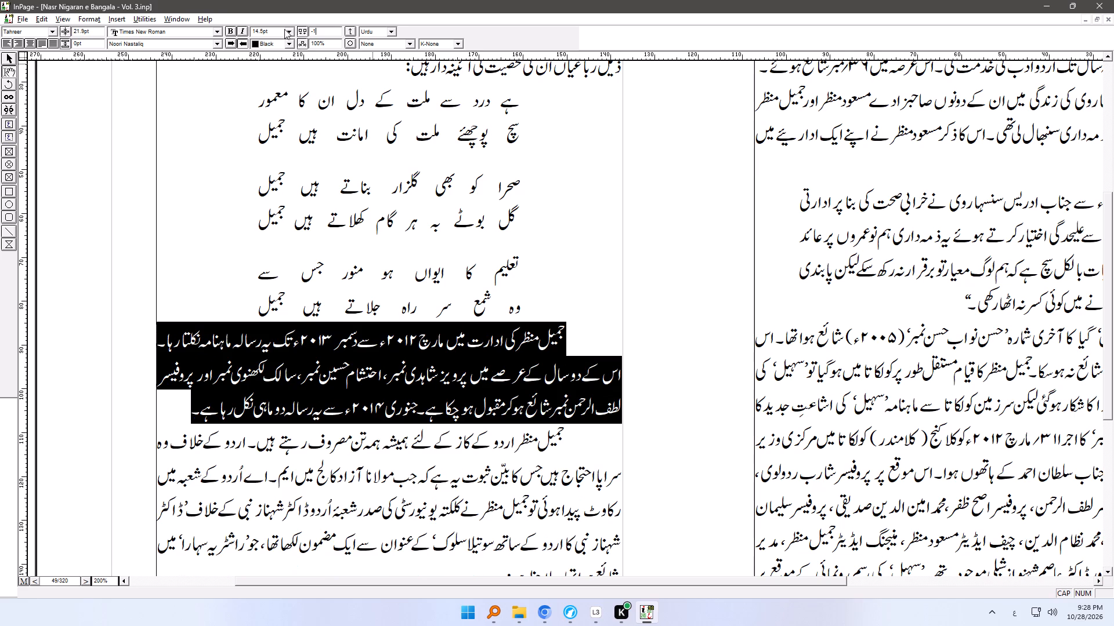
left_click(424, 463)
Apply the Iqtabas style to the quotation beginning "پتہ نہیں" at the bottom of page 98 and tighten its line spacing to 20.9 pt.
right_click_drag(493, 519, 479, 335, "ctrl")
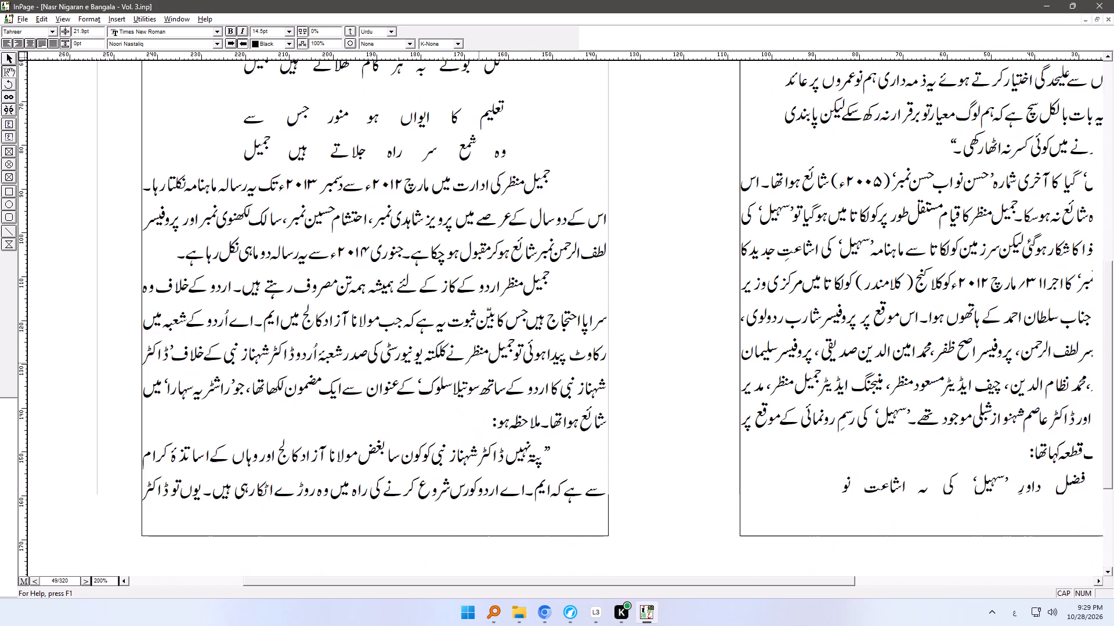
right_click_drag(479, 335, 479, 318, "ctrl")
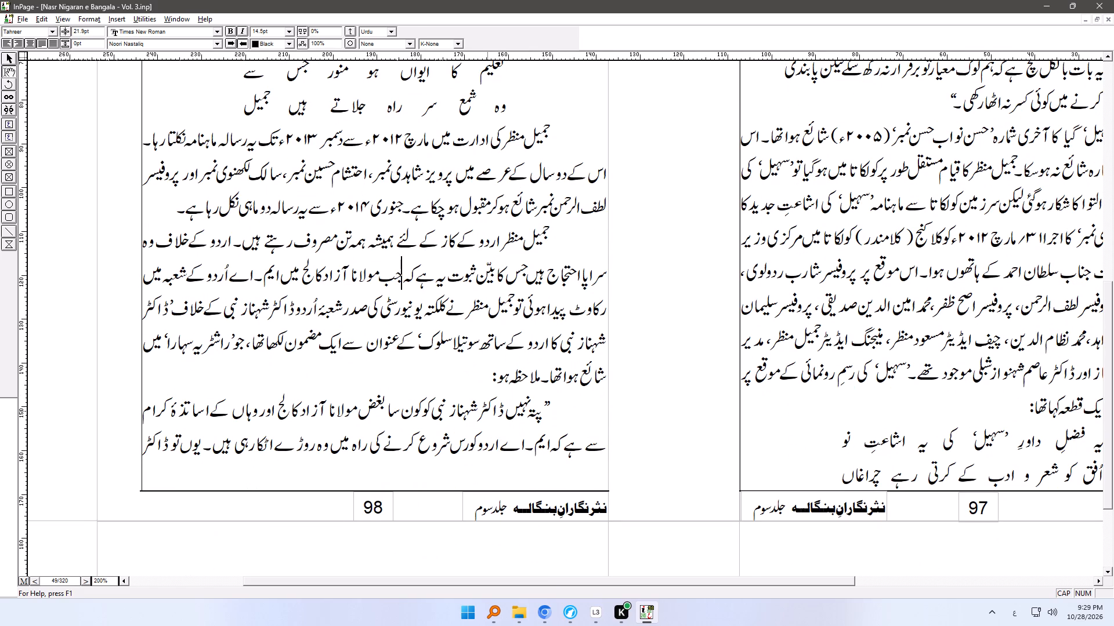
left_click(486, 409)
key("ctrl+shift+q")
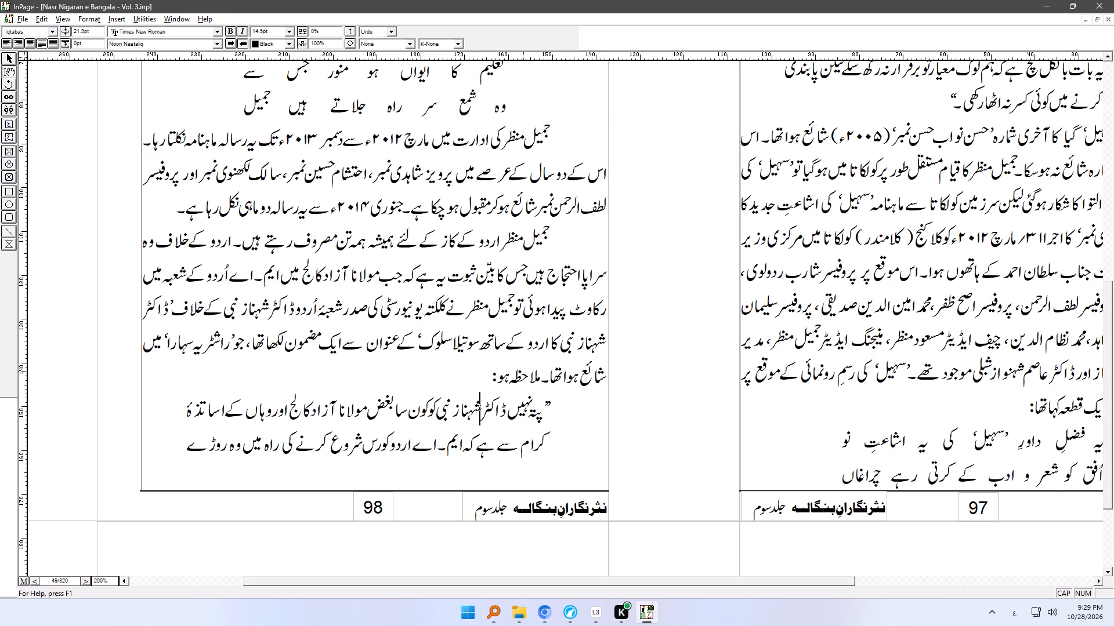
key("ctrl+shift+F6")
key("ctrl+shift+F6")
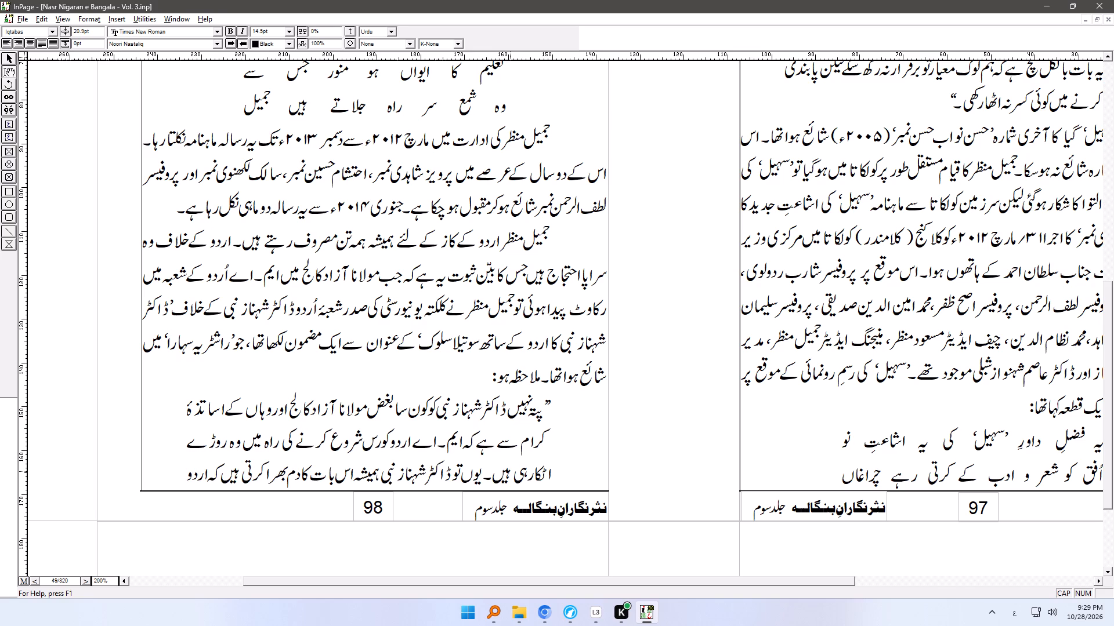
Remove the blank line above the verse "سڑکوں پہ آ گئے ہیں" on the following page and apply the Ash'aar Normal style to both verse lines.
left_click(508, 473)
key("Down")
left_click(697, 366)
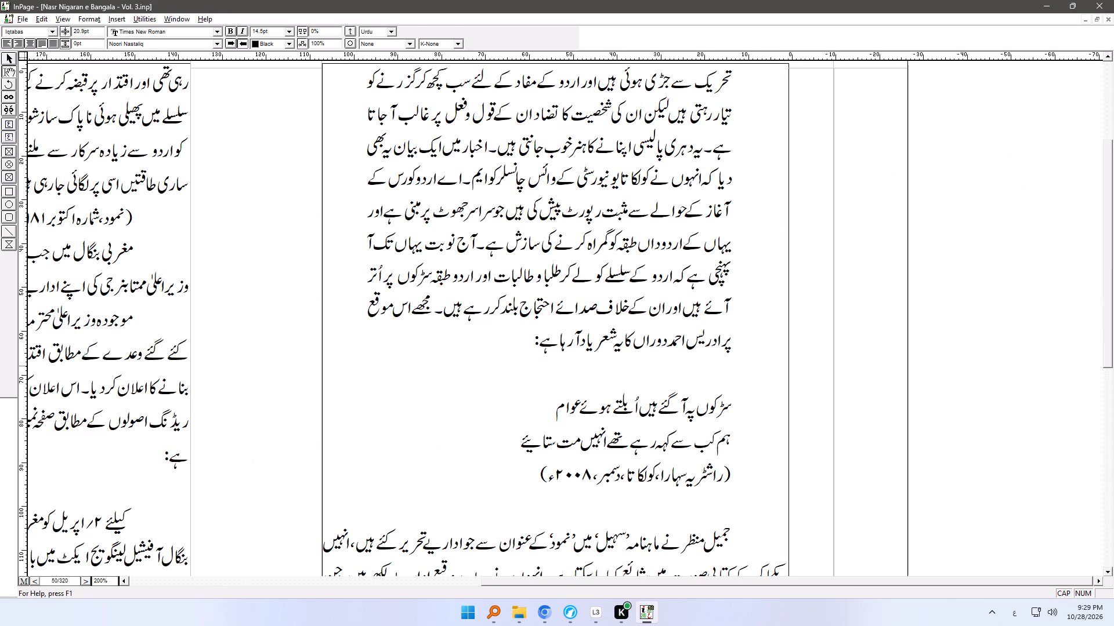
key("Delete")
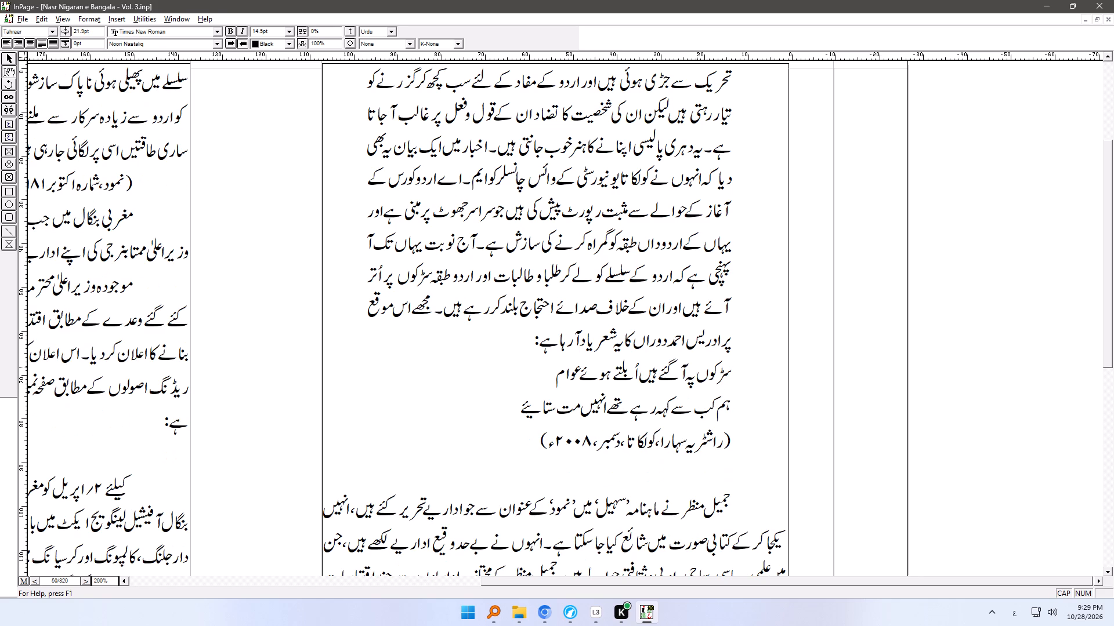
key("ctrl+shift+a")
left_click(649, 406)
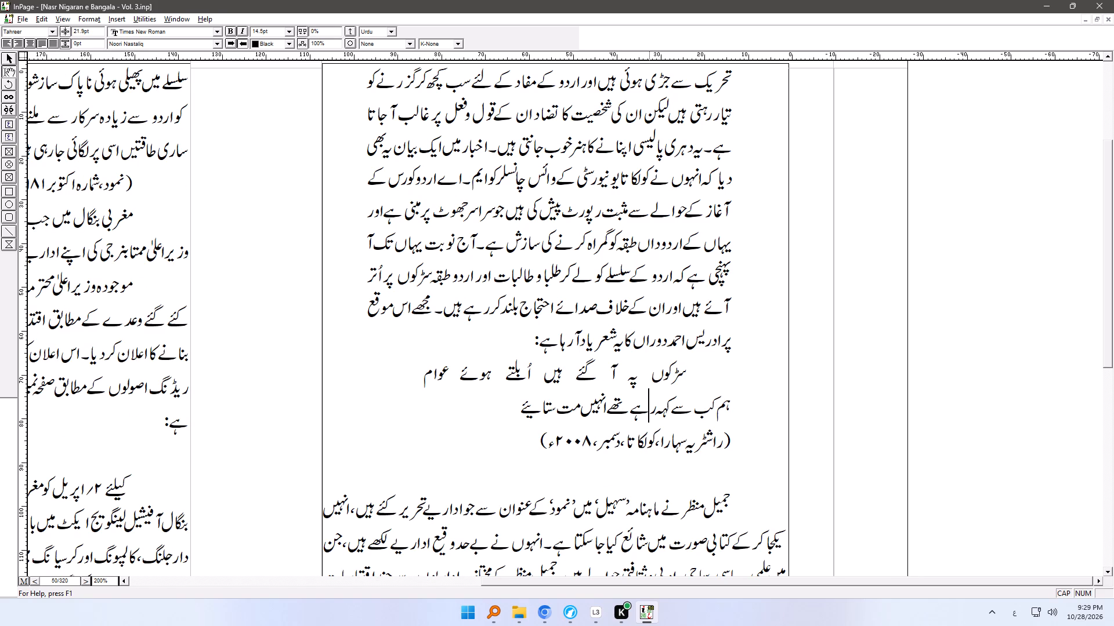
key("ctrl+shift+a")
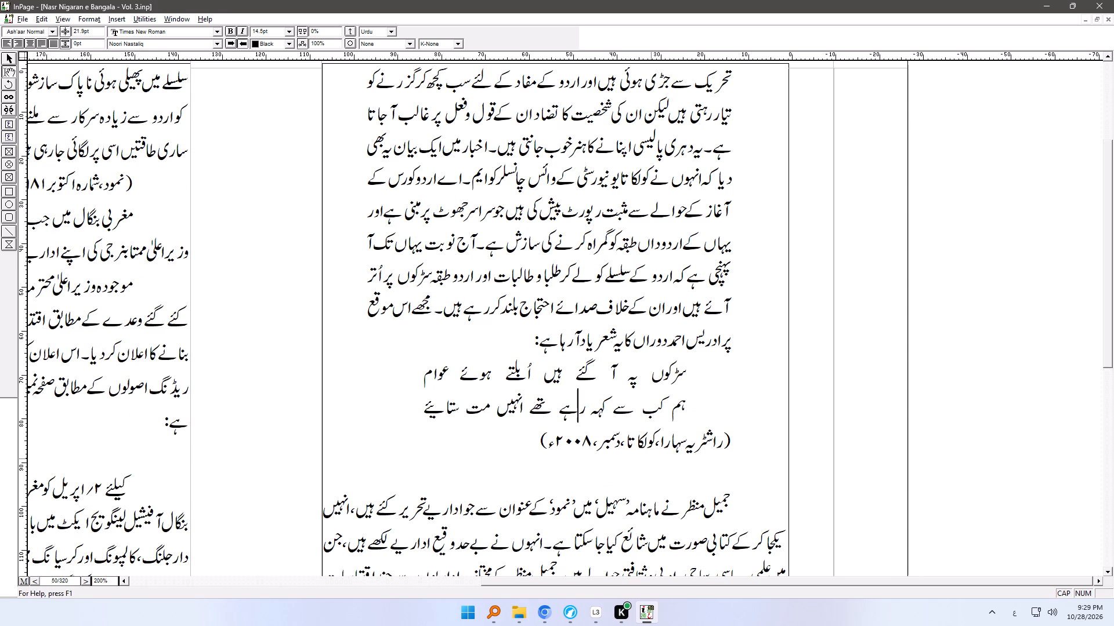
Apply the Iqtabas style to the source line "(راشٹریہ سہارا، کولکاتا، دسمبر، ۲۰۰۸ء)" and tab it to the line's far end.
left_click(653, 443)
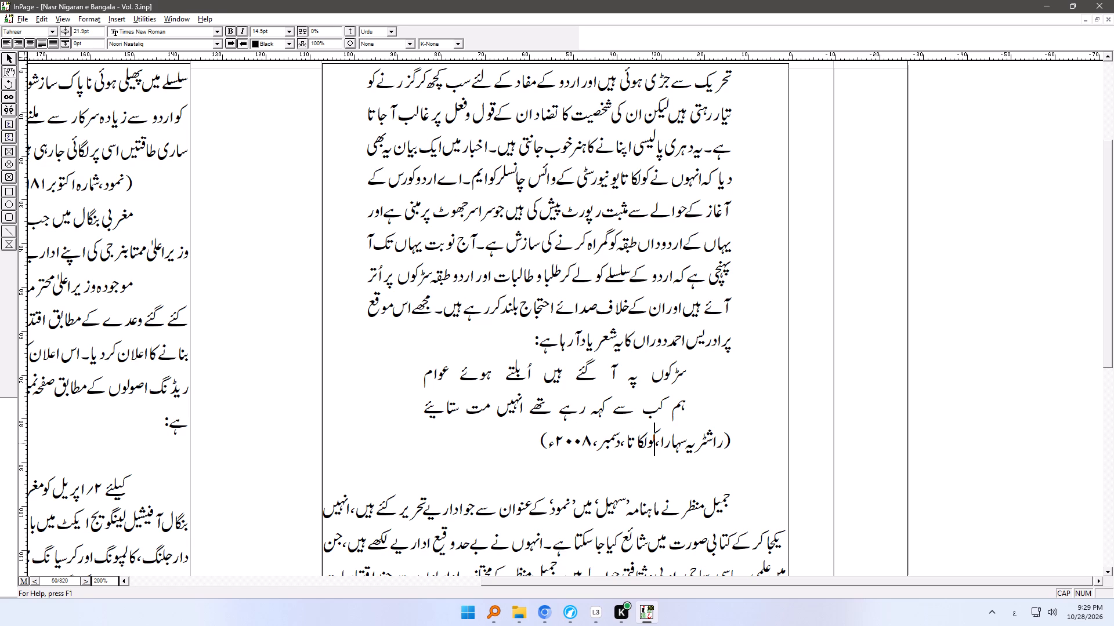
key("ctrl+shift+q")
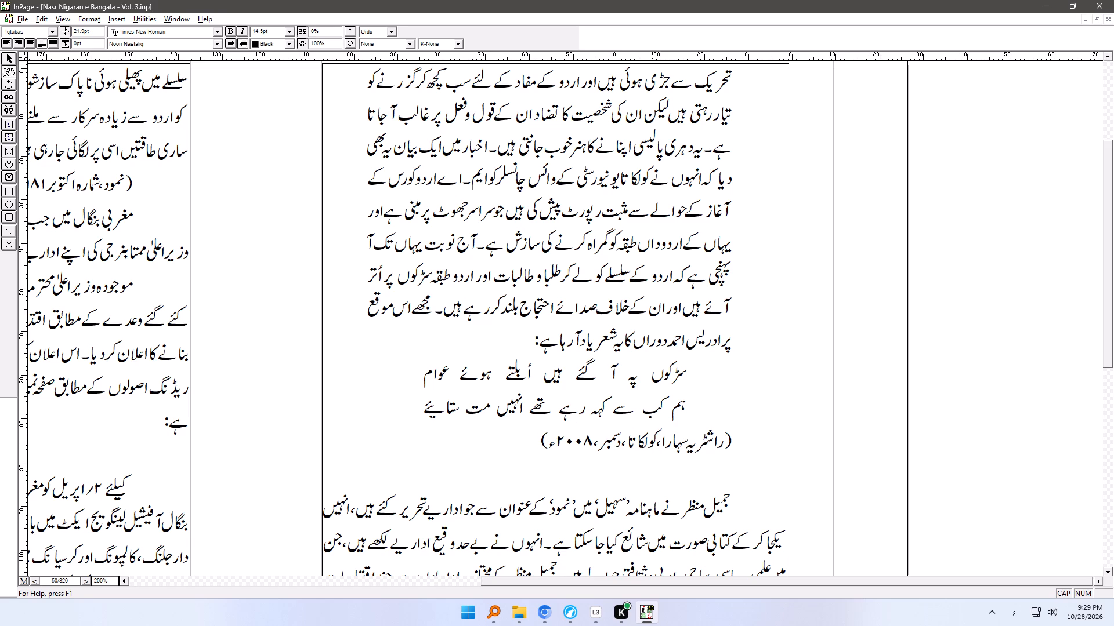
left_click(744, 437)
key("Tab")
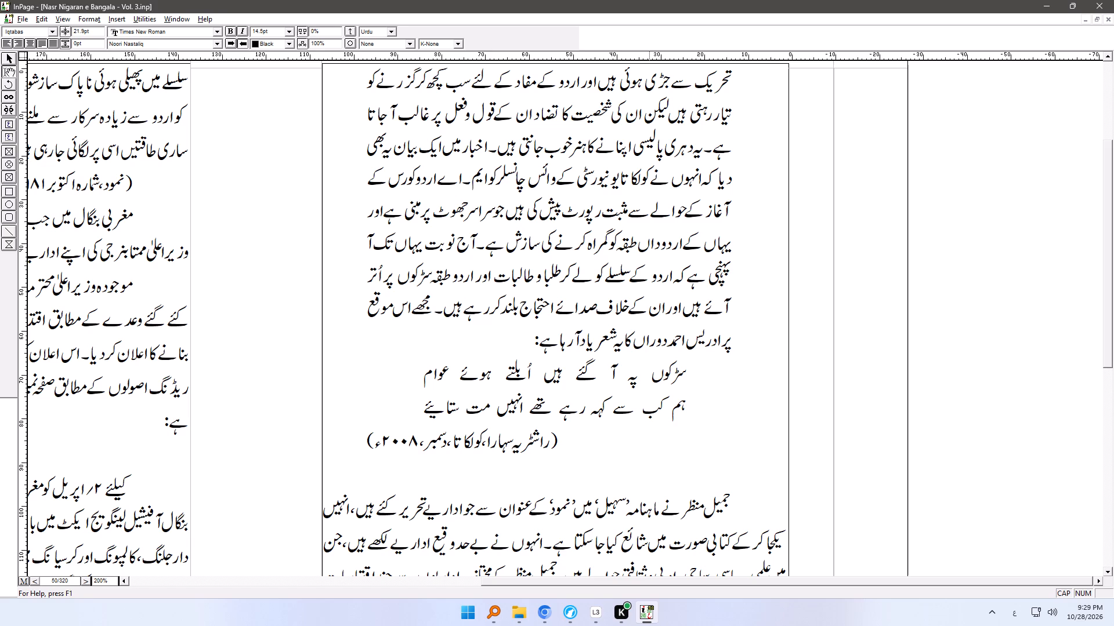
Delete the blank line below the "راشٹریہ سہارا" source line.
left_click(688, 478)
key("Delete")
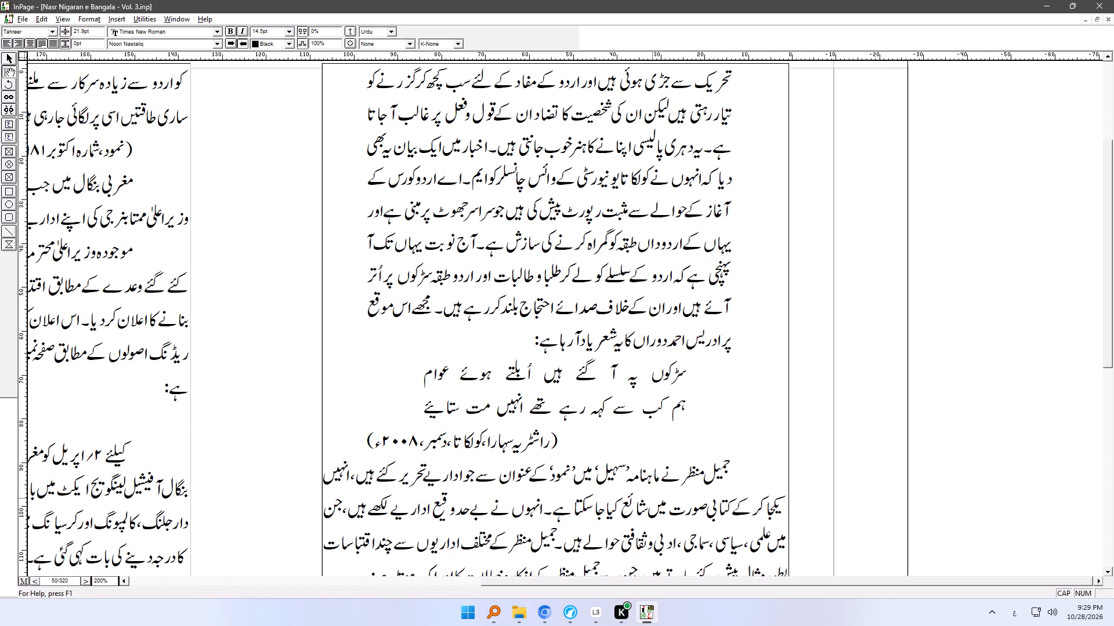
Apply the Iqtabas style to the quotation paragraph beginning "بہار میں اردو کو دوسری سرکاری زبان".
right_click_drag(652, 498, 652, 309, "ctrl")
left_click(650, 432)
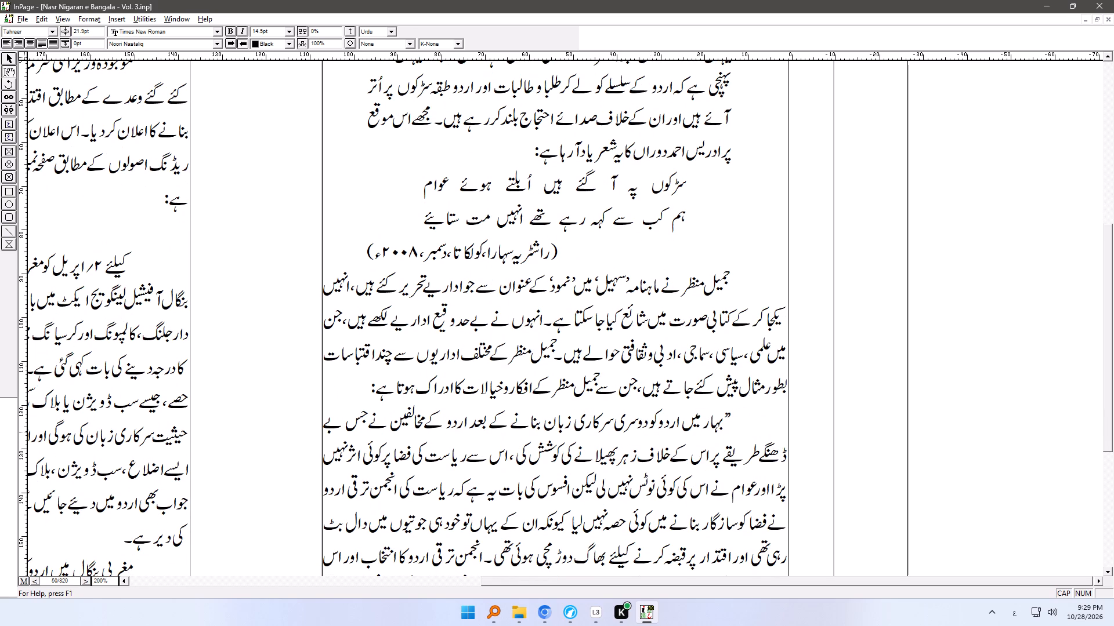
key("ctrl+shift+q")
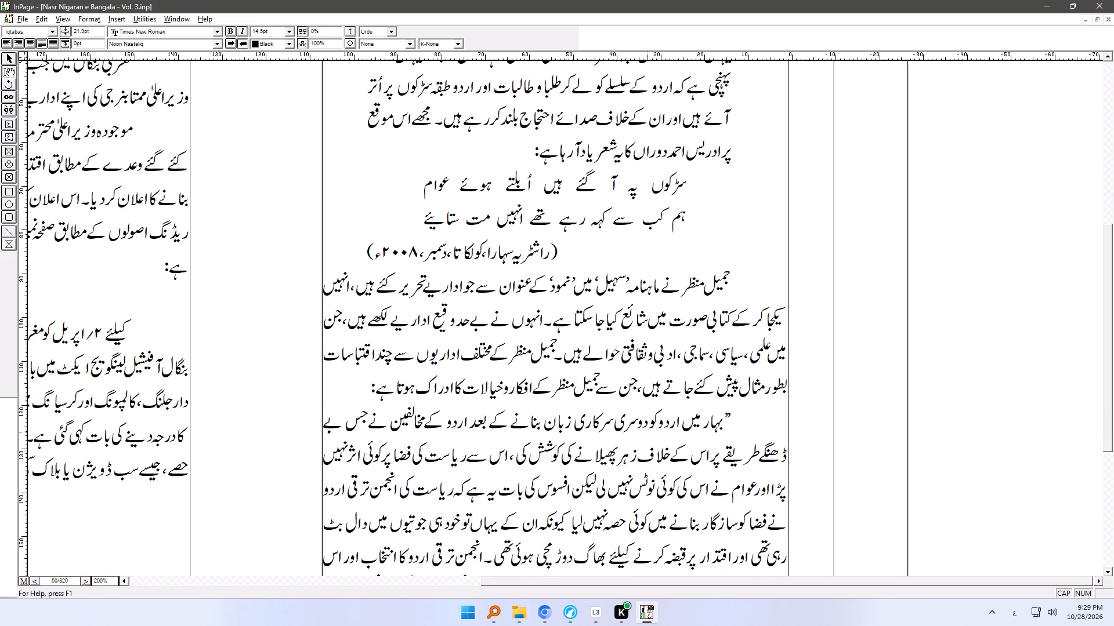
Style the source line beginning "(نمود، شمارہ اکتوبر ۱۹۸۱ء" as Iqtabas, join it to the quotation's last line, and tab it to the far end.
right_click_drag(610, 492, 586, 315, "ctrl")
right_click_drag(481, 223, 600, 530, "ctrl")
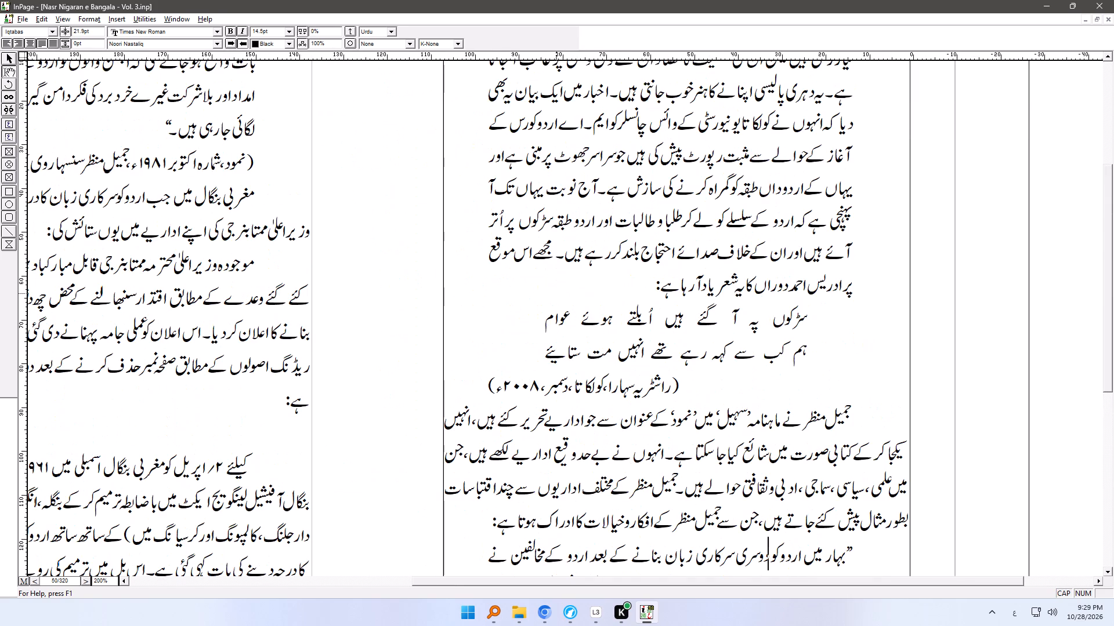
right_click_drag(552, 228, 569, 273, "ctrl")
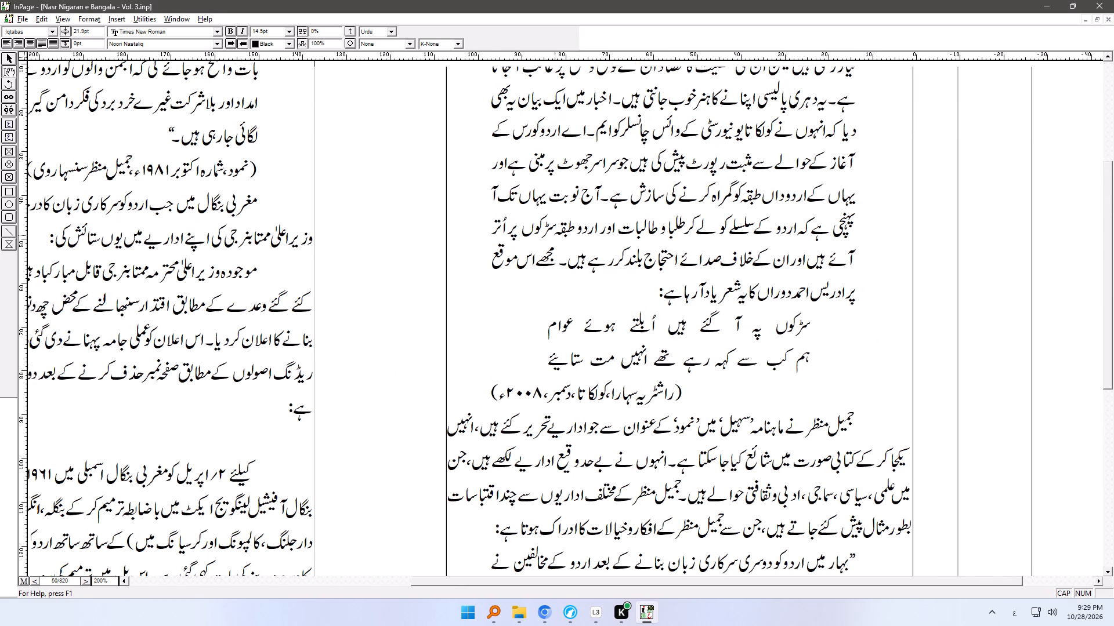
right_click_drag(569, 273, 614, 488, "ctrl")
right_click_drag(320, 352, 343, 358, "ctrl")
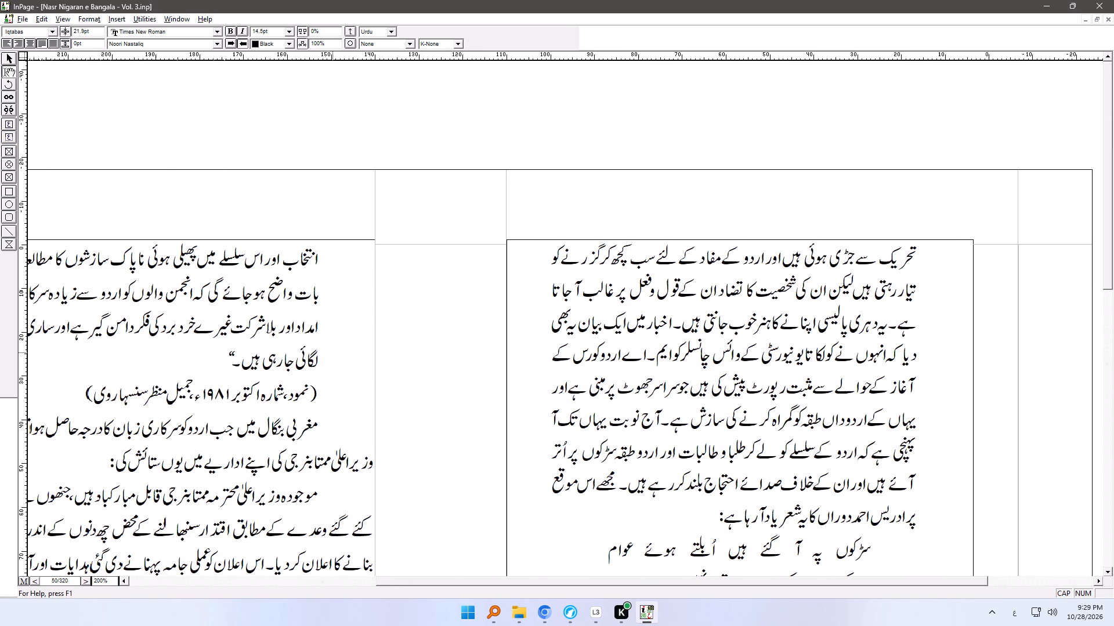
right_click_drag(343, 358, 614, 378, "ctrl")
left_click(612, 390)
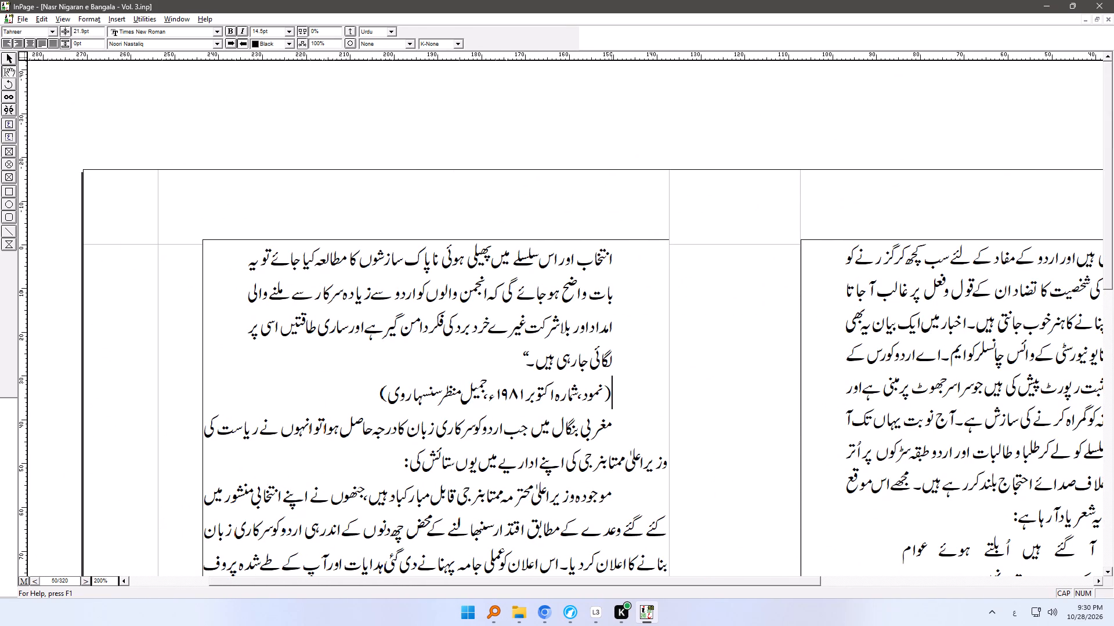
key("ctrl+shift+q")
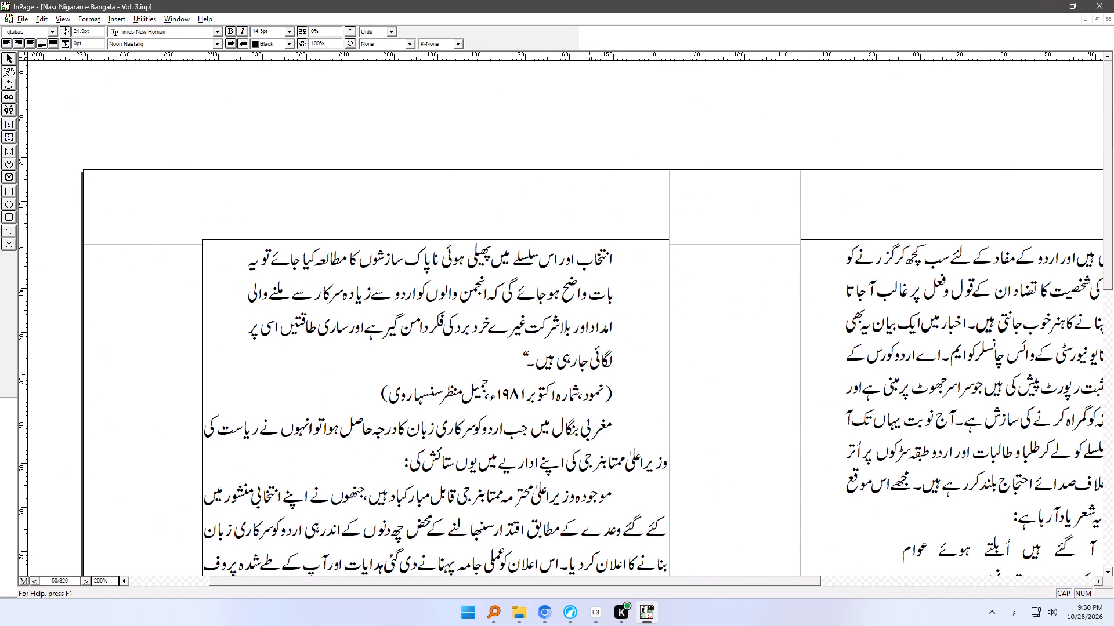
left_click(511, 360)
key("Delete")
key("Tab")
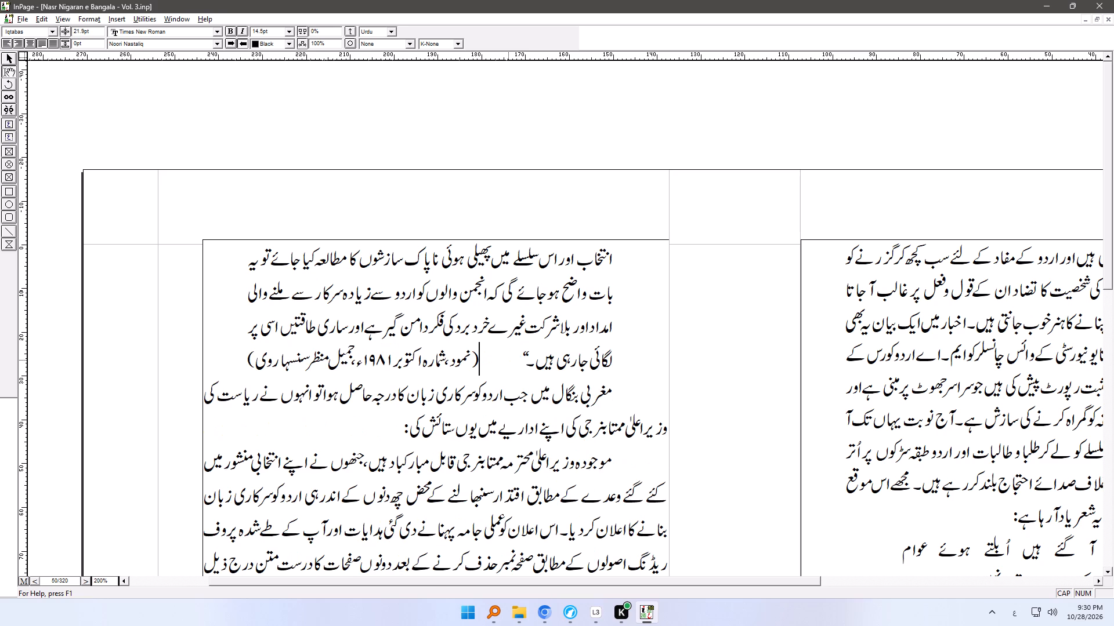
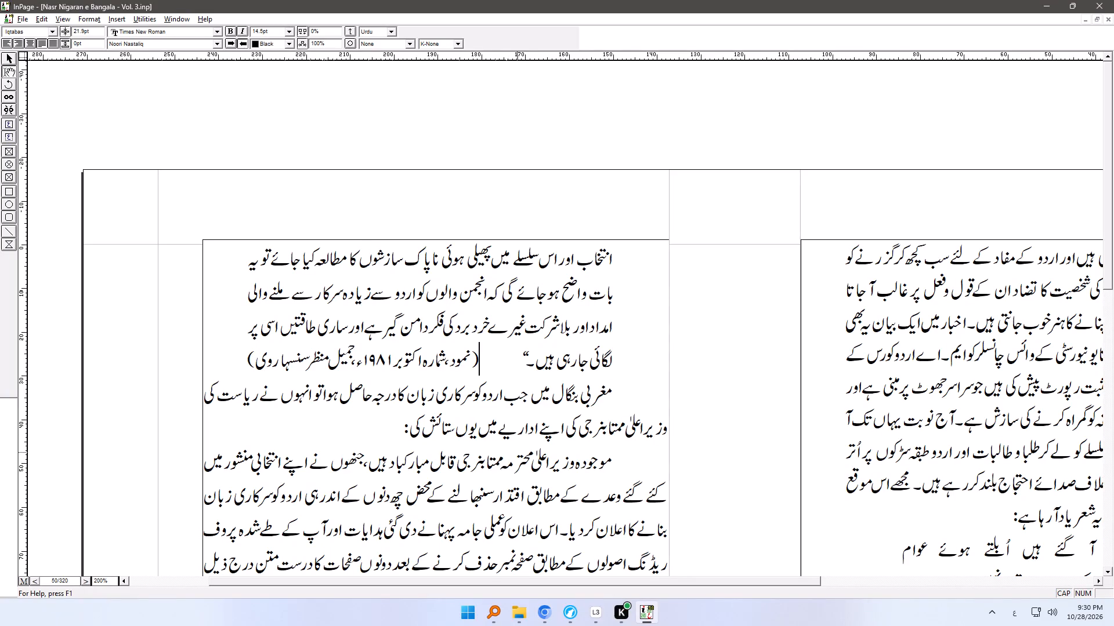
Apply the Iqtabas style to the quotation paragraph beginning "موجودہ وزیراعلیٰ محترمہ".
left_click(530, 465)
key("ctrl+shift+q")
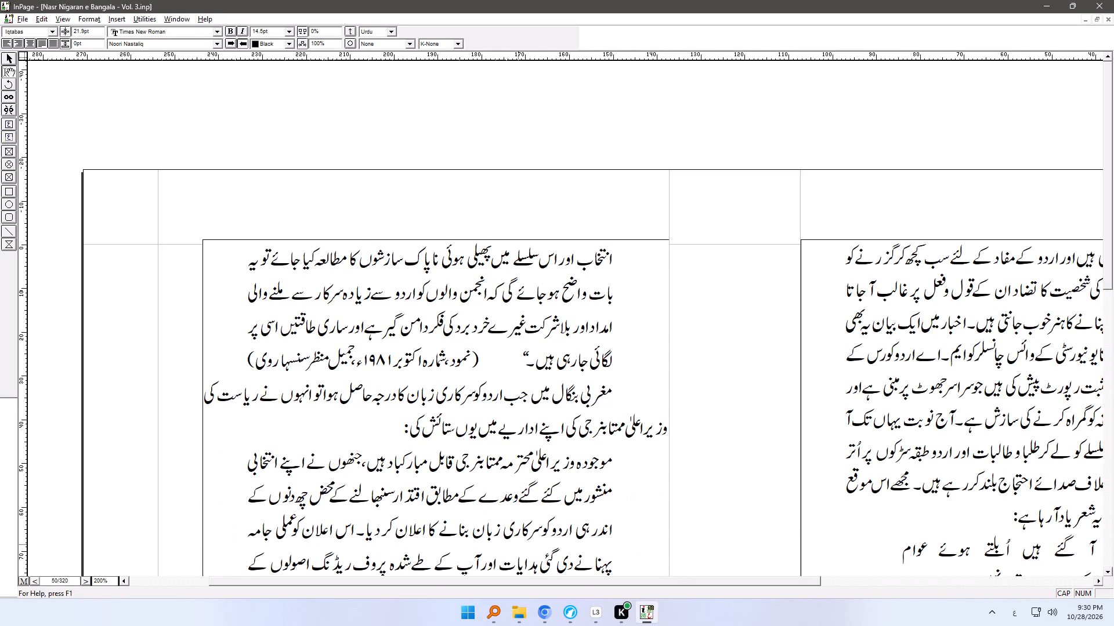
Delete the blank line above the paragraph beginning "کیلئے ۲؍اپریل".
left_click(520, 489)
right_click_drag(518, 514, 542, 286, "ctrl")
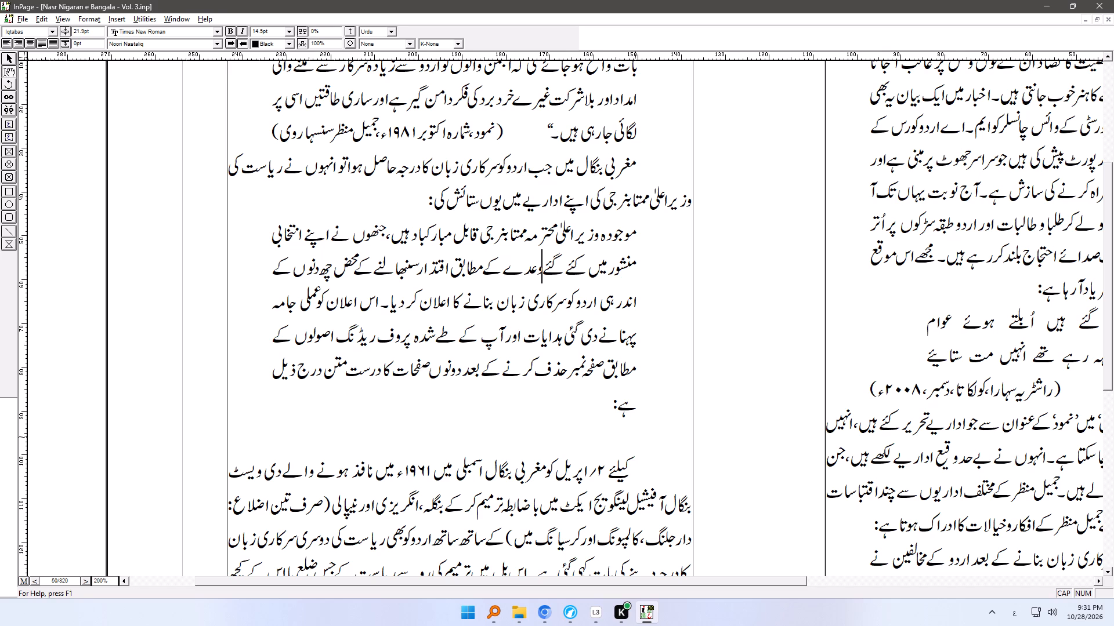
left_click(635, 437)
key("Delete")
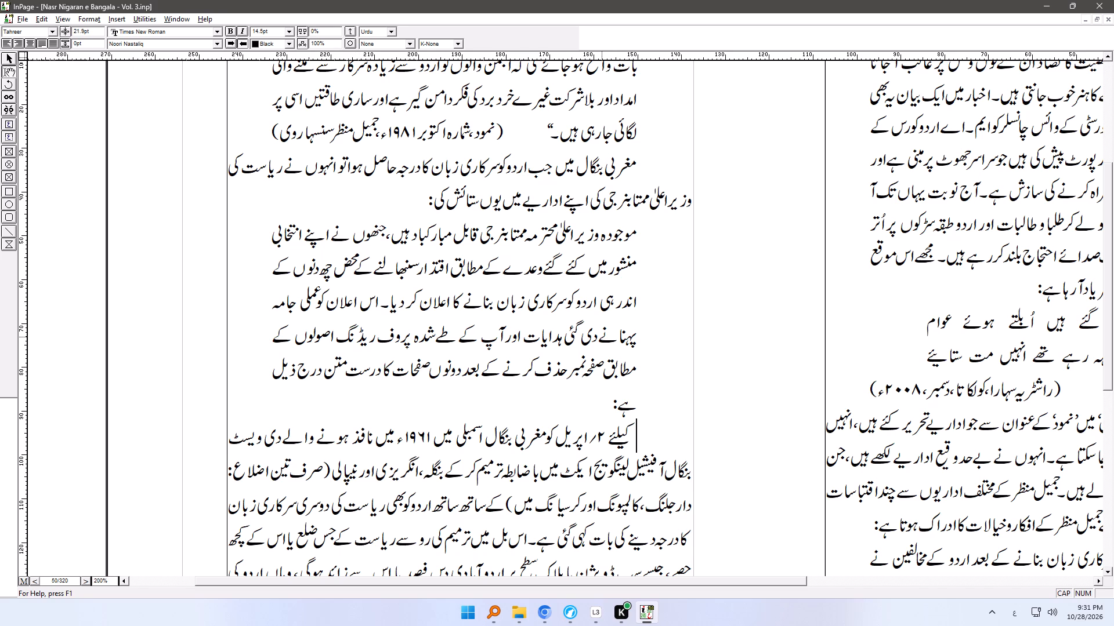
Delete the stray text from "دی گئی ہدایات" to "درج ذیل ہے:" and join the "کیلئے ۲؍اپریل" paragraph directly after "پہنانے".
left_click_drag(601, 337, 614, 396)
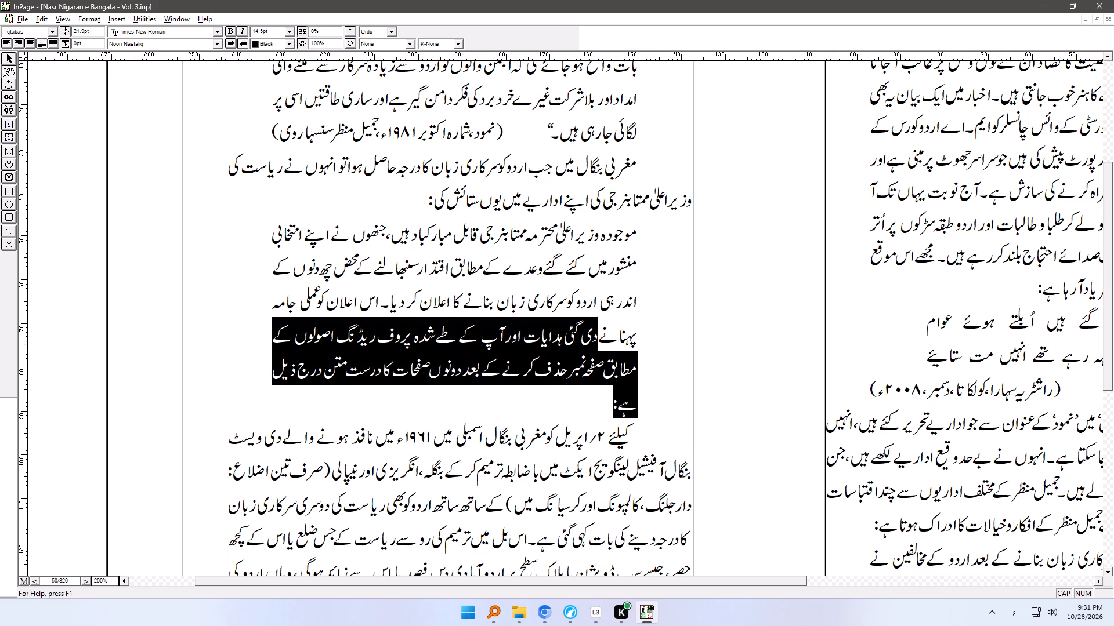
left_click_drag(614, 396, 616, 398)
key("Delete")
key("Delete")
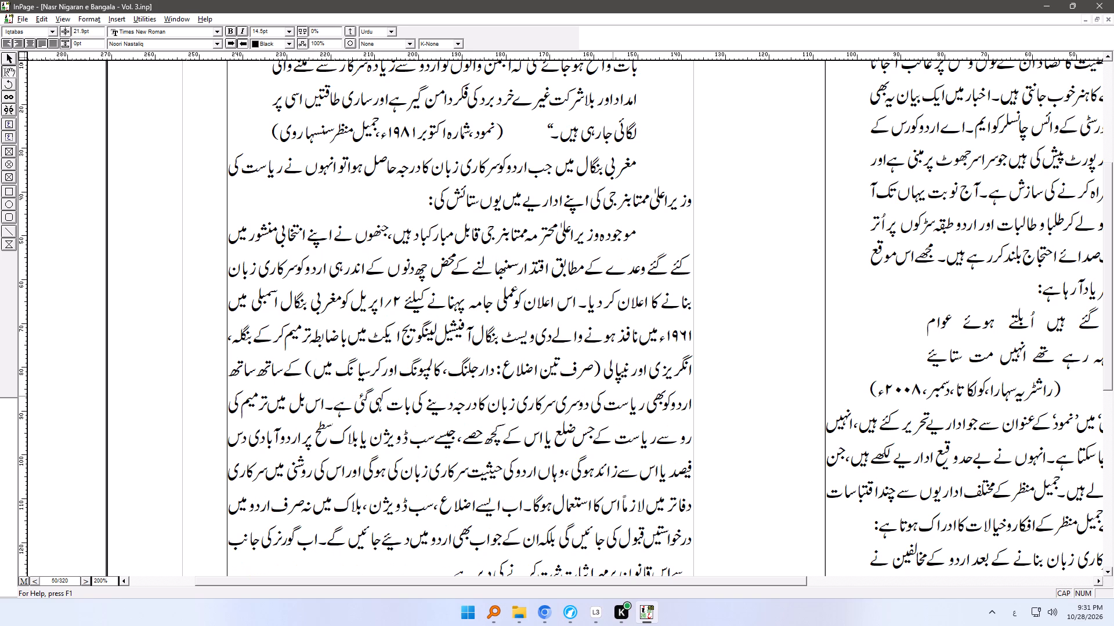
Apply the Iqtabas style to the whole joined quotation paragraph.
key("ctrl+shift+q")
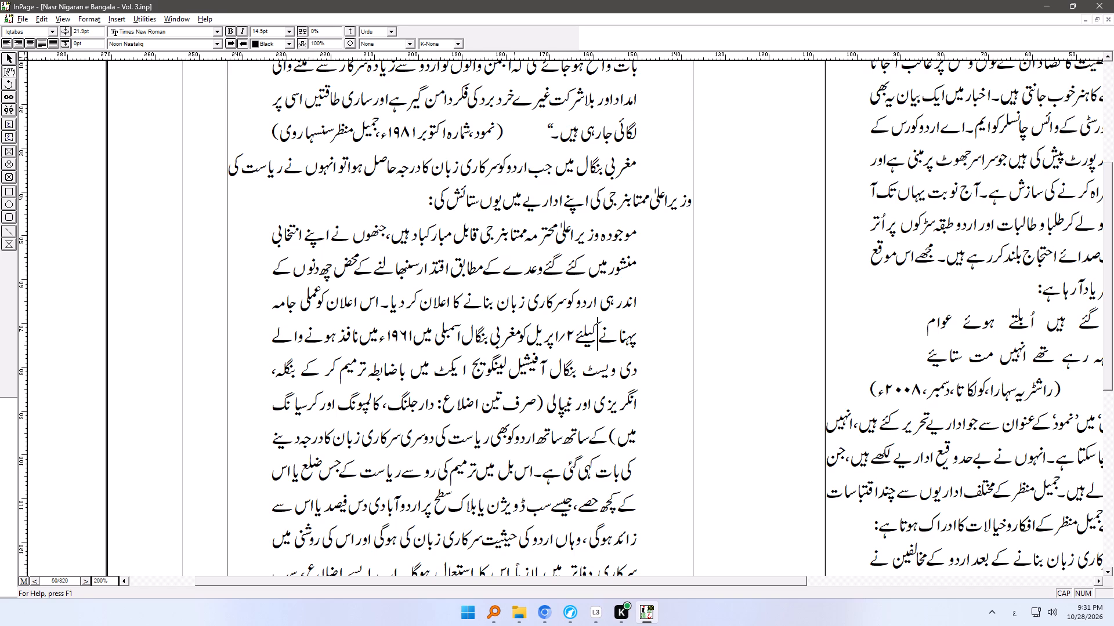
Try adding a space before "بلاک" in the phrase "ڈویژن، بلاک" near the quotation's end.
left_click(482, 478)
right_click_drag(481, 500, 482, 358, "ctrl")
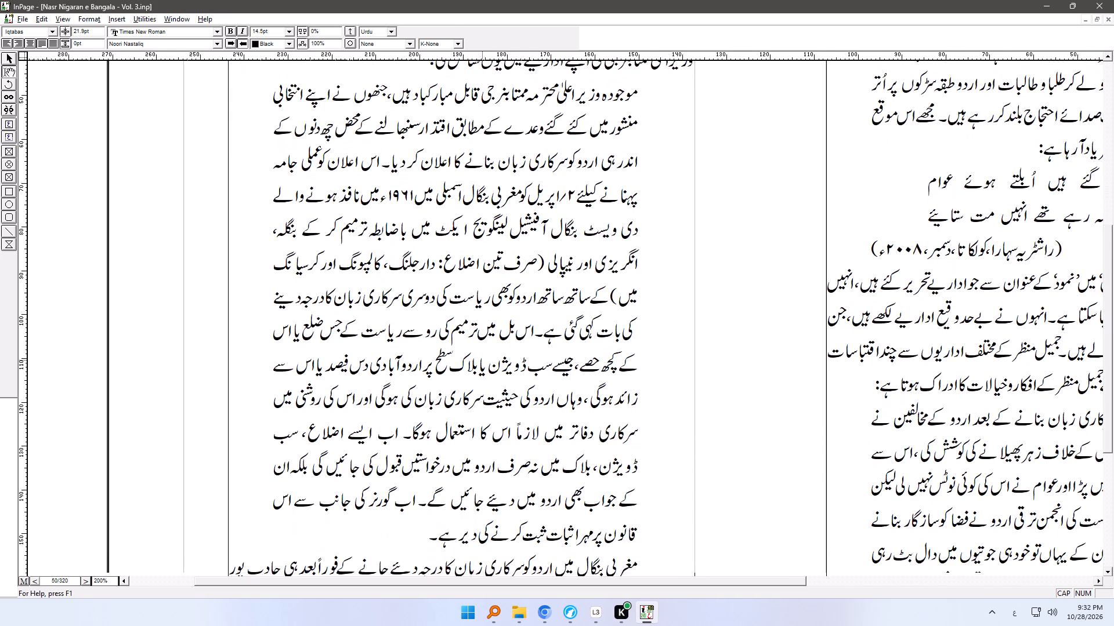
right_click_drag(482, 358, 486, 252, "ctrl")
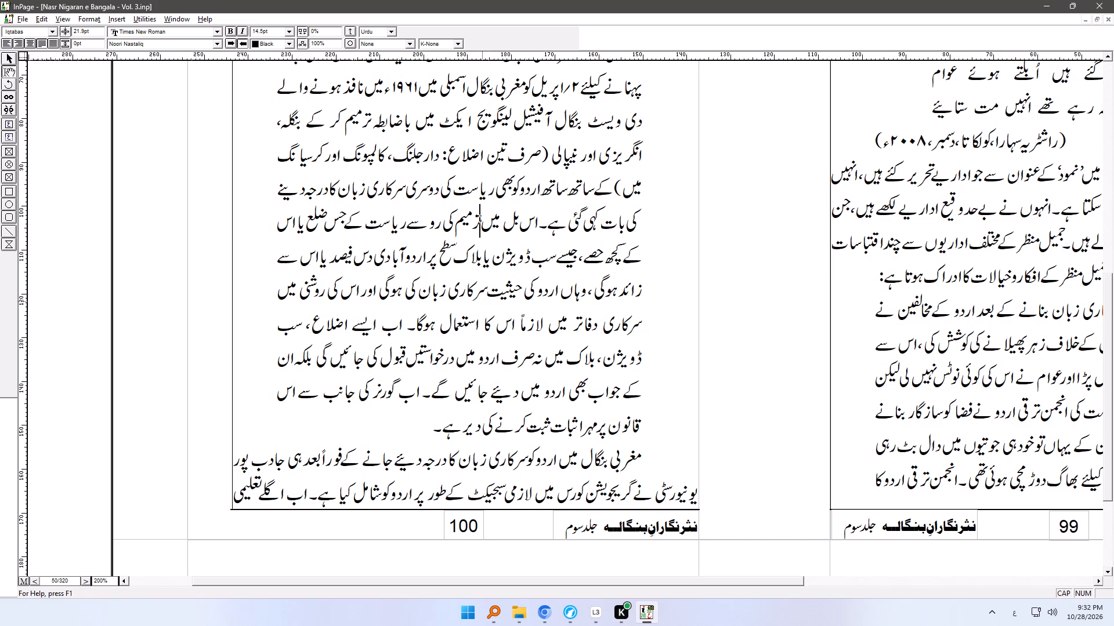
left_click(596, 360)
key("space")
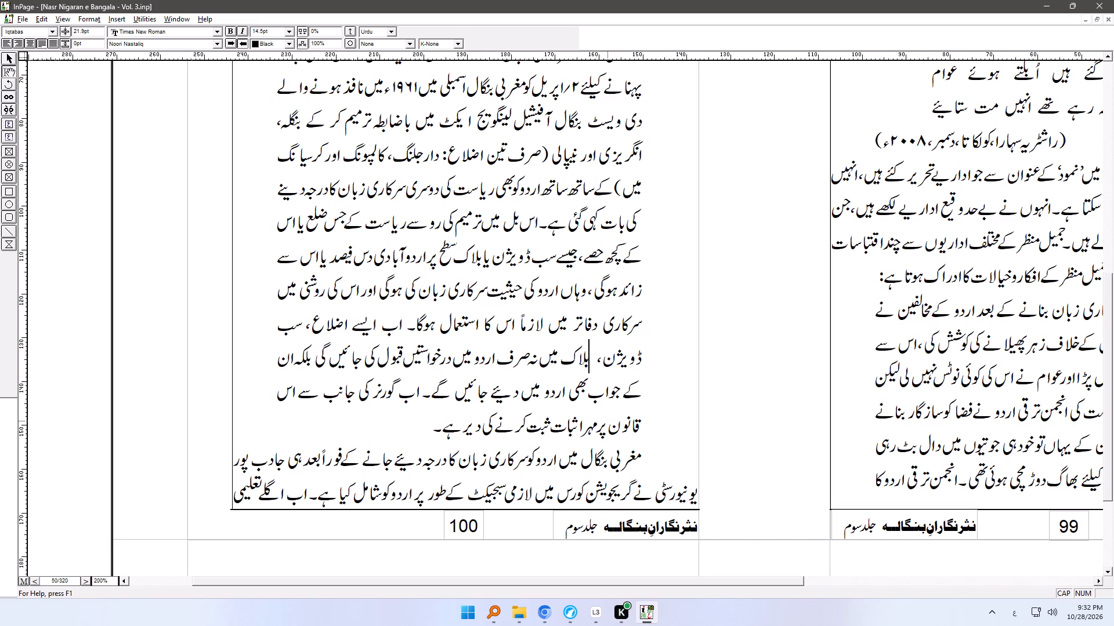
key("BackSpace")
Replace the garbled grant figure after "اکیڈیمی کو" with "۲۳ء۸", removing the leftover digits.
left_click(578, 462)
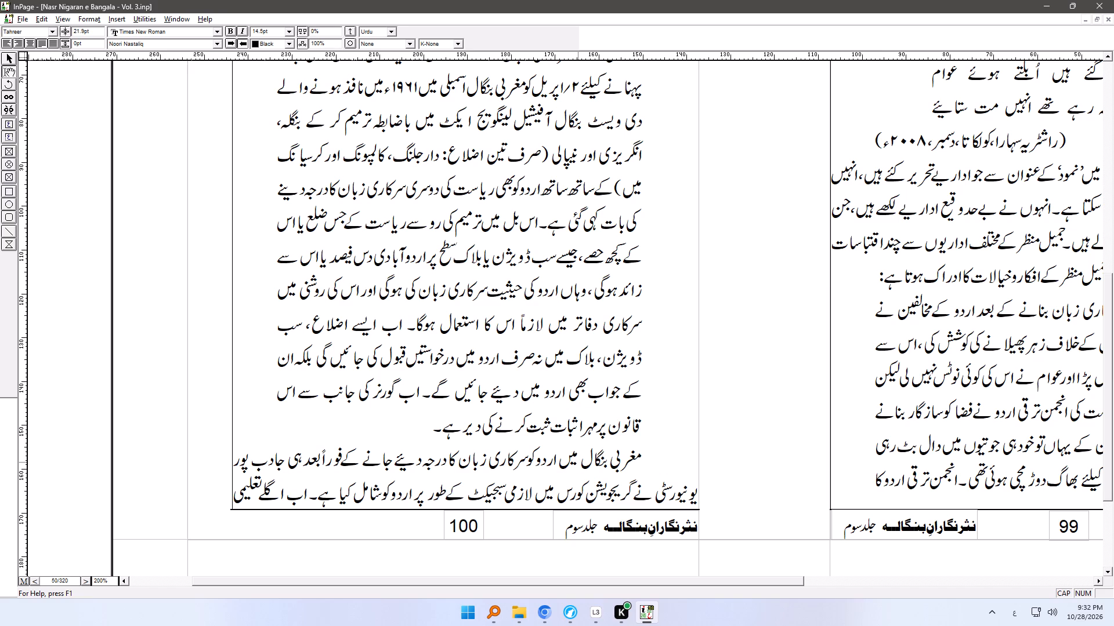
key("Down")
key("Down")
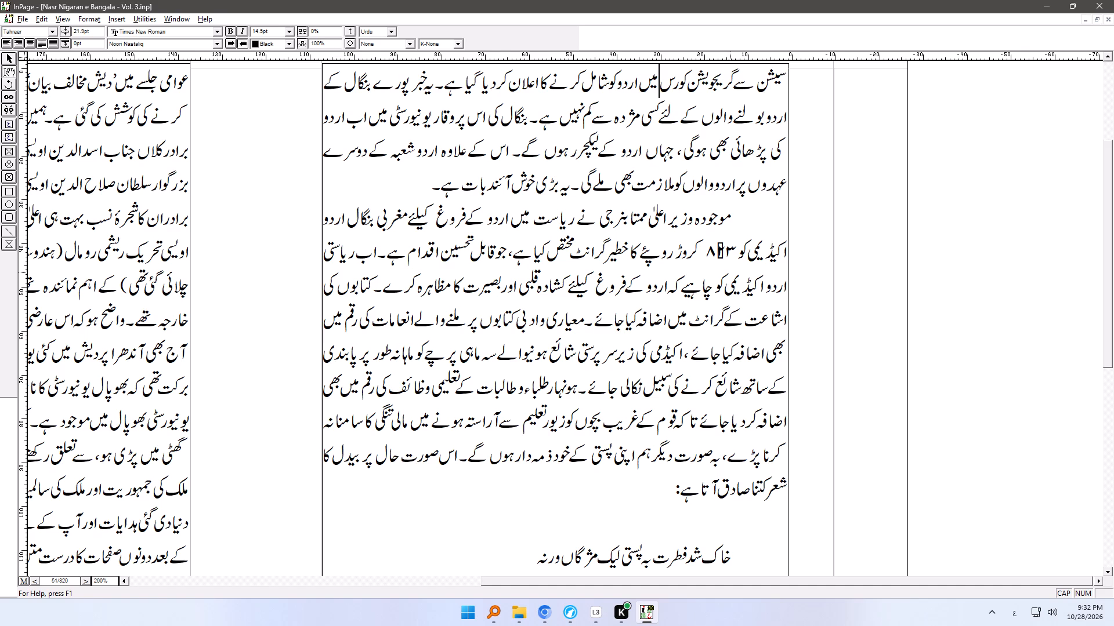
left_click(699, 251)
key("Left")
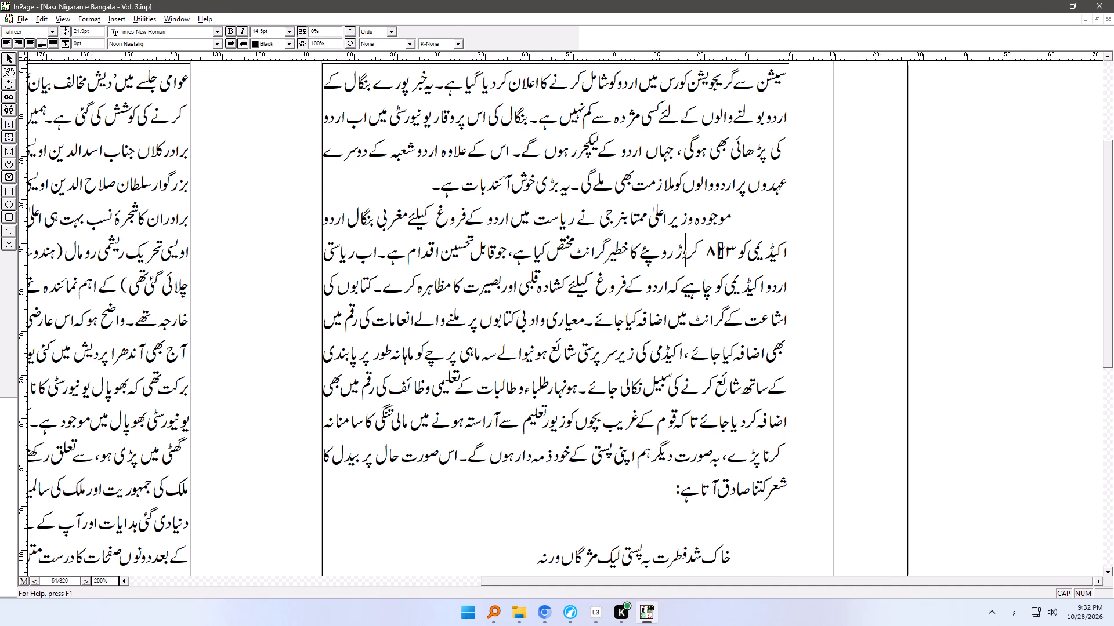
key("Right")
key("BackSpace")
key("BackSpace")
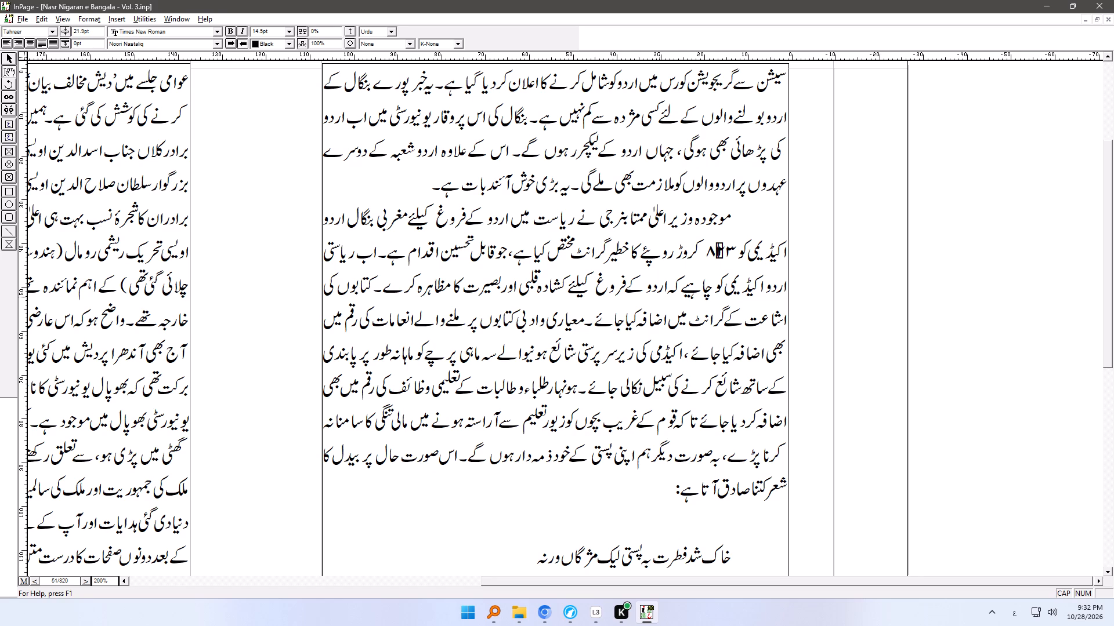
key("BackSpace")
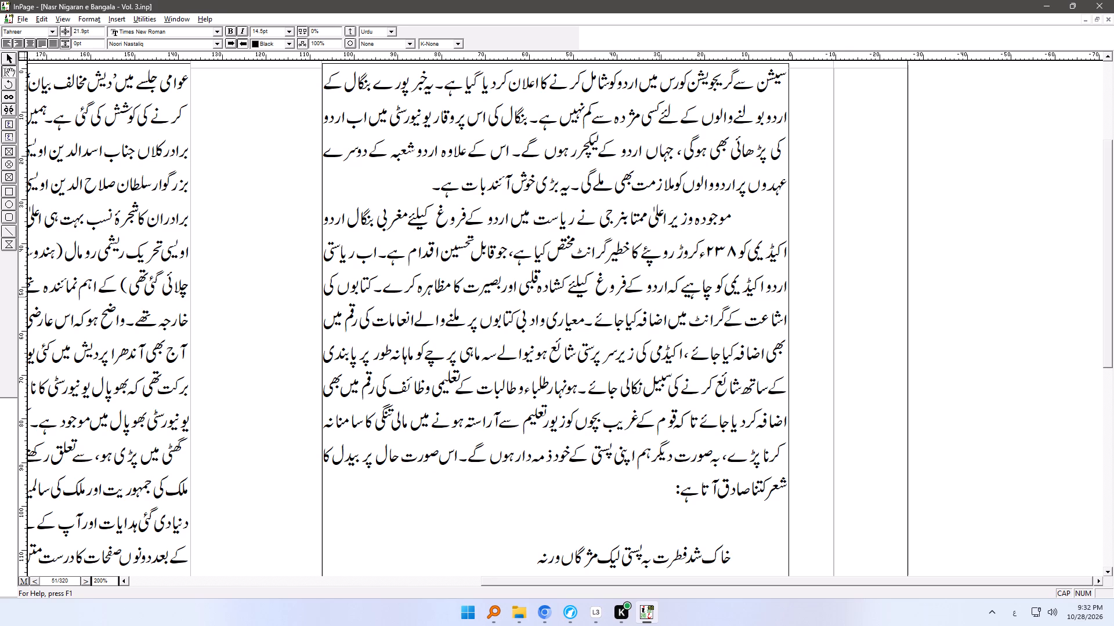
type("۲۳")
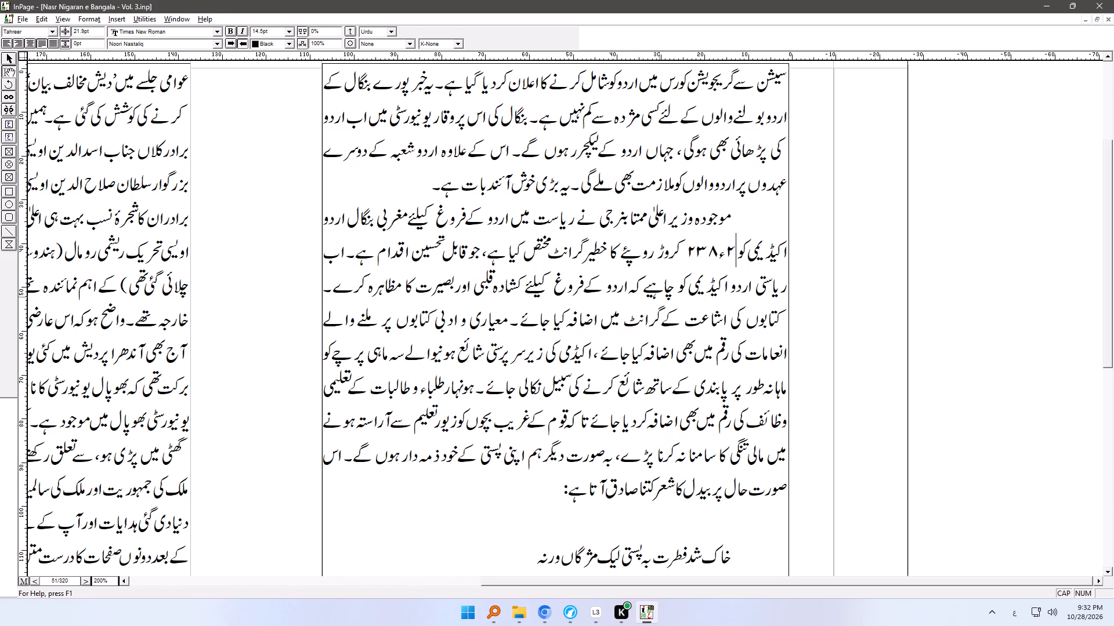
key("Delete")
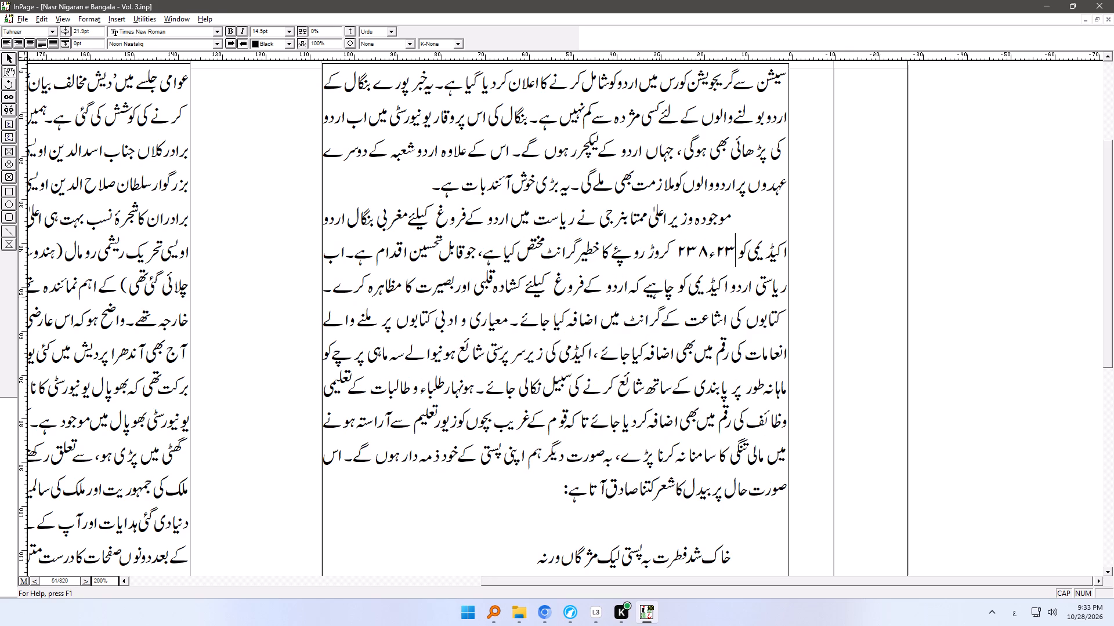
key("Delete")
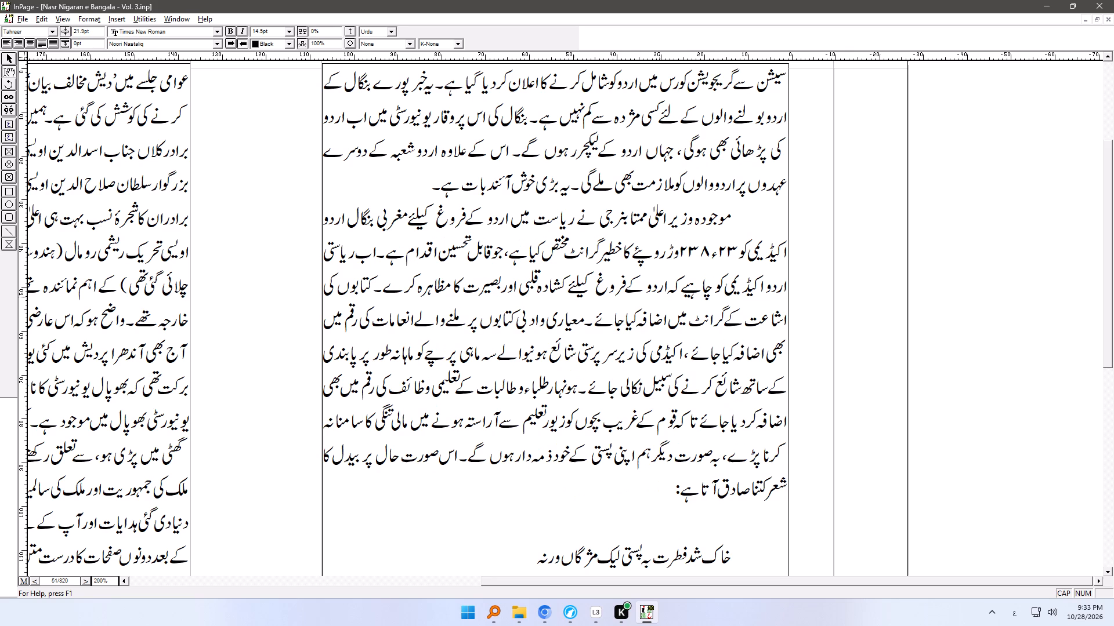
key("Delete")
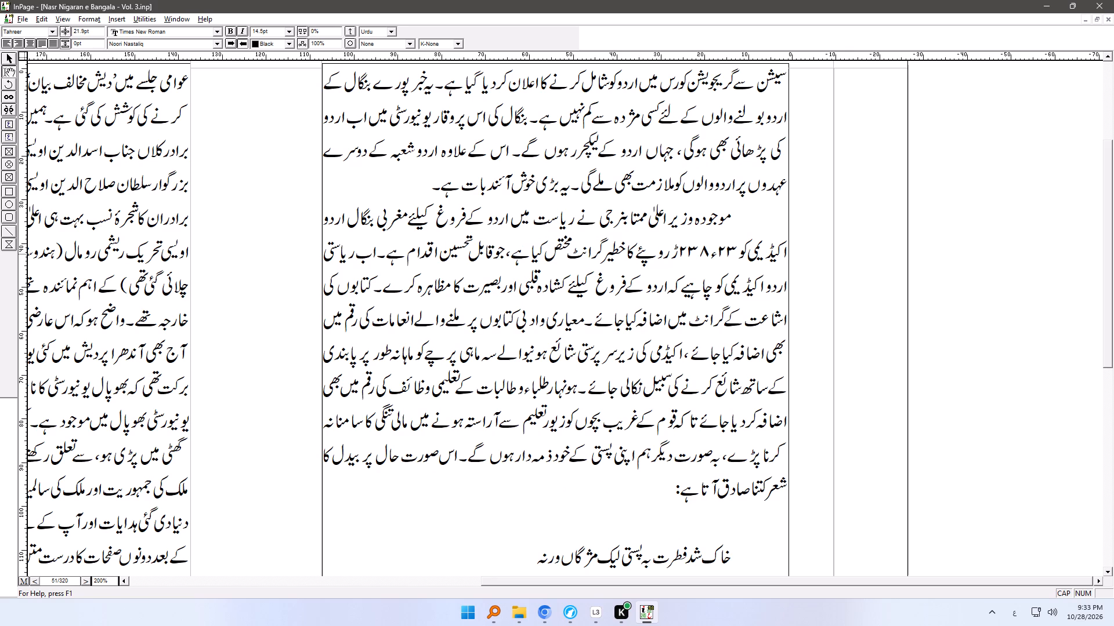
left_click_drag(681, 249, 693, 249)
left_click_drag(693, 249, 695, 249)
key("Delete")
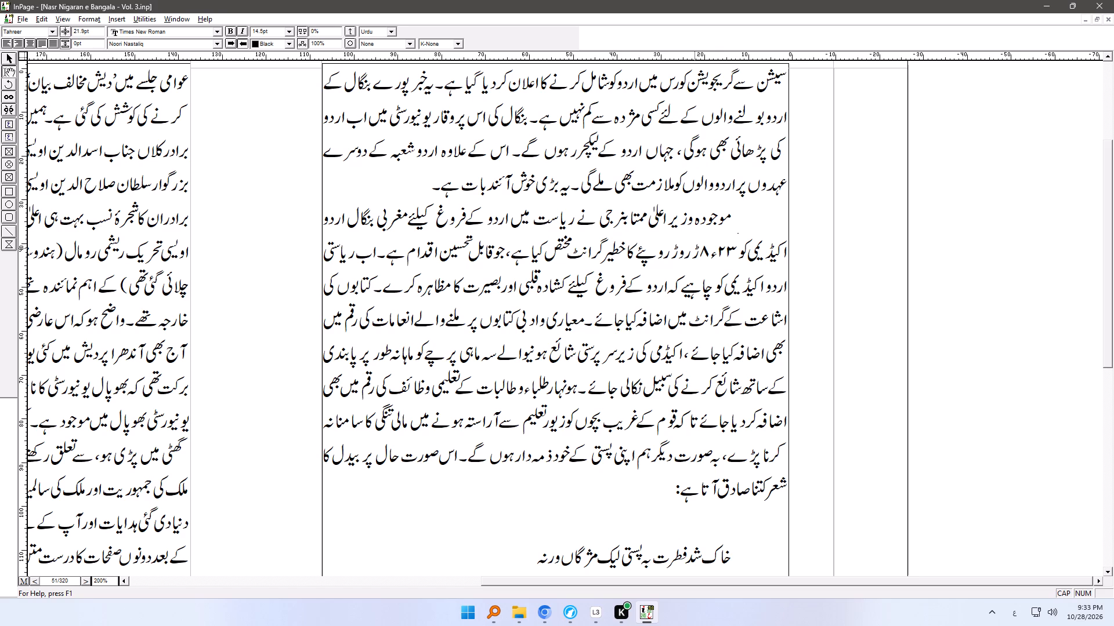
Restore the word "کروڑ" between the grant figure and "روپئے".
left_click(690, 252)
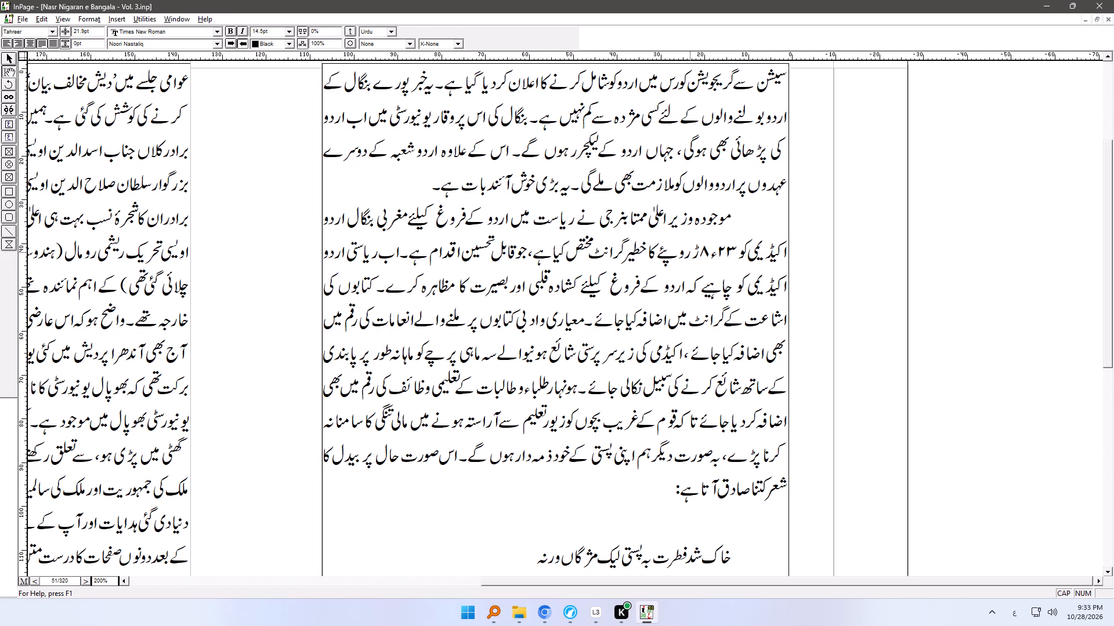
key("BackSpace")
key("BackSpace")
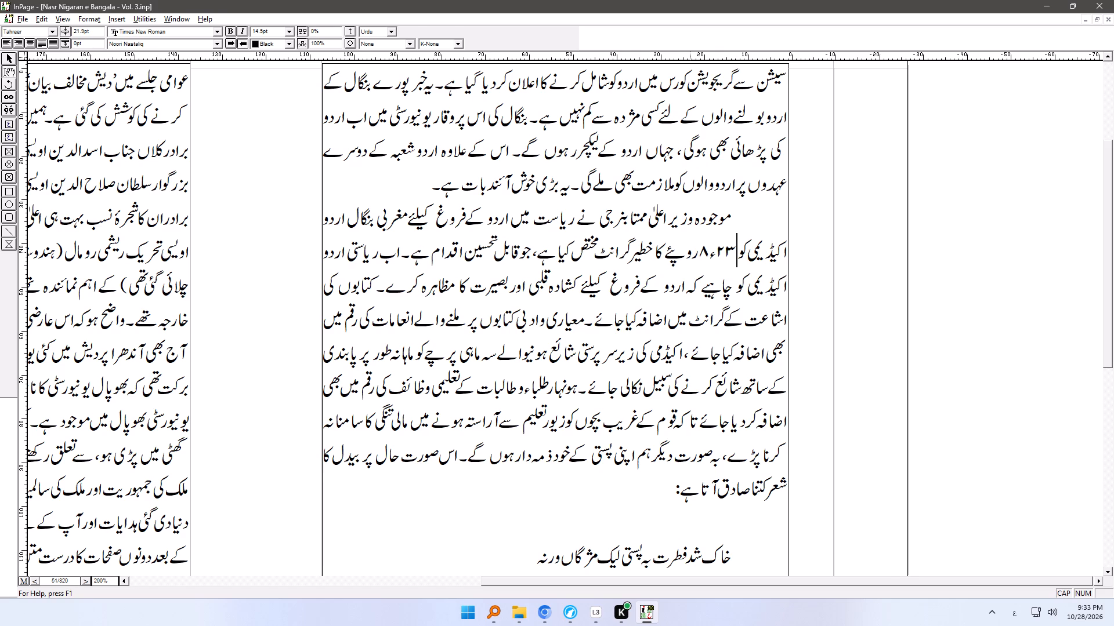
type("کرو")
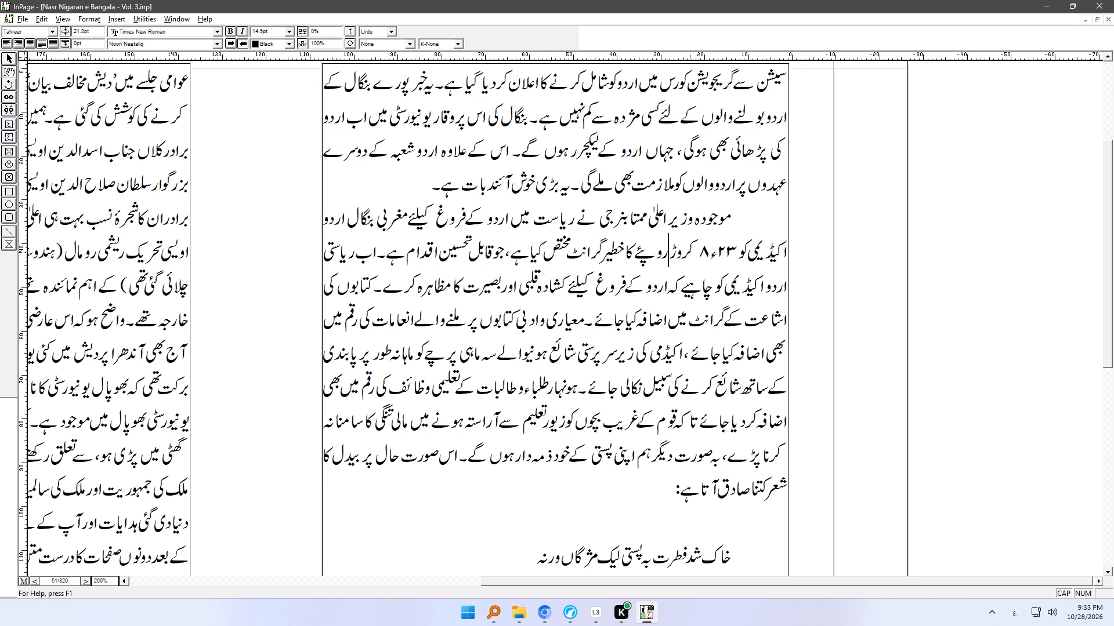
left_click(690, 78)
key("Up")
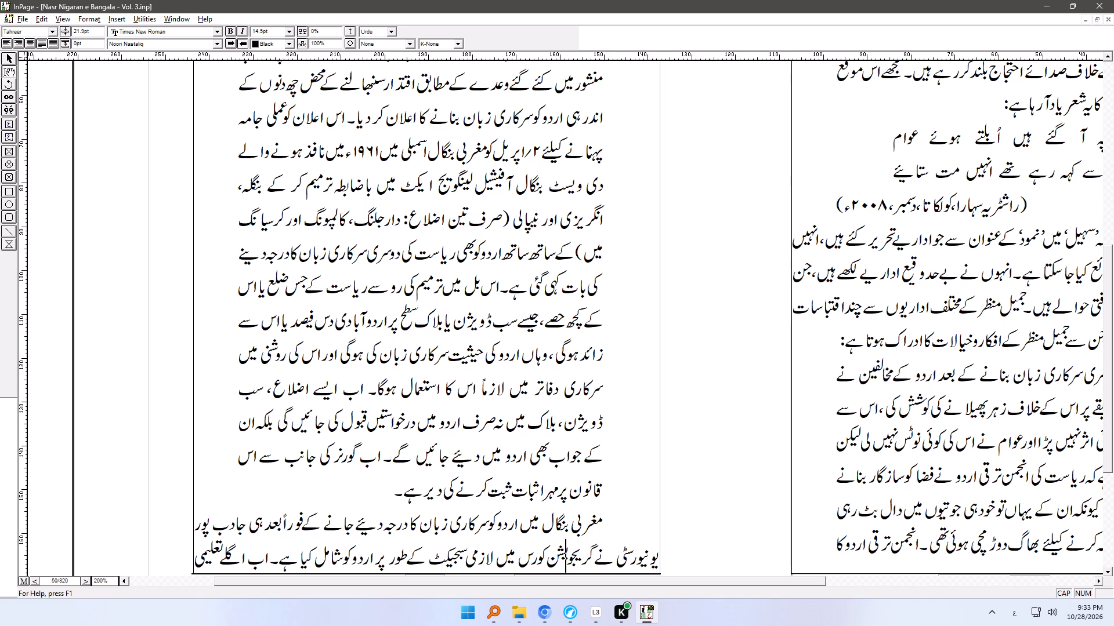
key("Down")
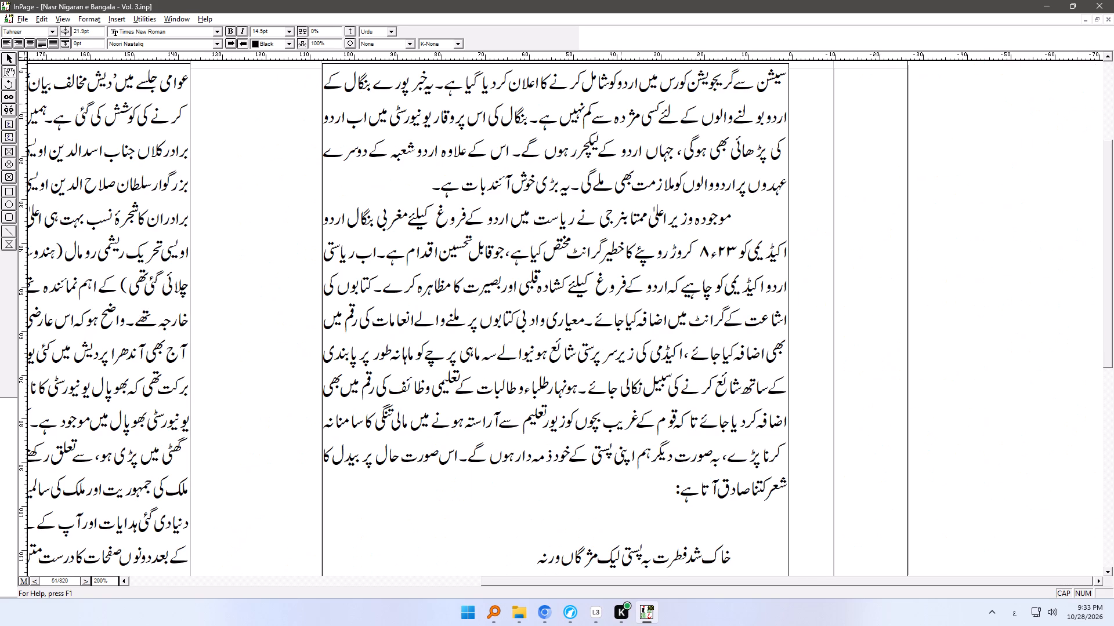
Delete the blank line above the verse beginning "خاک شد فطرت".
left_click(704, 523)
key("Delete")
Apply the Ash'aar Normal style to both lines of the couplet beginning "خاک شد فطرت".
key("ctrl+shift+a")
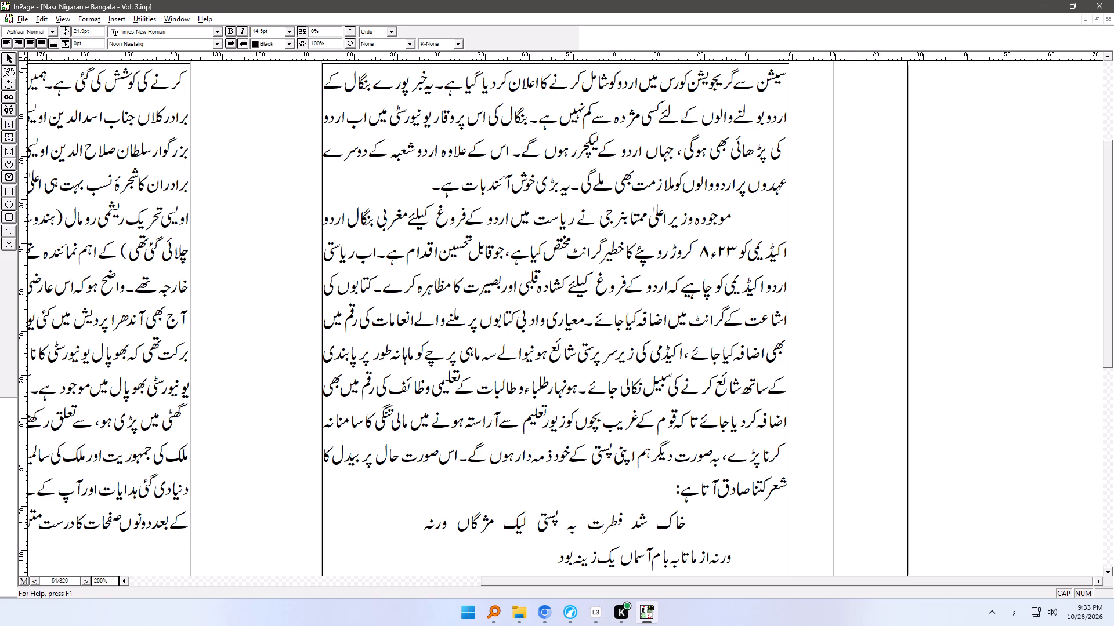
left_click(703, 552)
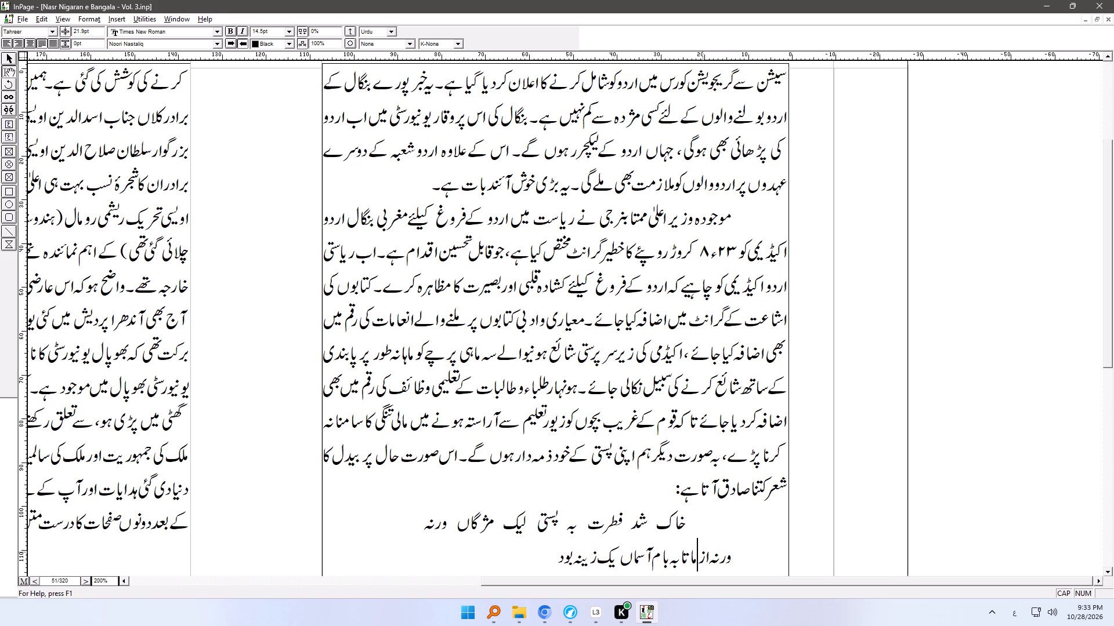
key("ctrl+shift+a")
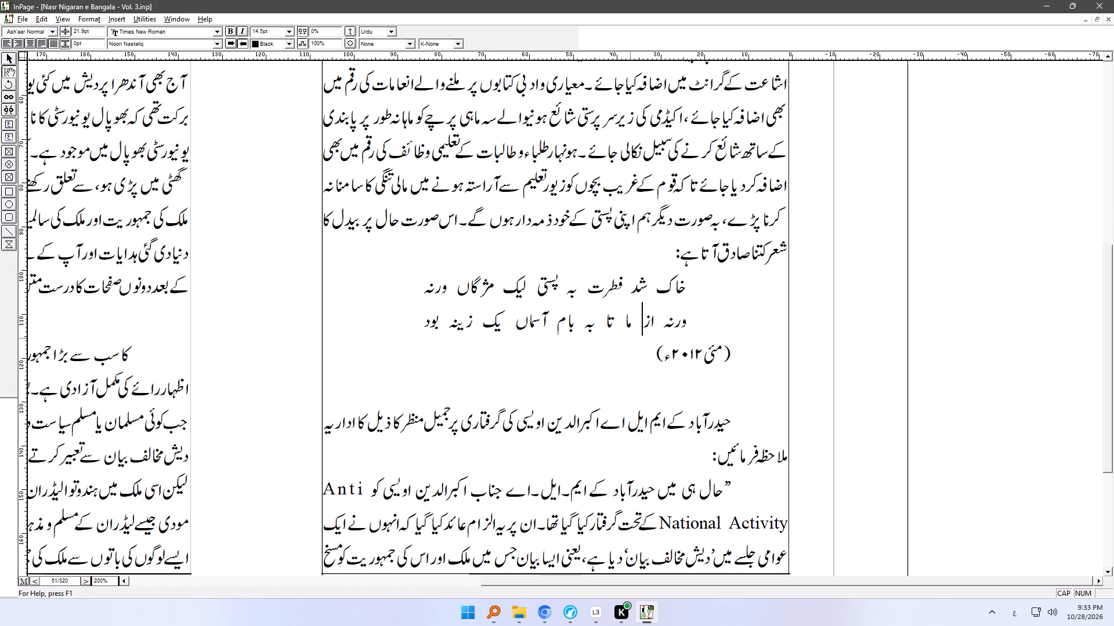
Apply the Ash'aar Normal style to the date line "(مئی ۲۰۱۲ء)" below the couplet and align it left.
left_click(725, 352)
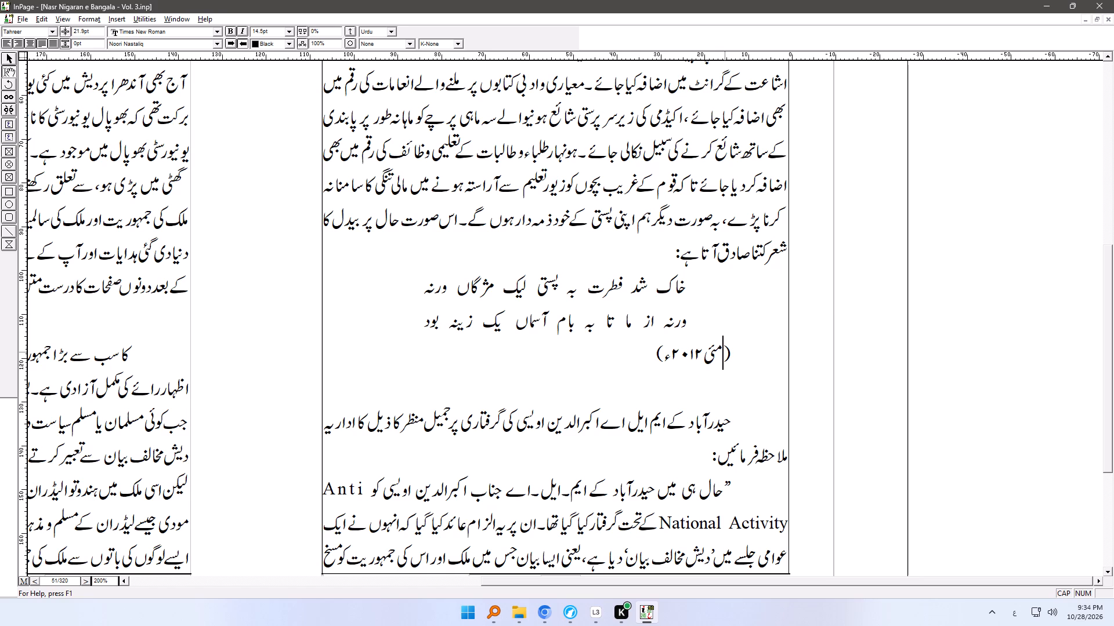
key("ctrl+shift+r")
key("ctrl+shift+a")
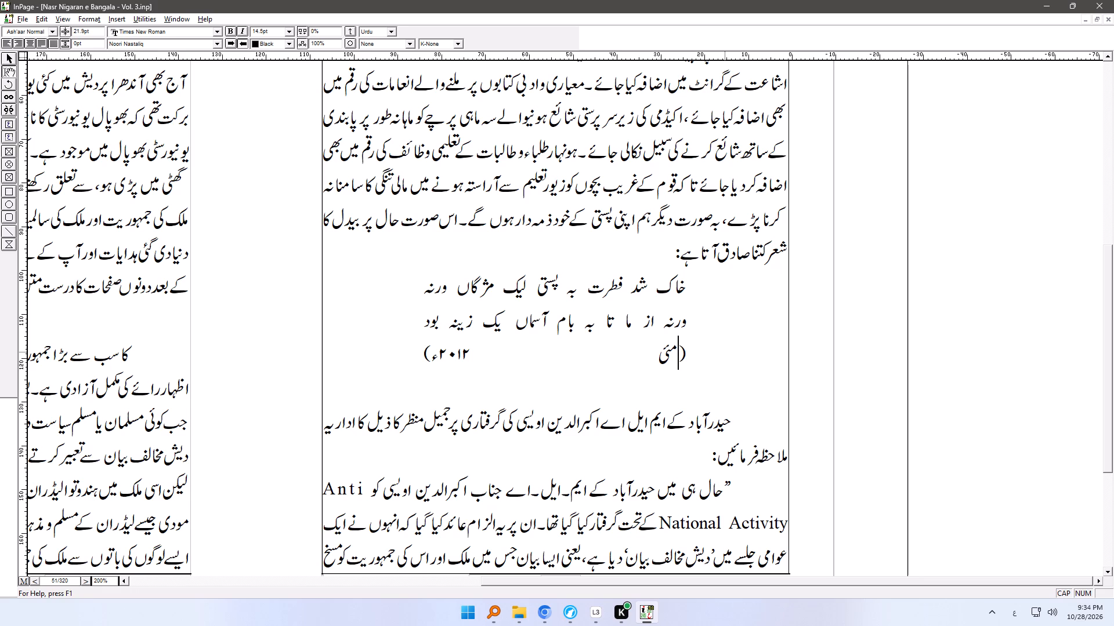
key("ctrl+alt+l")
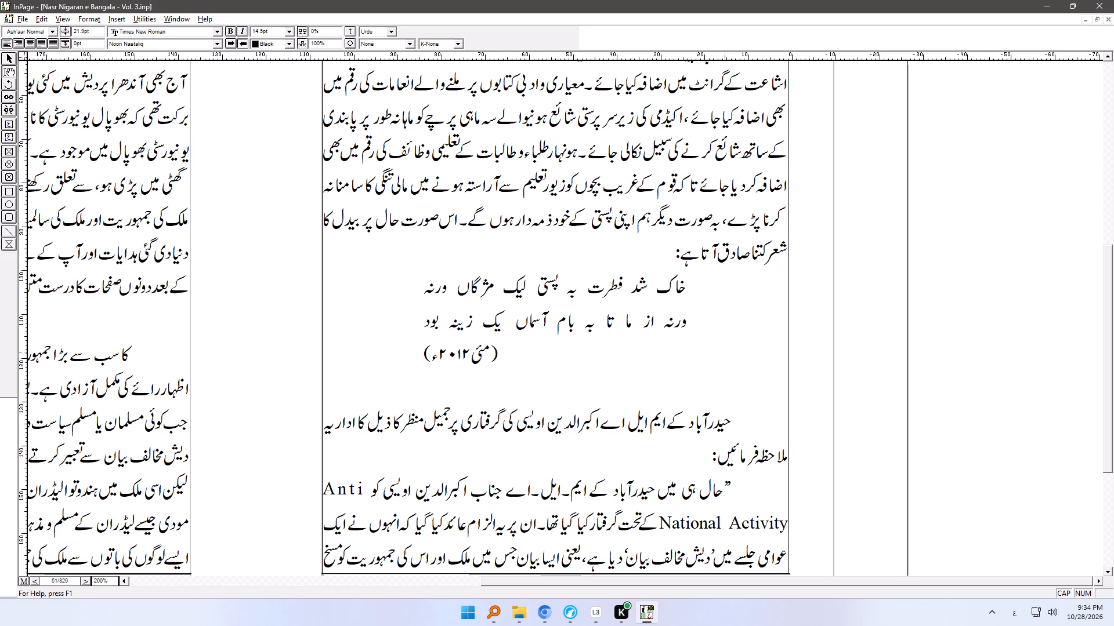
Delete the blank line above the paragraph beginning "حیدرآباد کے ایم ایل اے".
left_click(762, 388)
key("Delete")
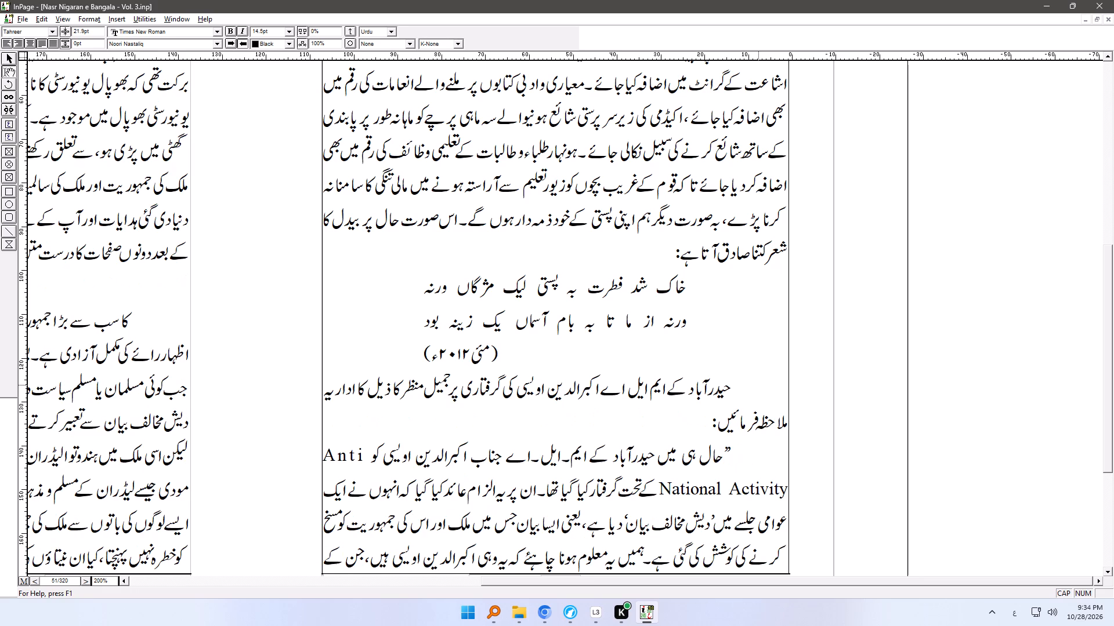
Apply the Iqtabas style to the quotation beginning "حال ہی میں حیدرآباد".
left_click(626, 456)
key("ctrl+shift+a")
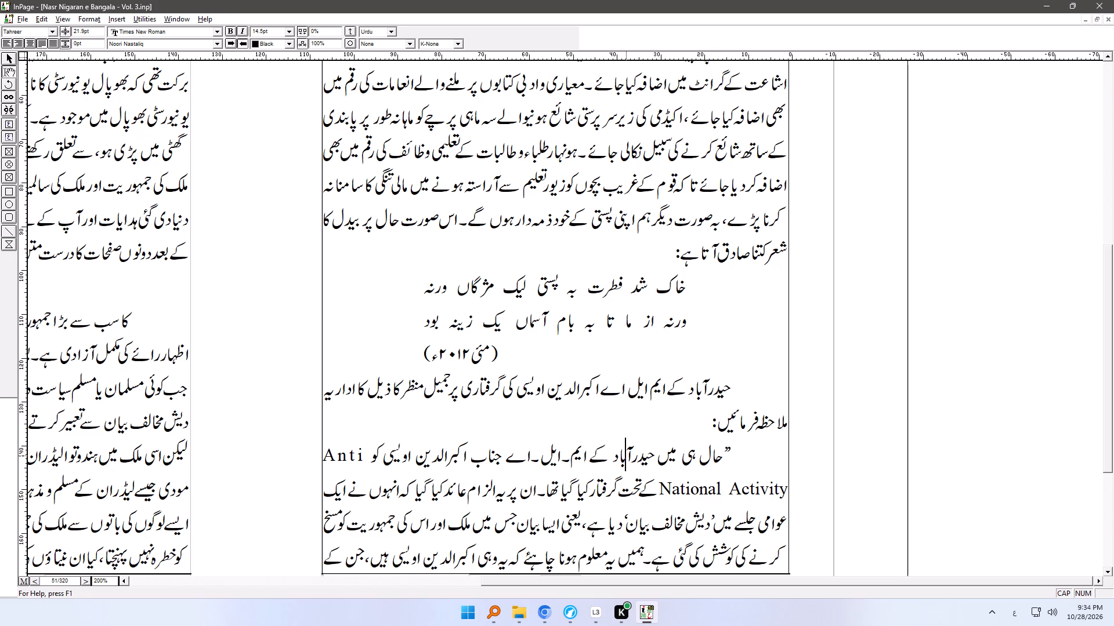
key("ctrl+shift+q")
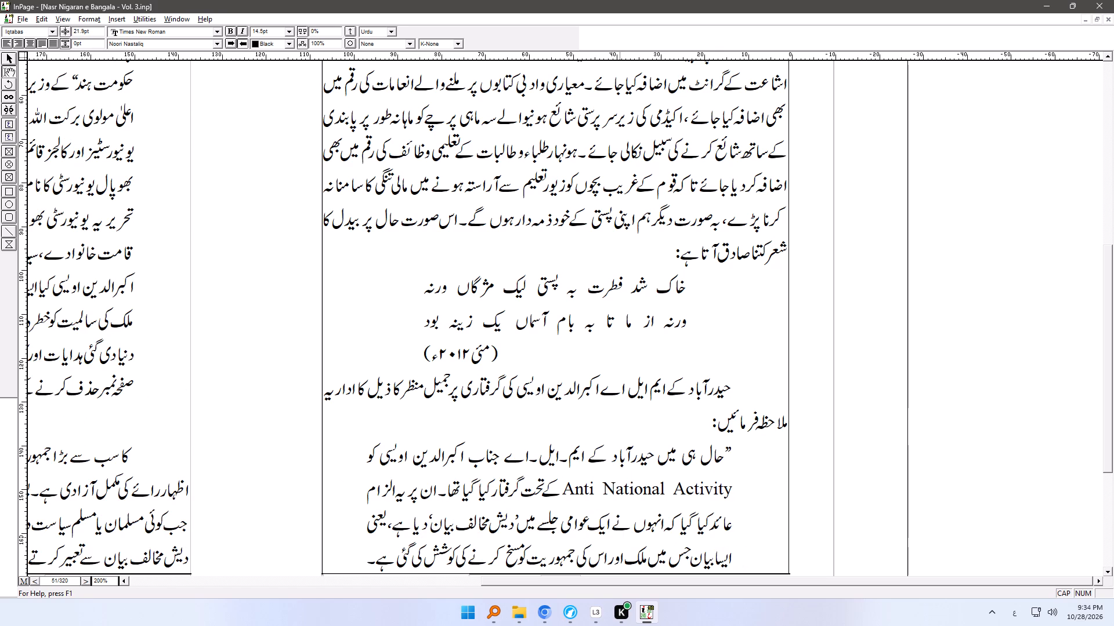
Delete the stray text from "دی گئی ہدایات" through "درج ذیل ہے:" with its blank line, joining "دنیا" to "کا سب سے بڑا".
left_click(620, 537)
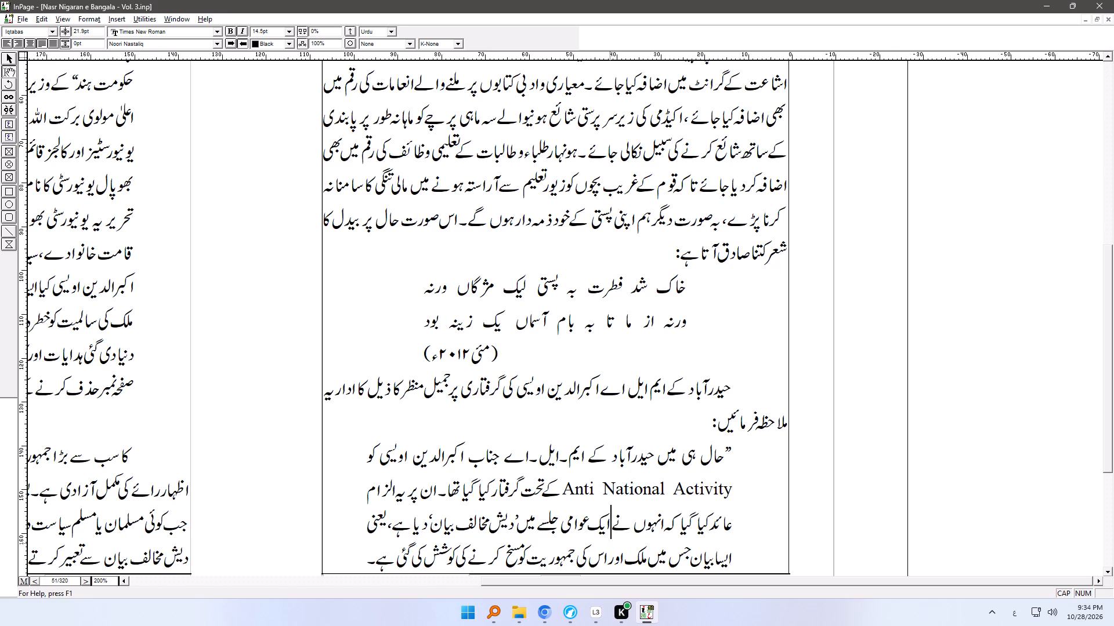
key("Down")
key("Down")
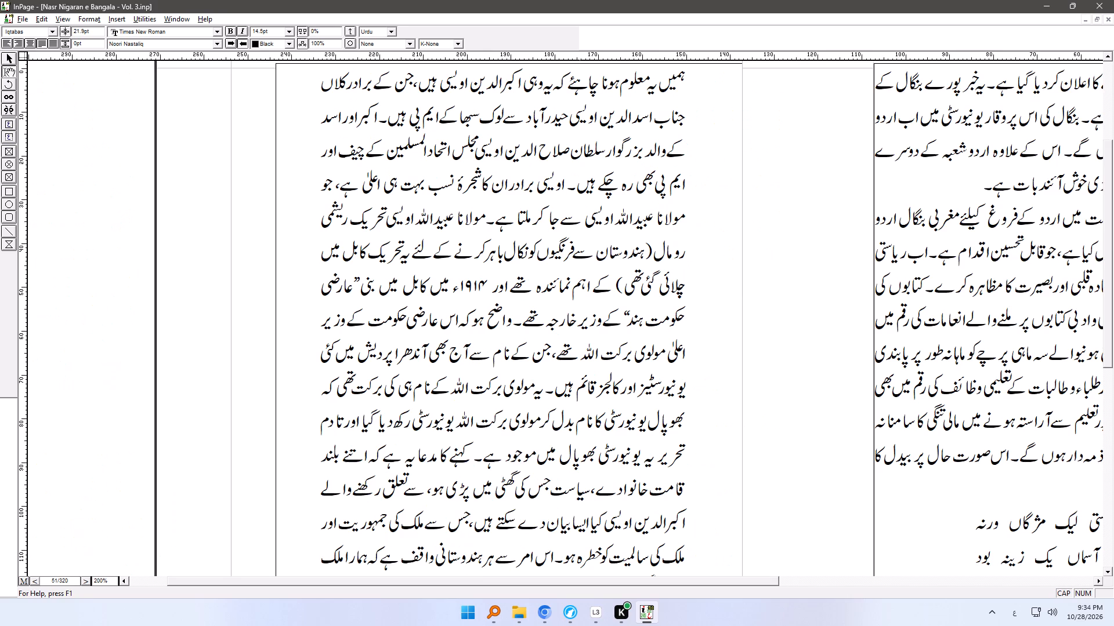
key("Up")
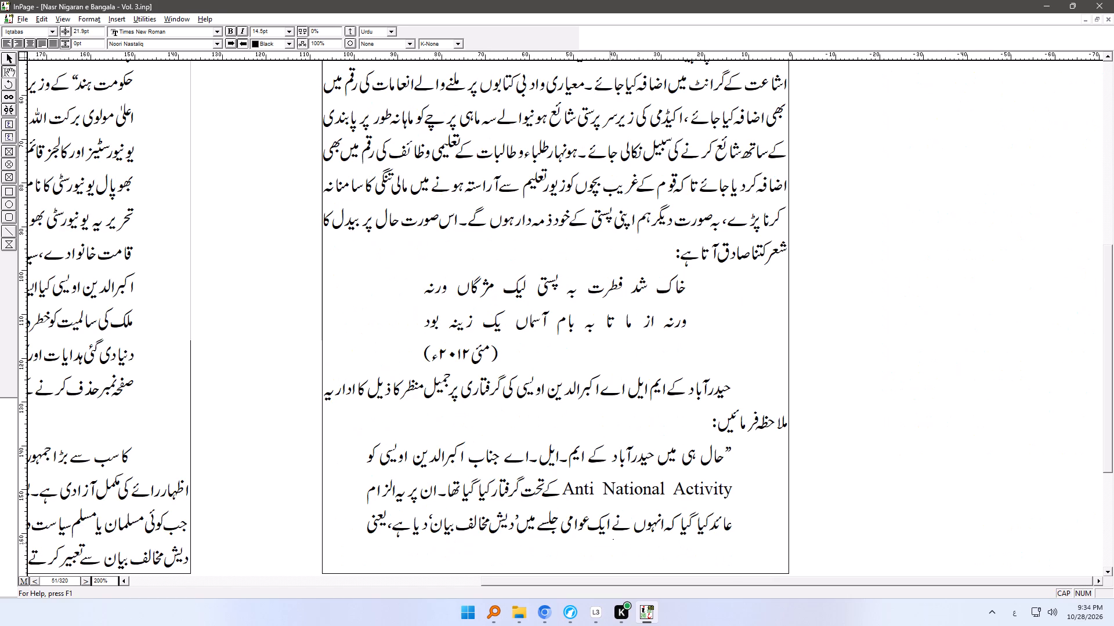
key("Down")
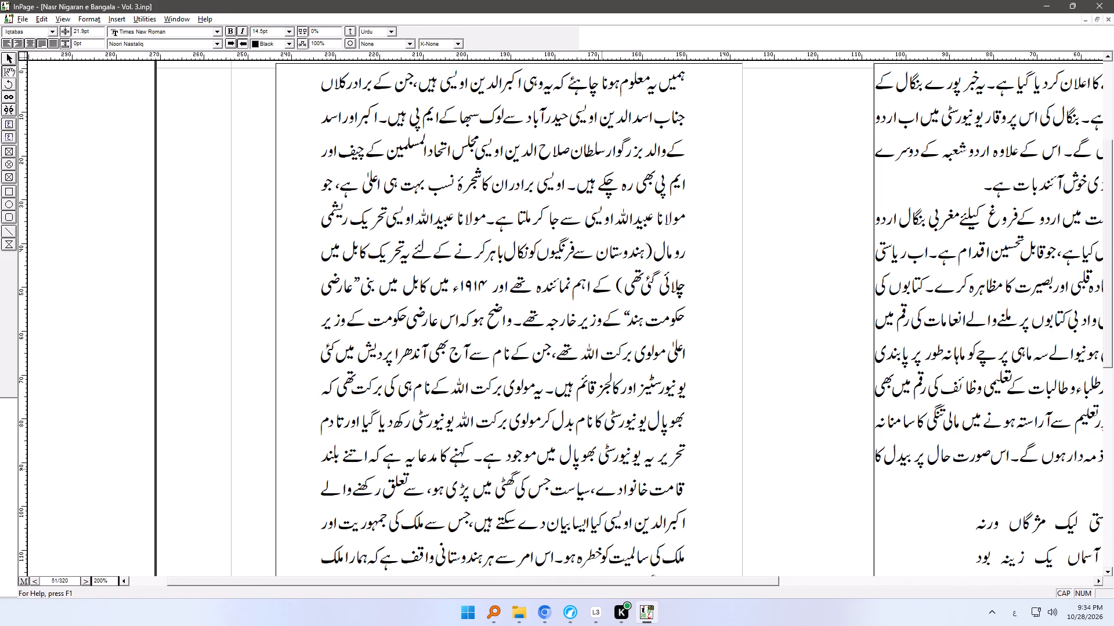
right_click_drag(602, 468, 611, 297, "ctrl")
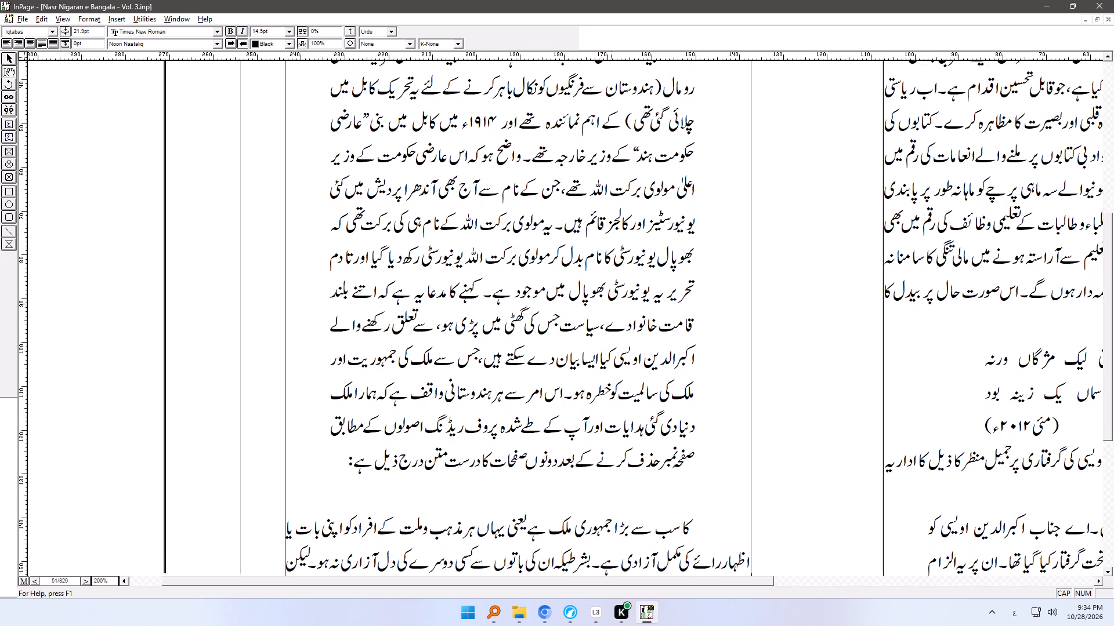
right_click_drag(611, 297, 622, 221, "ctrl")
left_click(708, 415)
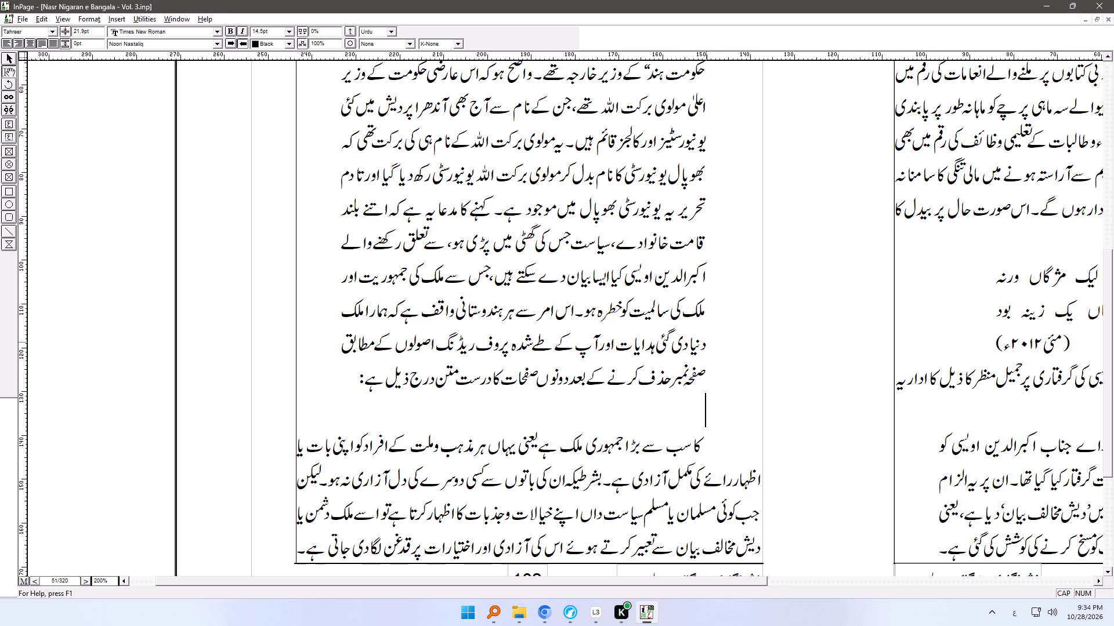
left_click_drag(688, 342, 686, 343)
left_click_drag(686, 343, 397, 402)
key("Delete")
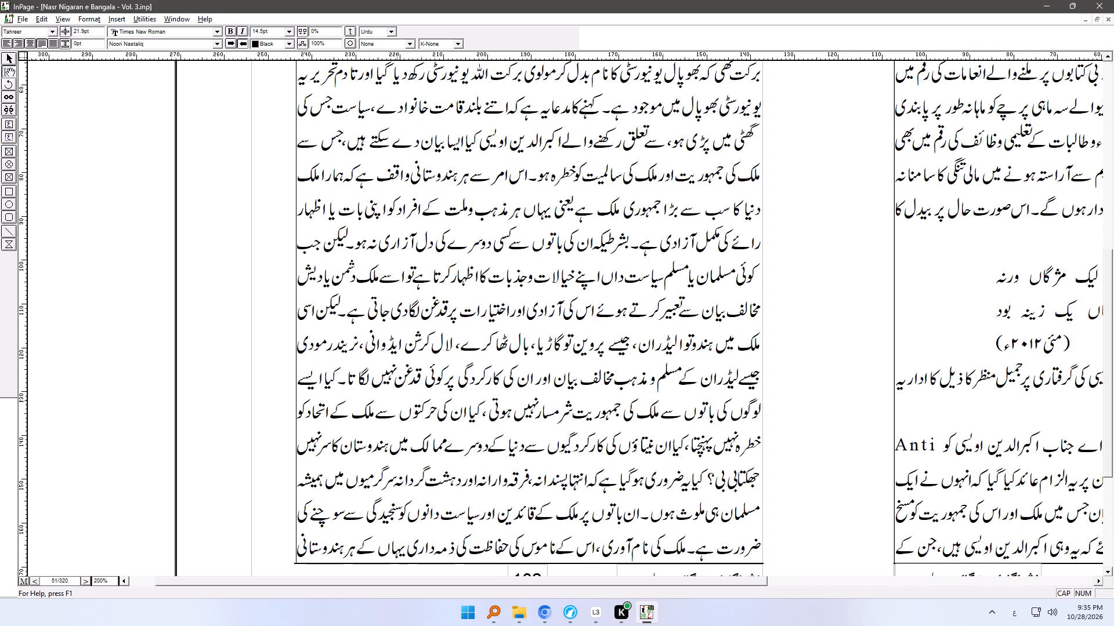
Apply the Iqtabas style to the joined quotation paragraph containing "دنیا کا سب سے بڑا جمہوری ملک".
key("ctrl+shift+q")
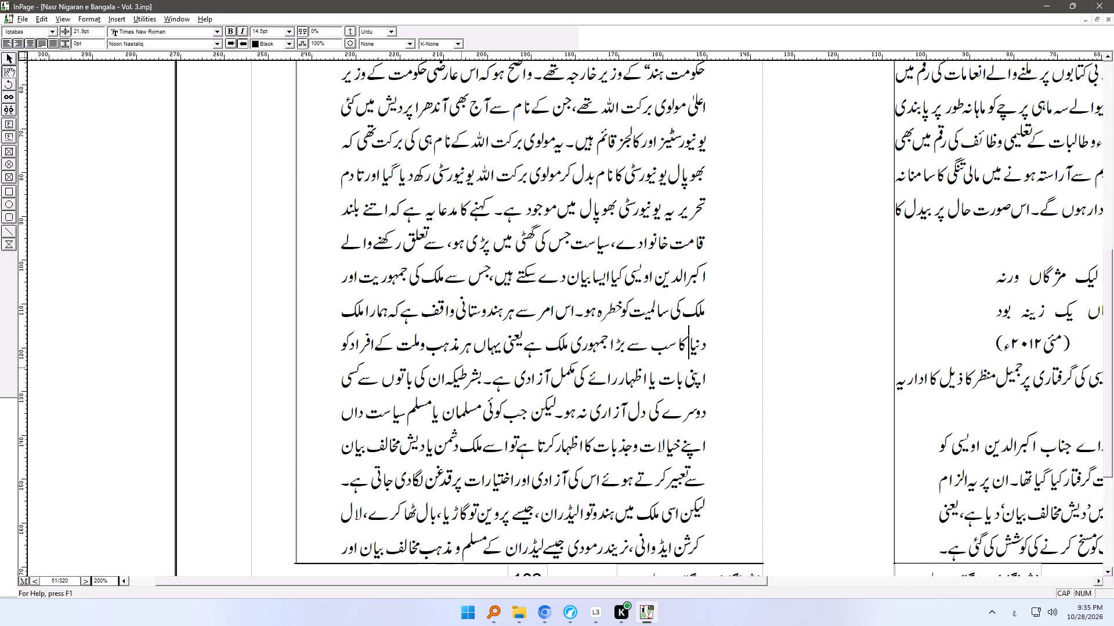
Read through the quotation on page 102 and its continuation onto the following page, checking for leftover stray text or formatting gaps.
left_click(519, 523)
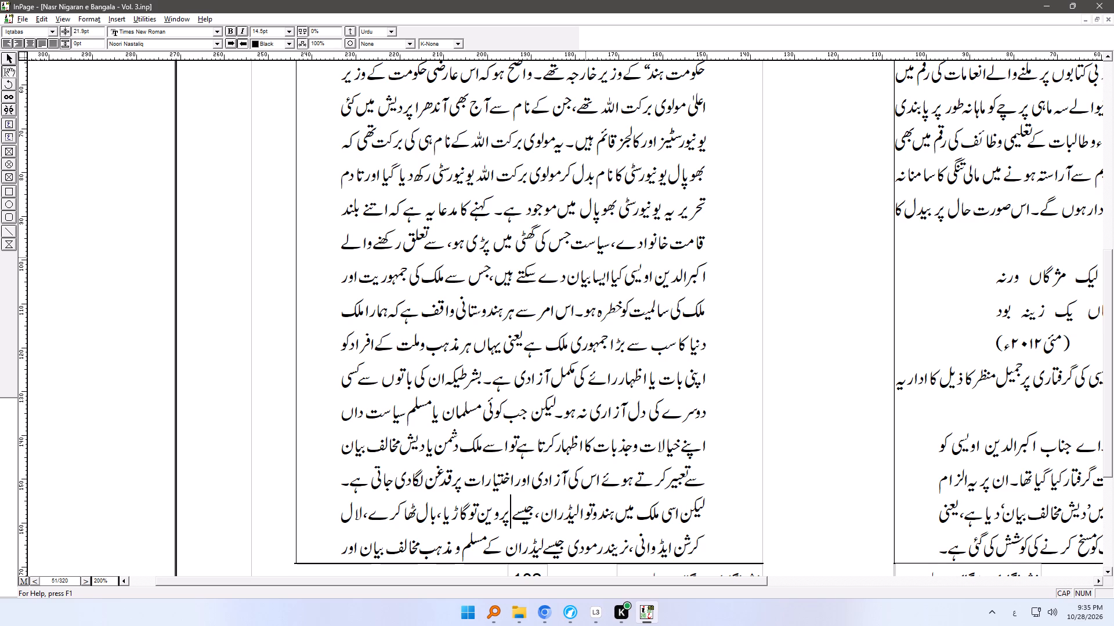
right_click_drag(581, 191, 584, 497, "ctrl")
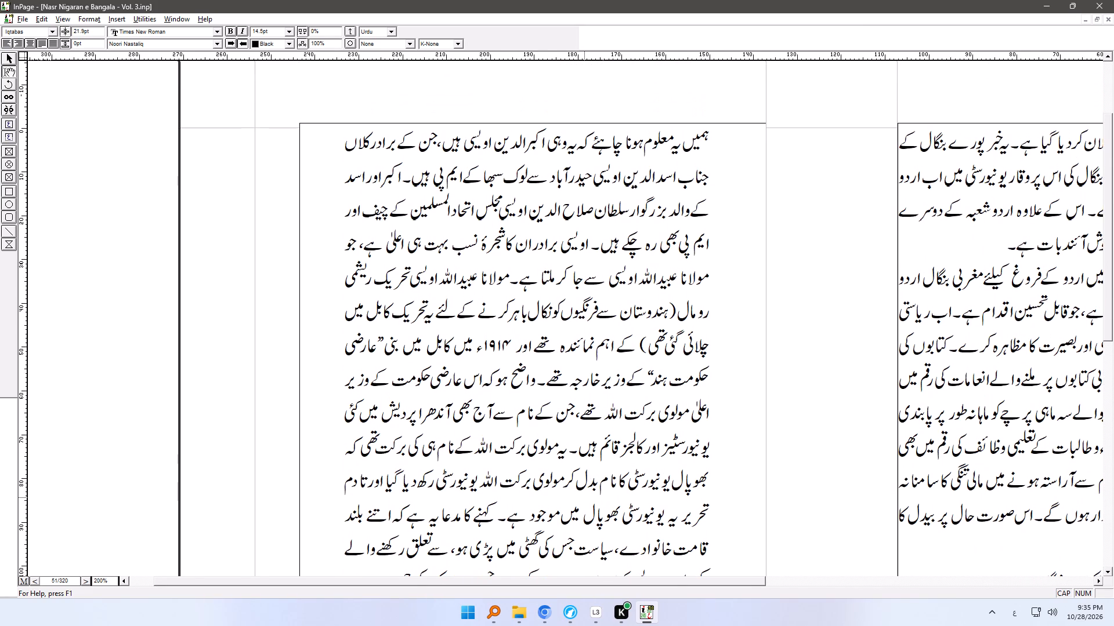
right_click_drag(584, 497, 577, 446, "ctrl")
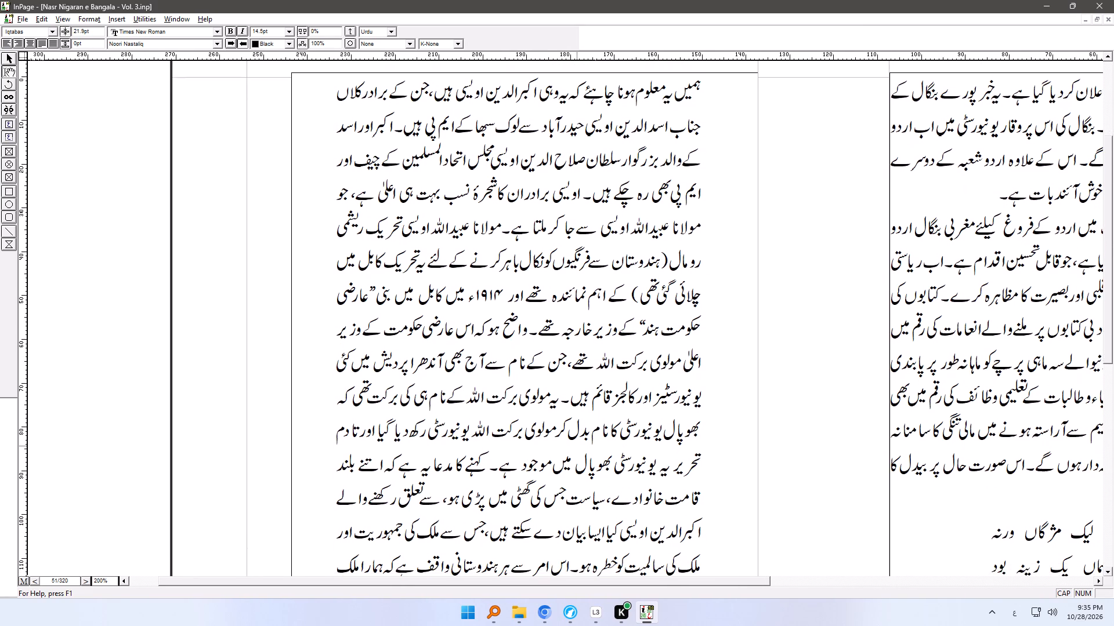
right_click_drag(577, 446, 577, 61, "ctrl")
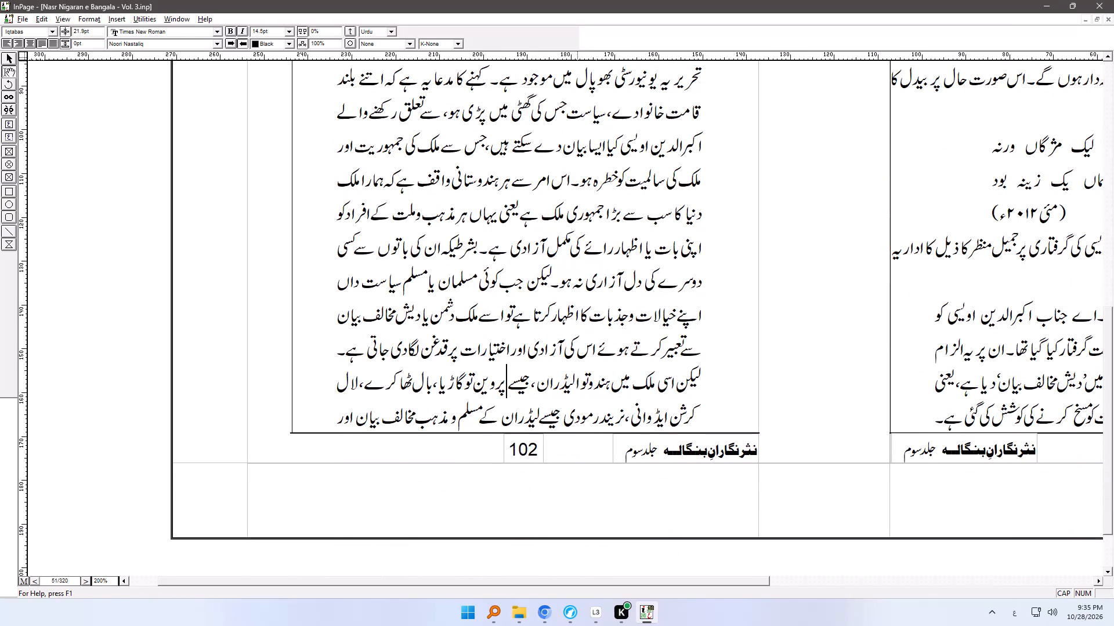
left_click(607, 378)
key("Down")
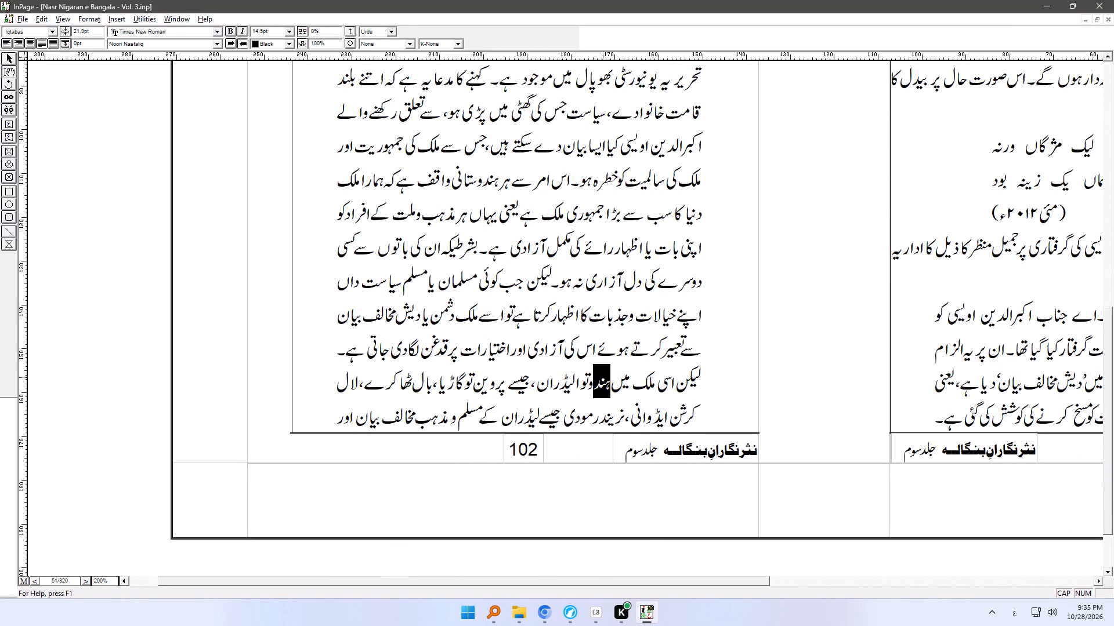
key("Down")
key("Down")
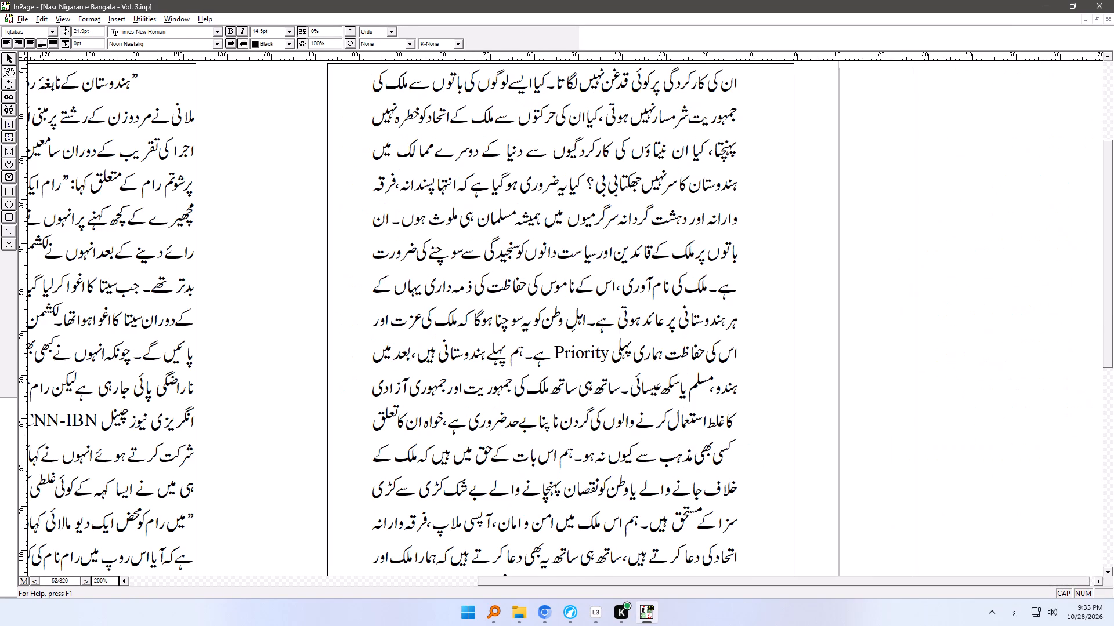
Split the verse after "بقول علامہ اقبال:" into two lines, starting the second line at "ہندی ہیں ہم وطن".
right_click_drag(595, 307, 589, 152, "ctrl")
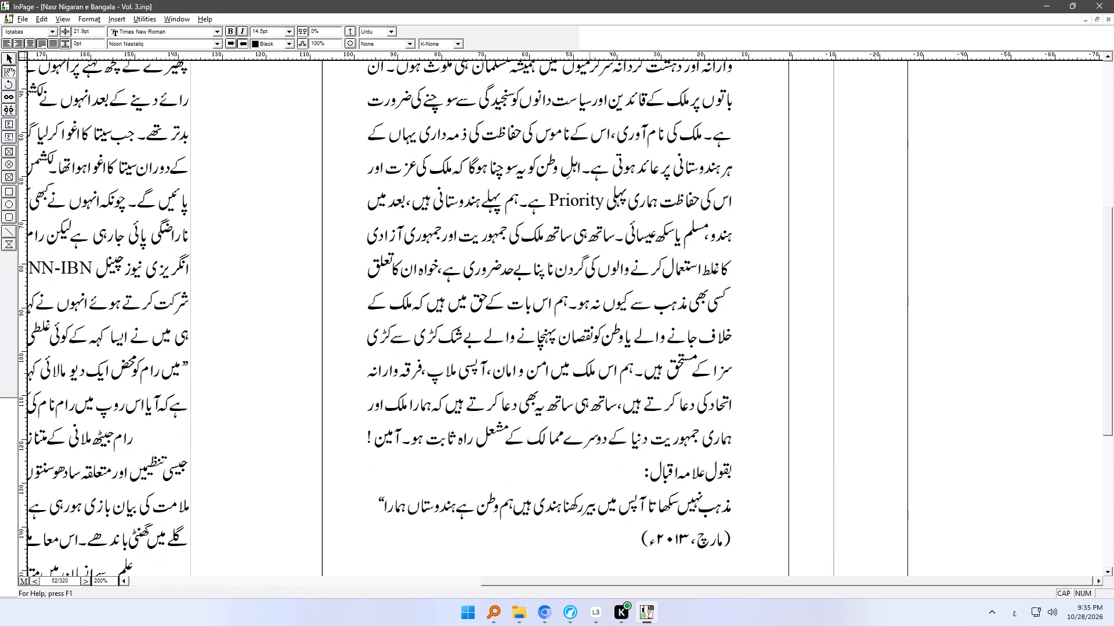
right_click_drag(589, 152, 588, 135, "ctrl")
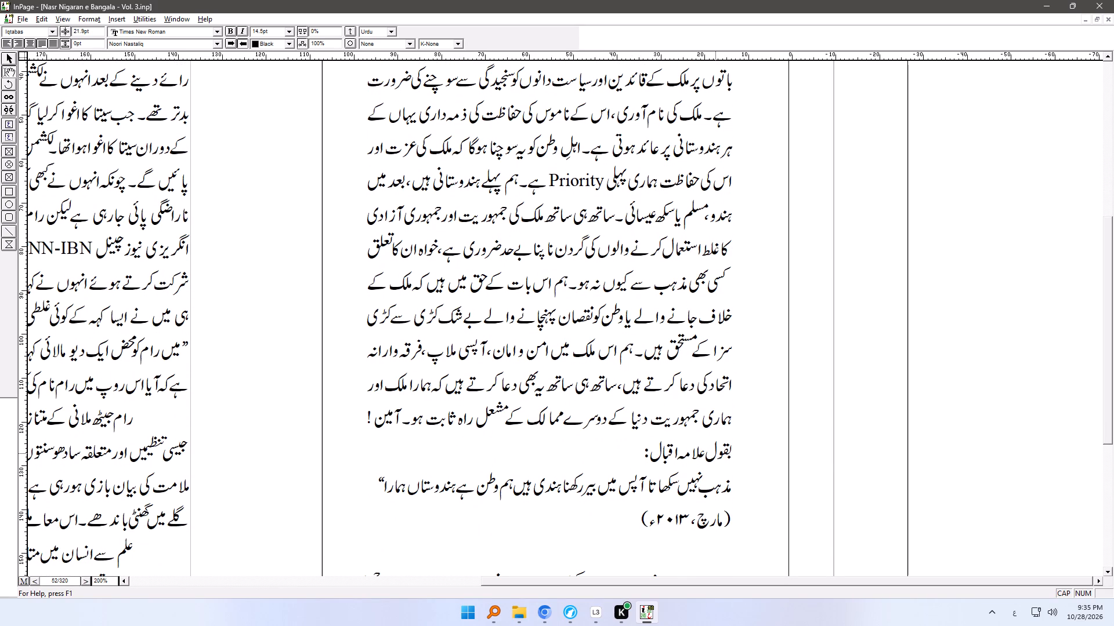
left_click(561, 486)
key("Return")
Apply the Ash'aar Normal style to both lines of the couplet beginning "مذہب نہیں سکھاتا".
left_click(648, 480)
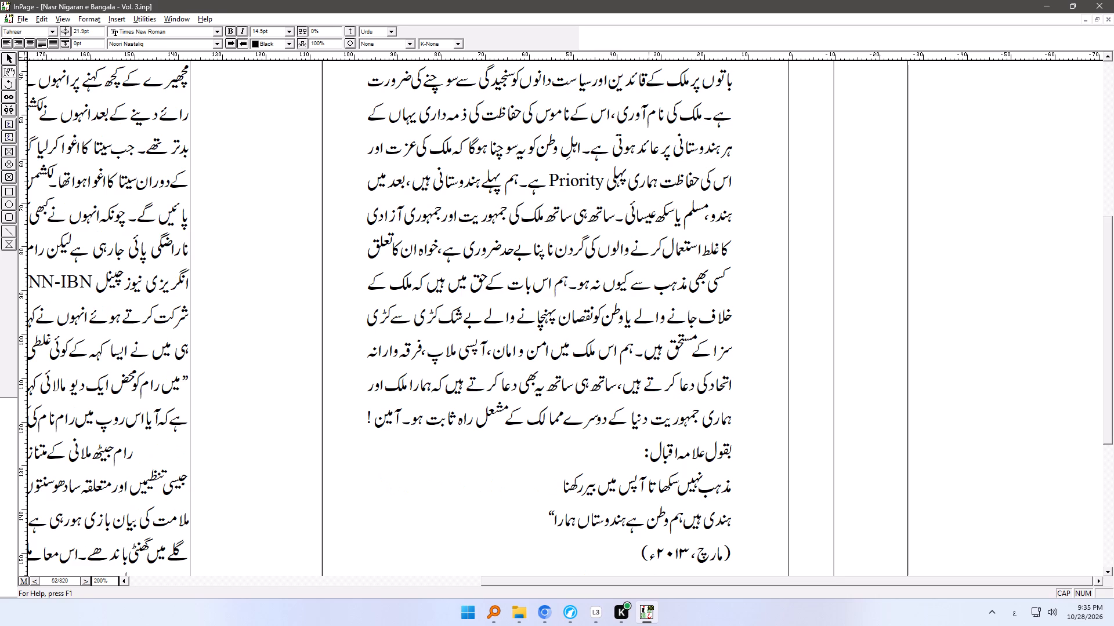
key("ctrl+shift+a")
left_click(653, 520)
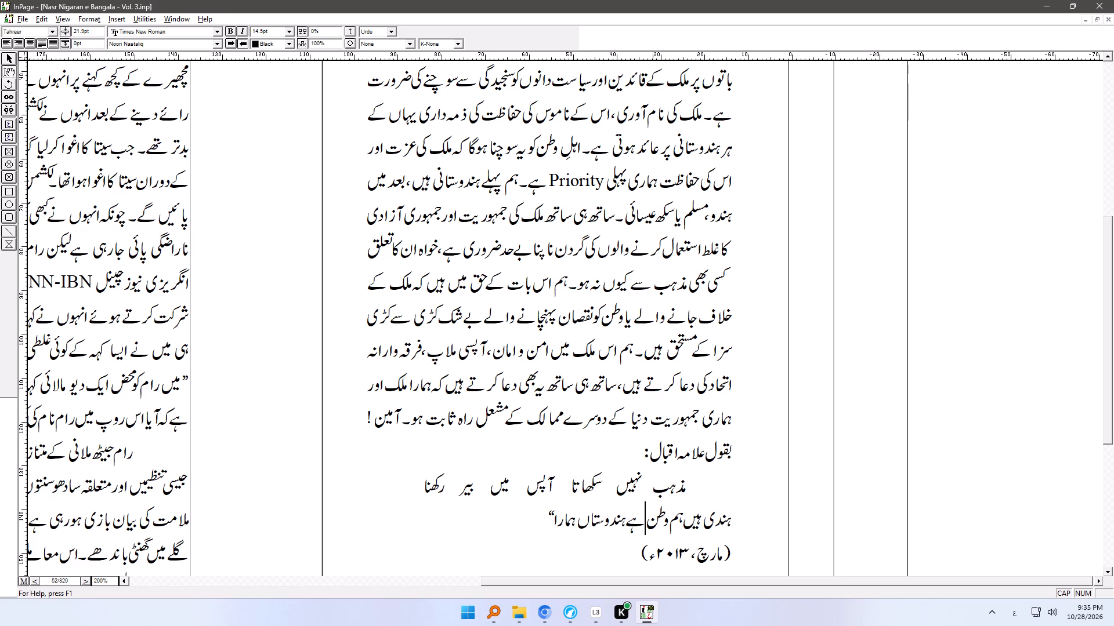
key("ctrl+shift+a")
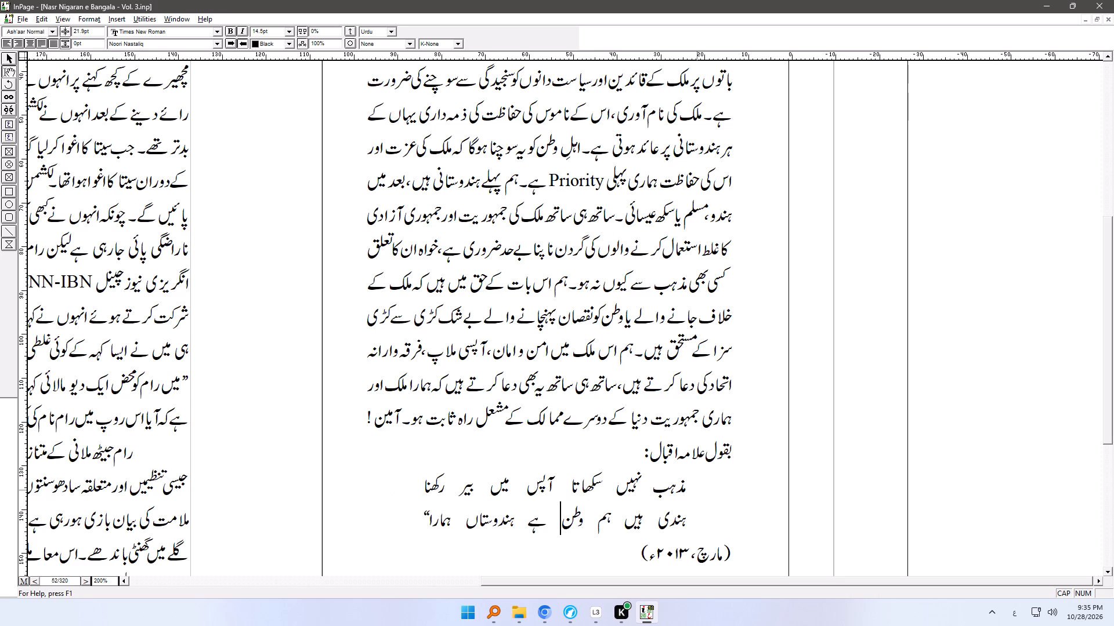
Apply the Iqtabas style to the date line "(مارچ، ۲۰۱۳ء)" and insert a tab before it to move it to the left edge.
left_click(724, 547)
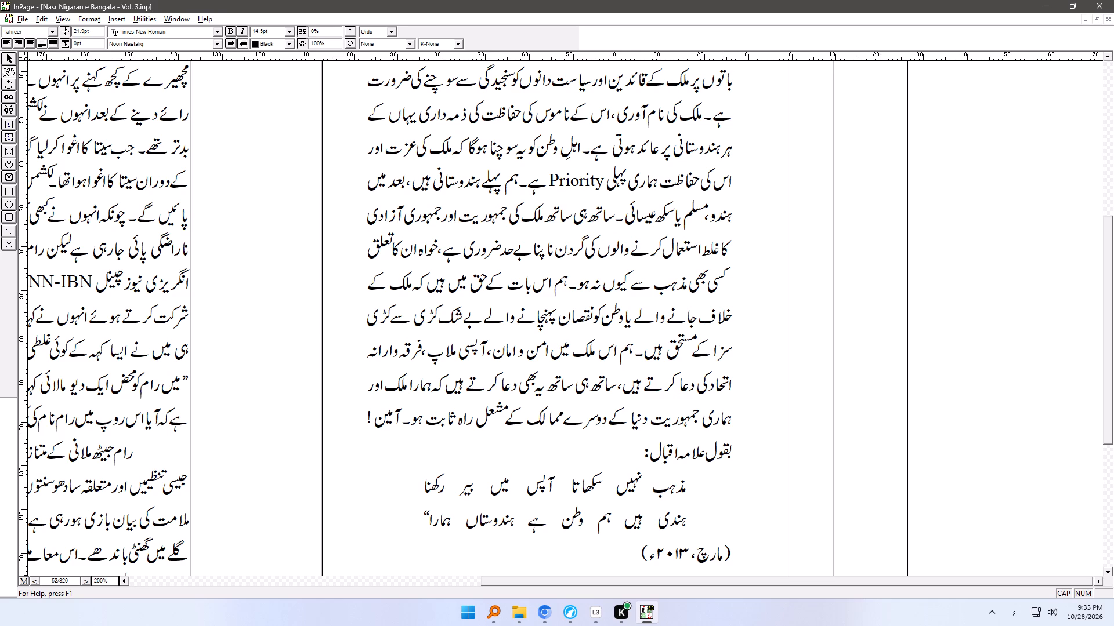
key("ctrl+shift+q")
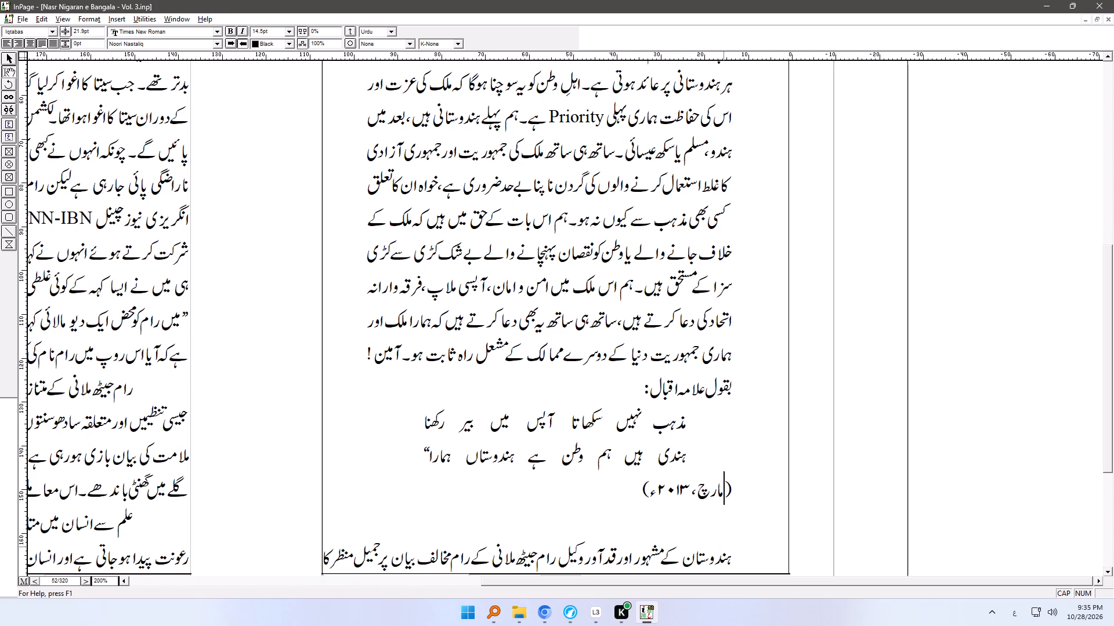
key("Right")
key("Tab")
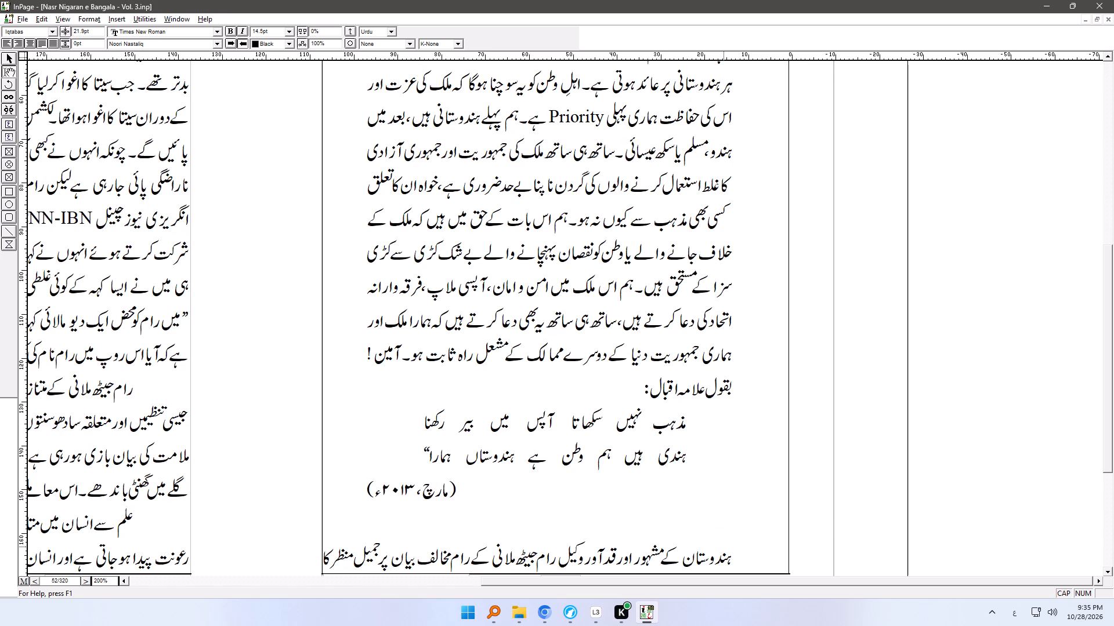
Delete the blank line above the paragraph beginning "ہندوستان کے مشہور اور قدآور وکیل".
left_click(729, 542)
left_click(730, 535)
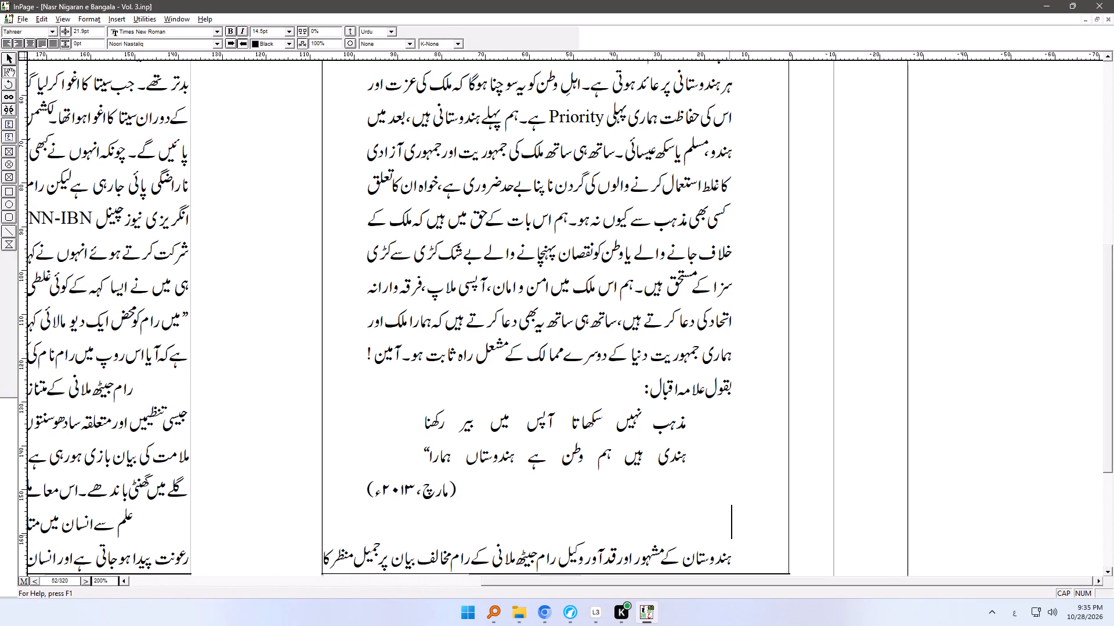
key("Delete")
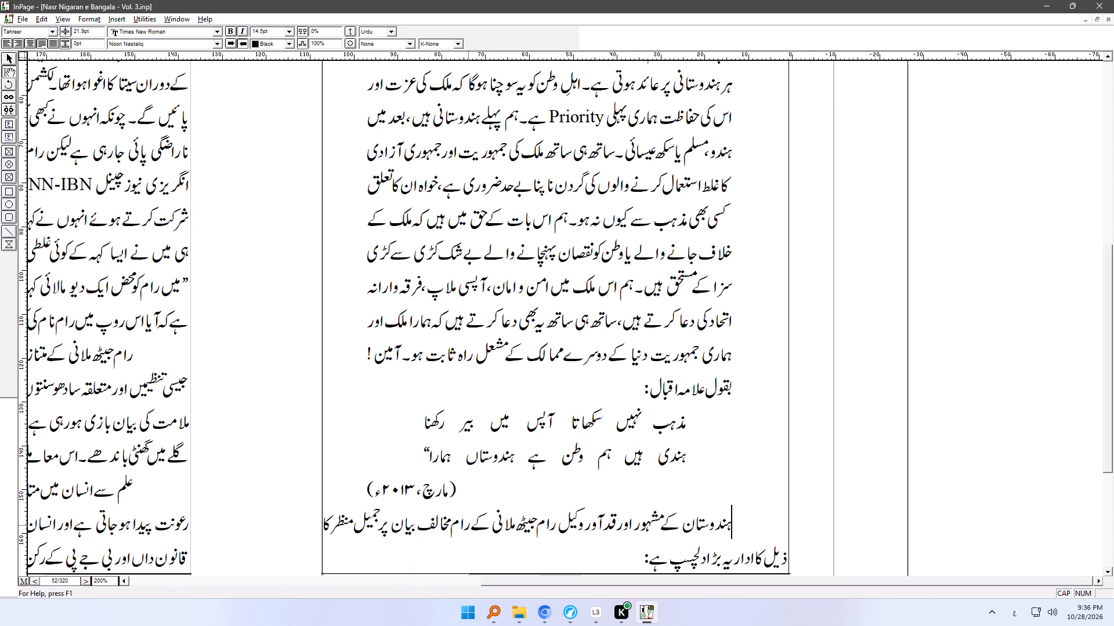
Apply the Iqtabas style to the quoted paragraph beginning "ہندوستان کے نابغۂ روزگار قانون داں" on the following page.
left_click(468, 525)
left_click(566, 561)
key("Down")
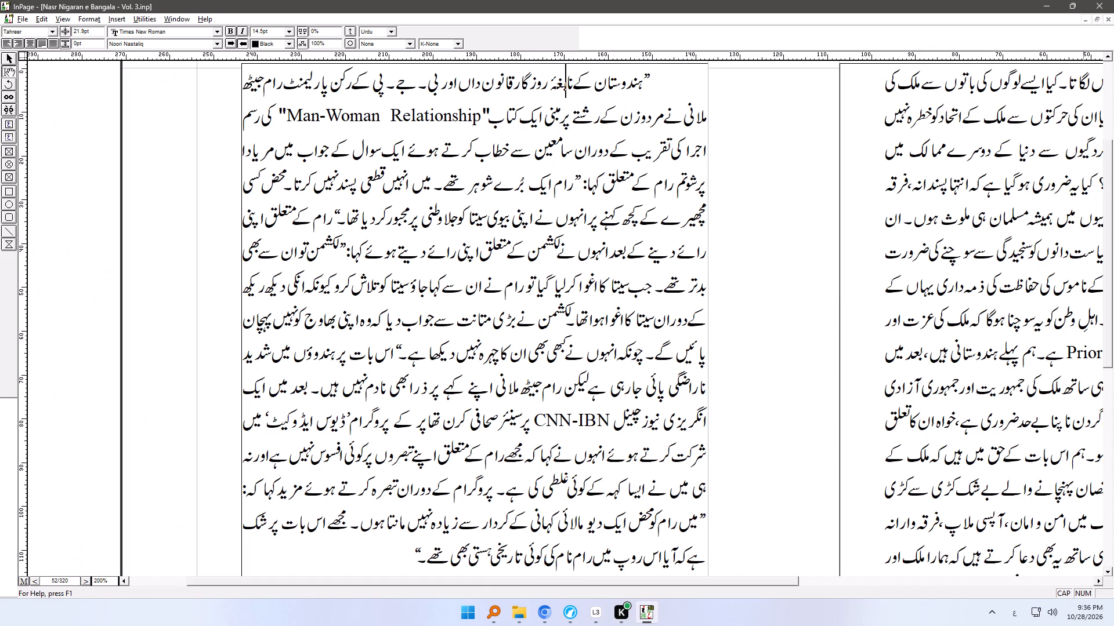
key("ctrl+shift+q")
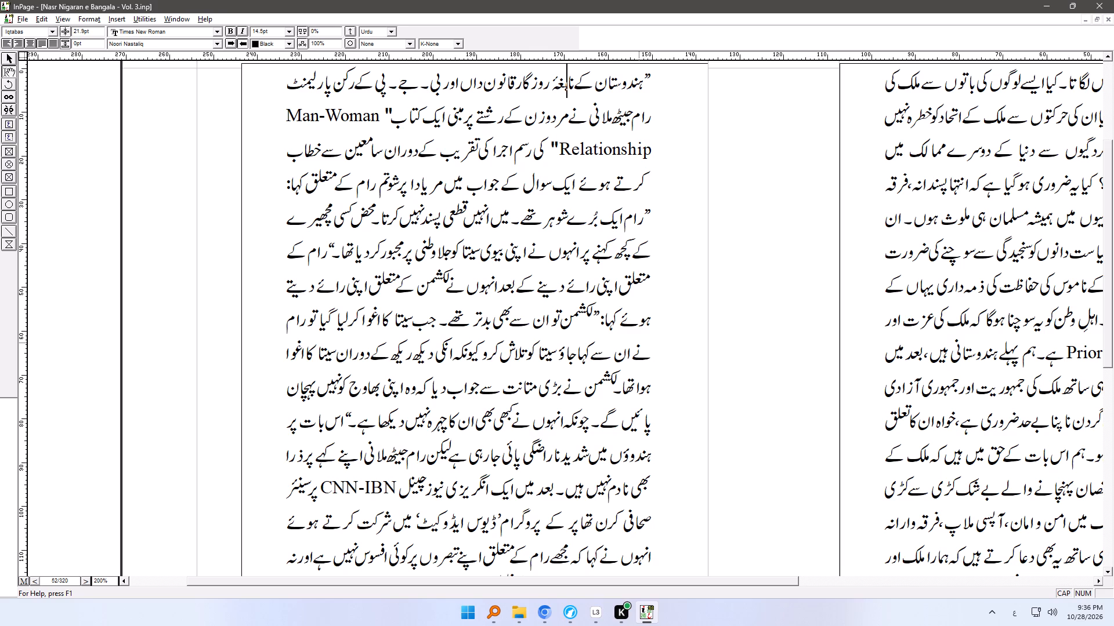
Apply the Iqtabas style to the three paragraphs beginning "رام جیٹھ ملانی کے متنازع بیان", "علم سے انسان میں متانت" and "ہمیں یہ بات اچھی طرح یاد ہے".
left_click(568, 286)
right_click_drag(569, 416, 560, 406, "ctrl")
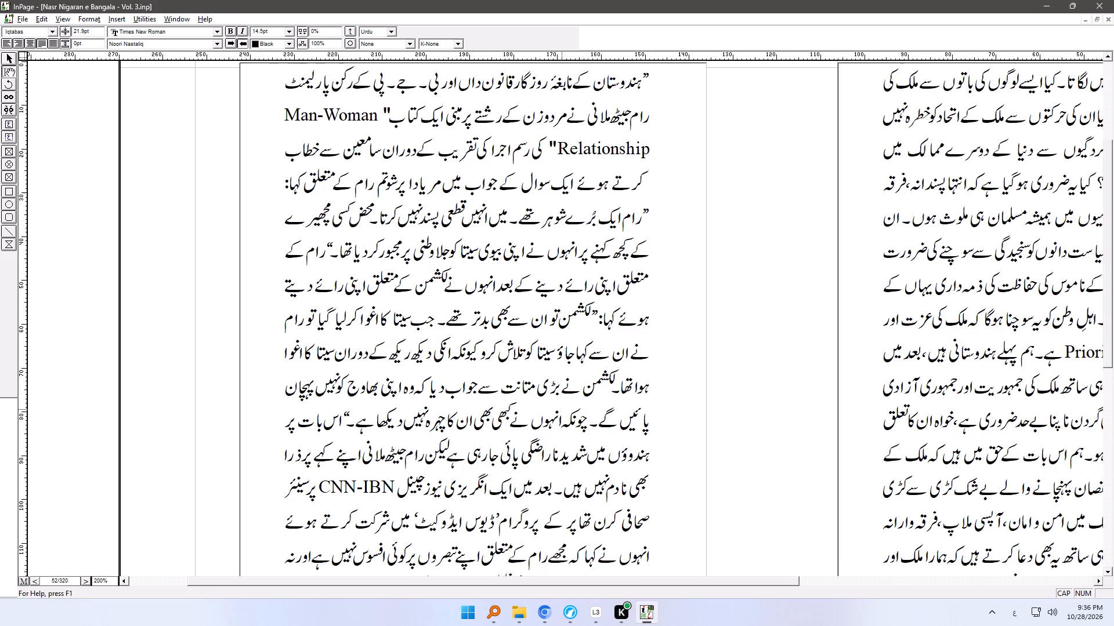
right_click_drag(560, 406, 592, 167, "ctrl")
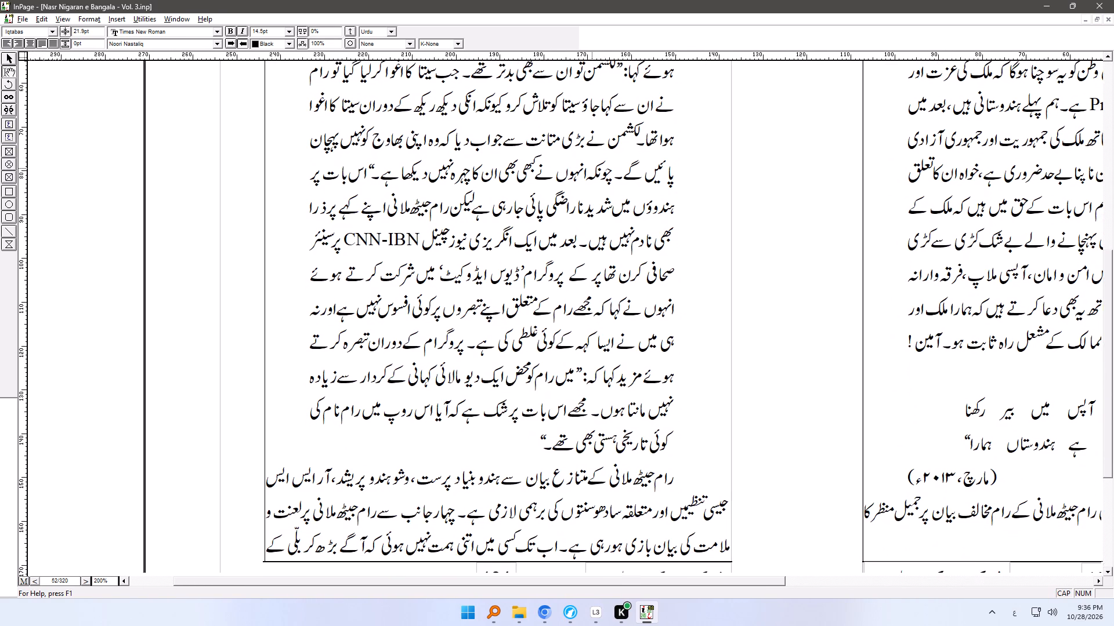
right_click_drag(592, 167, 591, 167, "ctrl")
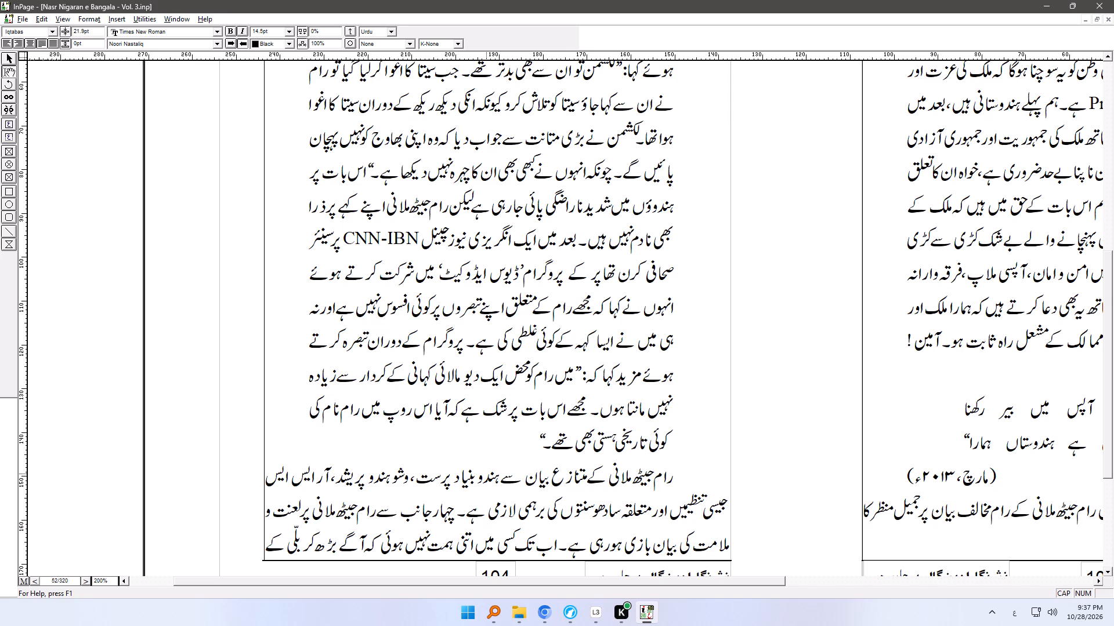
left_click(479, 496)
key("Down")
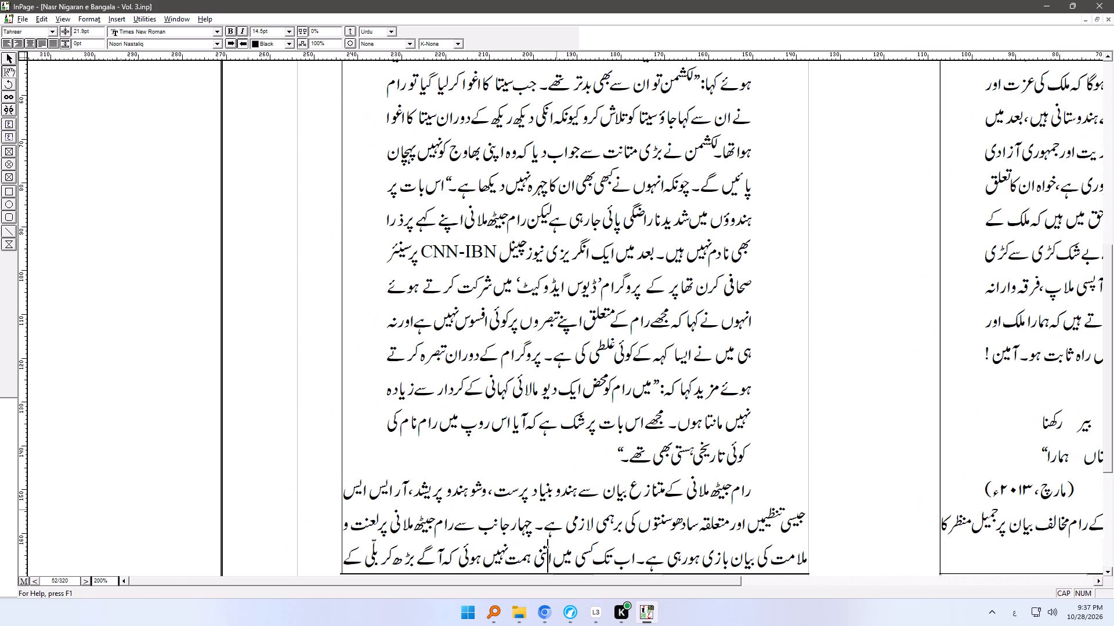
key("Down")
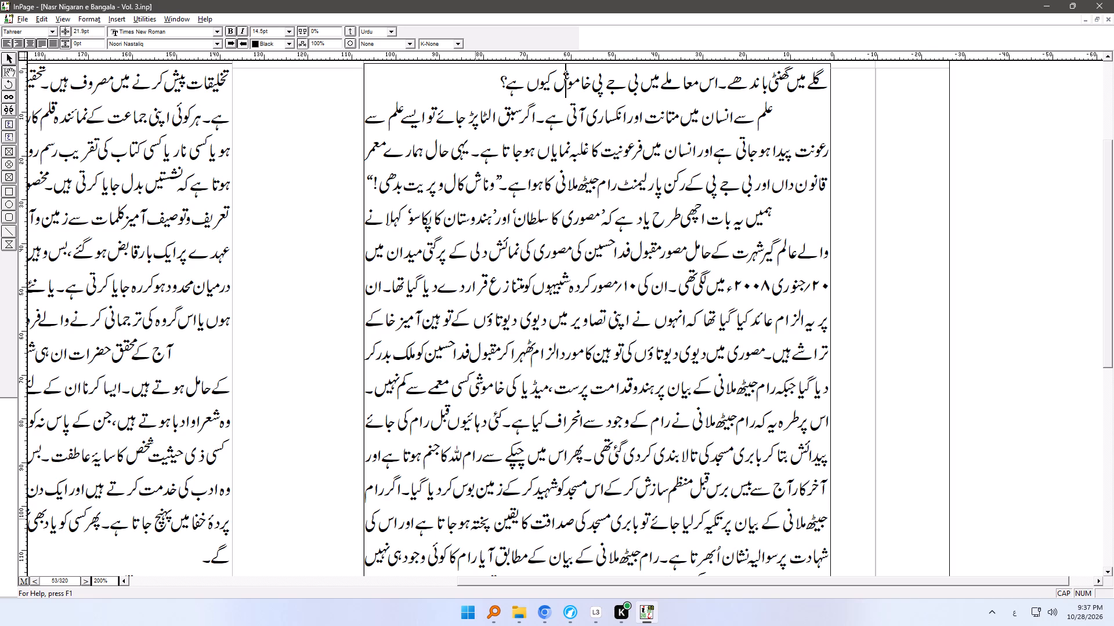
left_click(634, 422)
right_click_drag(605, 496, 616, 286, "ctrl")
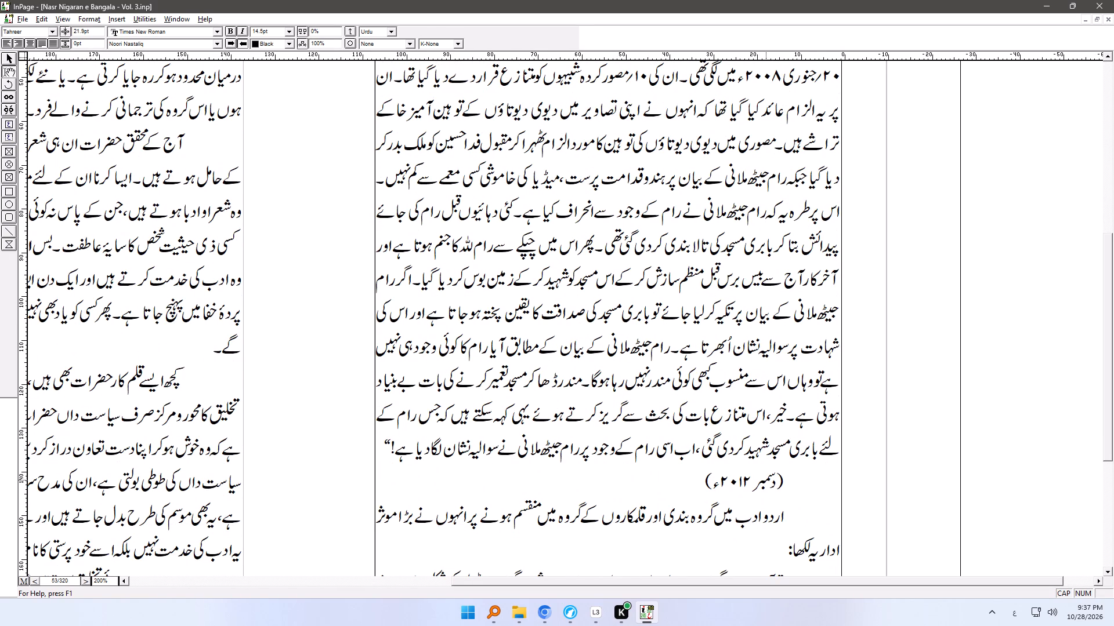
right_click_drag(664, 307, 648, 543, "ctrl")
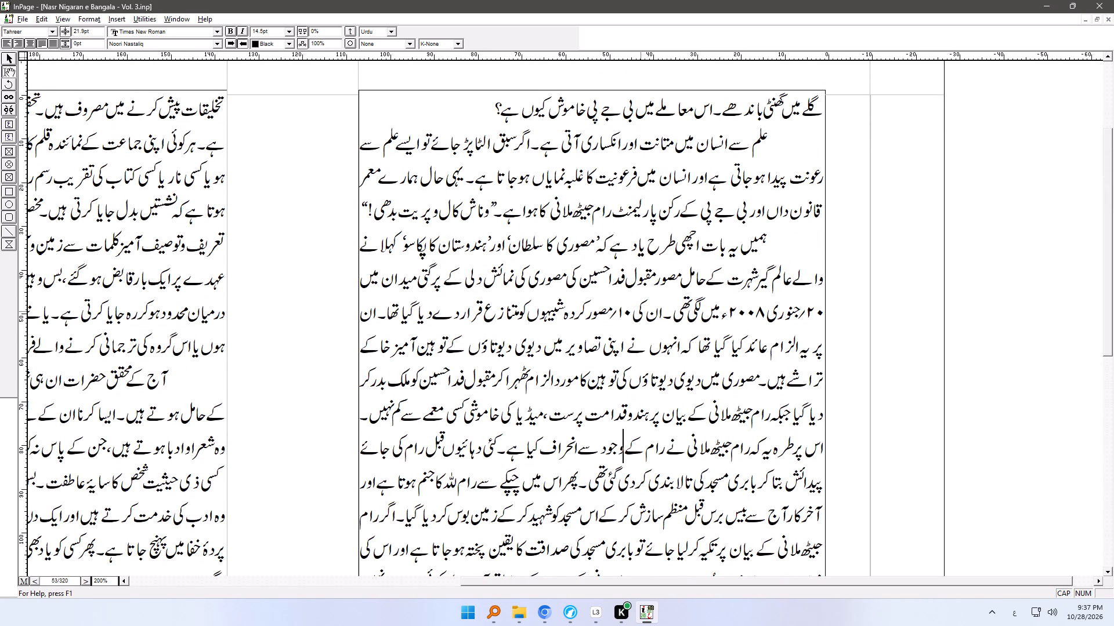
left_click(623, 139)
key("ctrl+shift+q")
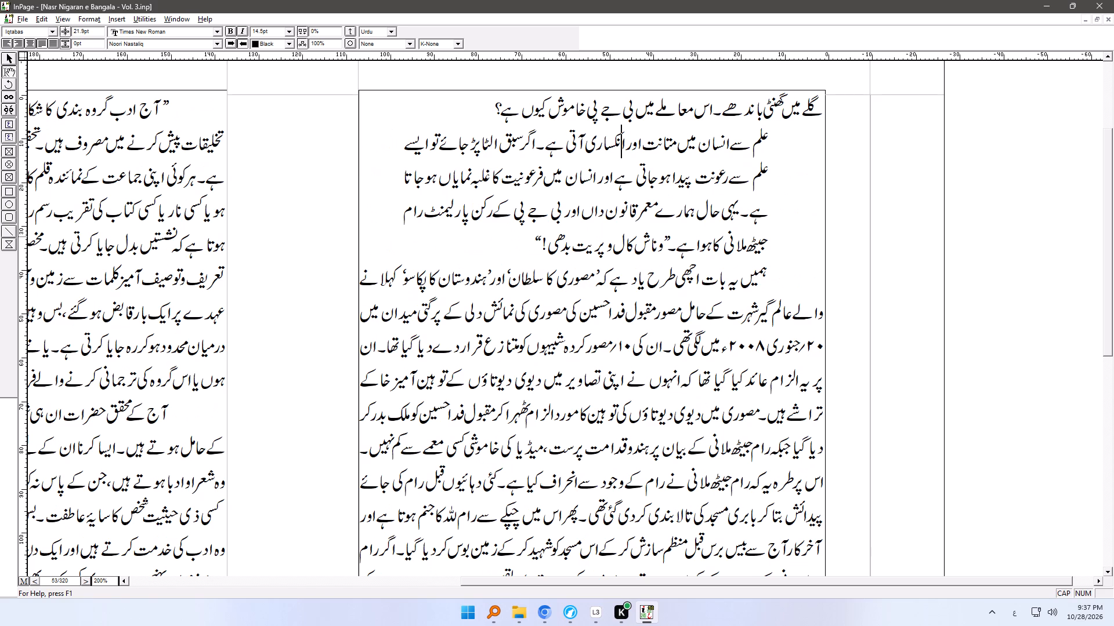
left_click(638, 110)
key("ctrl+shift+q")
left_click(693, 327)
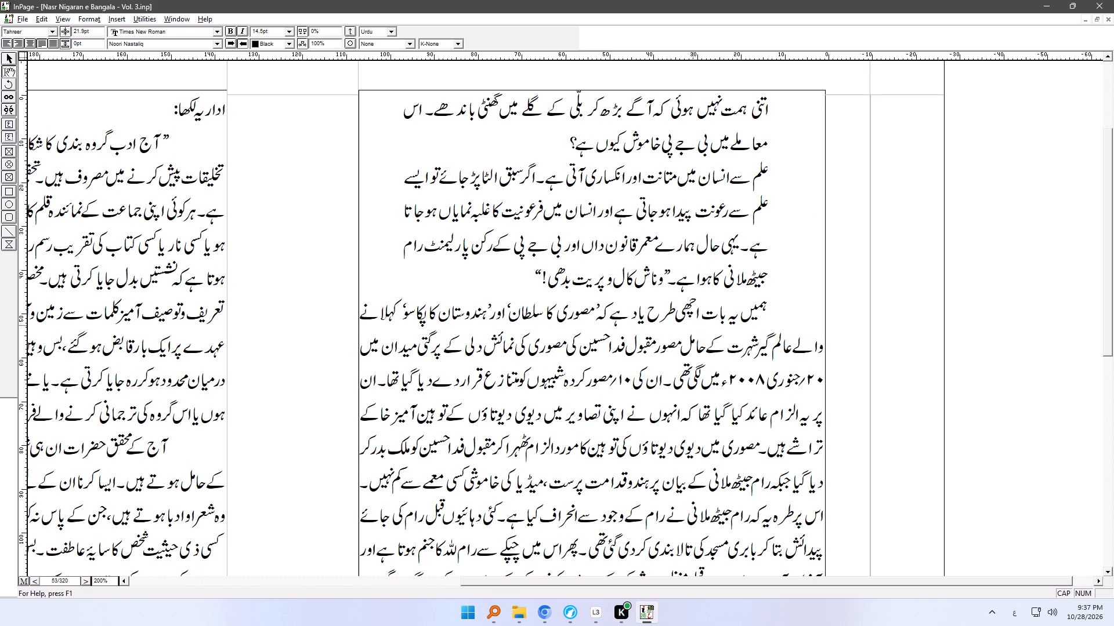
key("ctrl+shift+q")
Apply the Iqtabas style to the date line "(دسمبر ۲۰۱۲ء)" and insert a tab before it to move it to the left edge.
right_click_drag(617, 355, 617, 164, "ctrl")
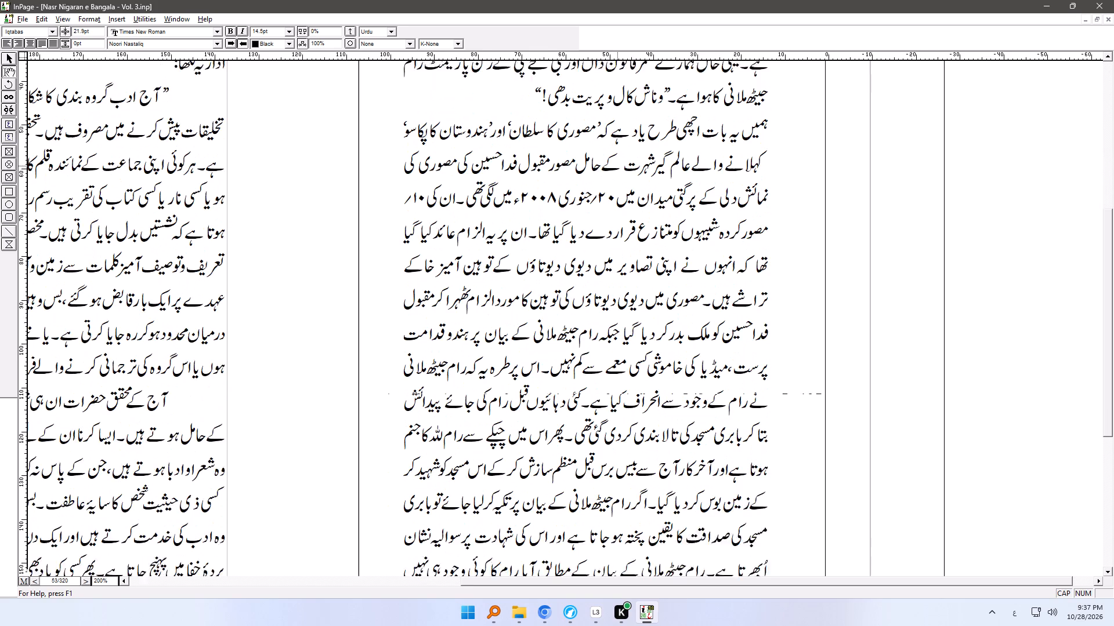
right_click_drag(617, 164, 614, 149, "ctrl")
right_click_drag(614, 377, 624, 141, "ctrl")
right_click_drag(531, 169, 696, 497, "ctrl")
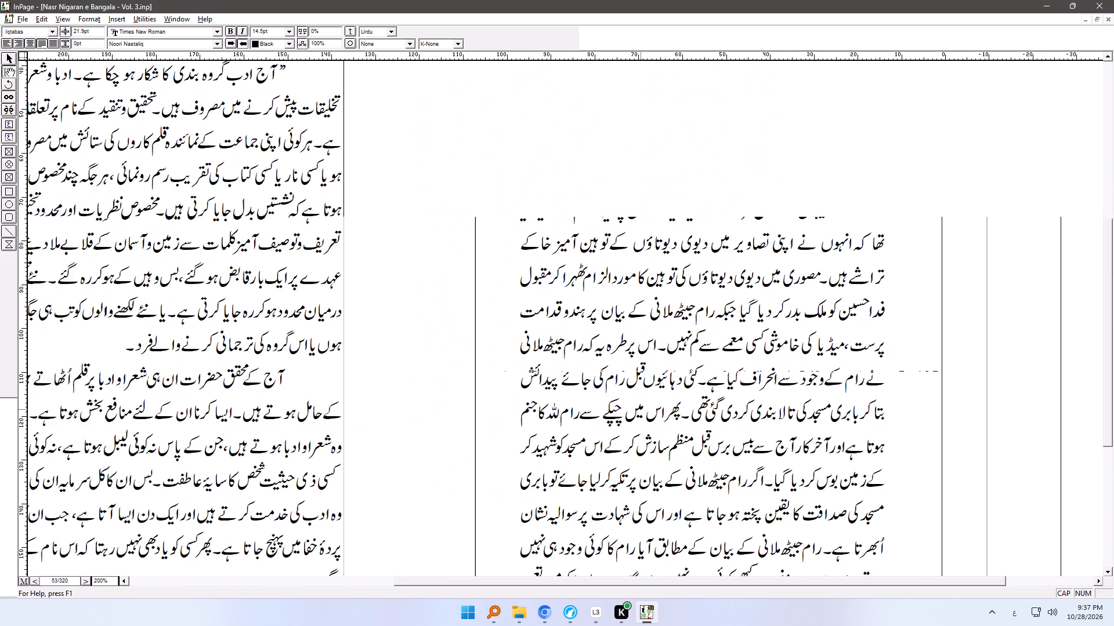
right_click_drag(696, 497, 698, 500, "ctrl")
right_click_drag(547, 127, 683, 447, "ctrl")
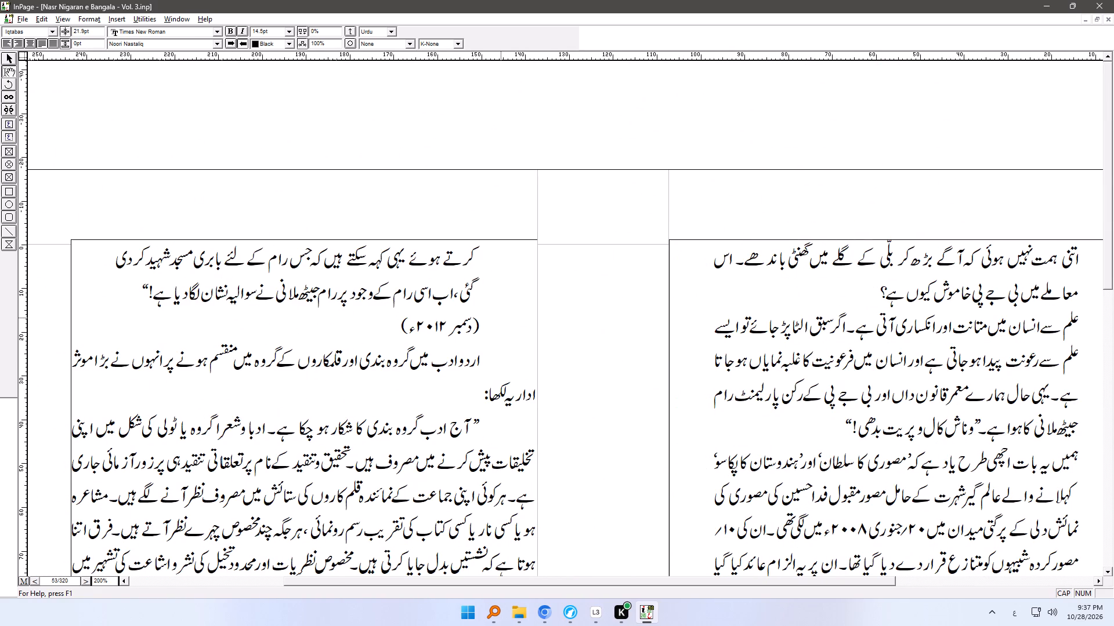
left_click(501, 318)
key("ctrl+shift+q")
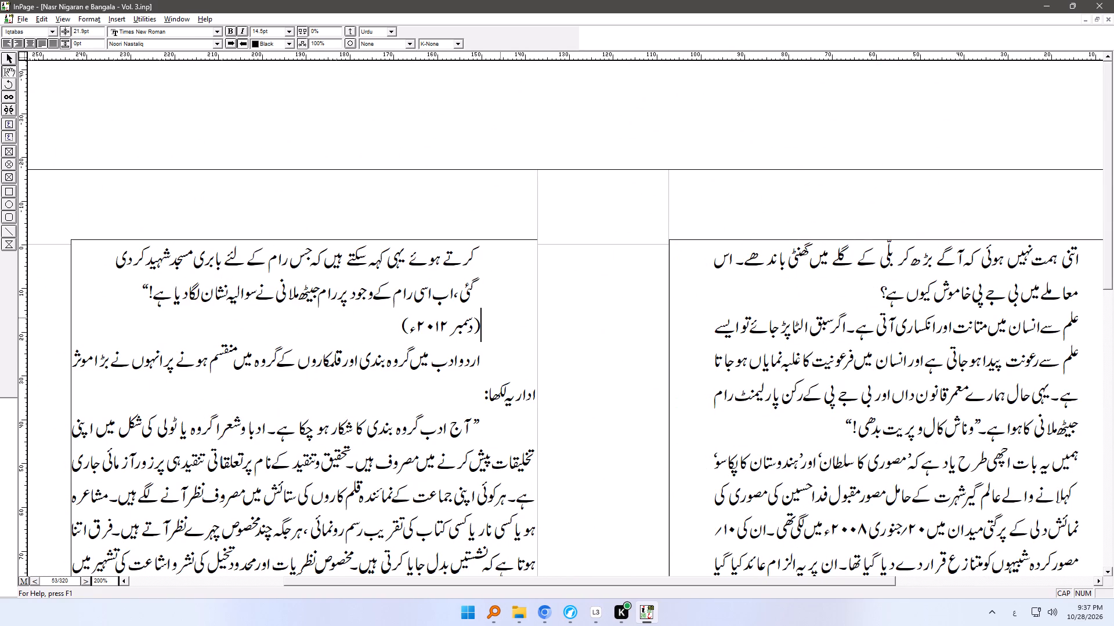
key("Tab")
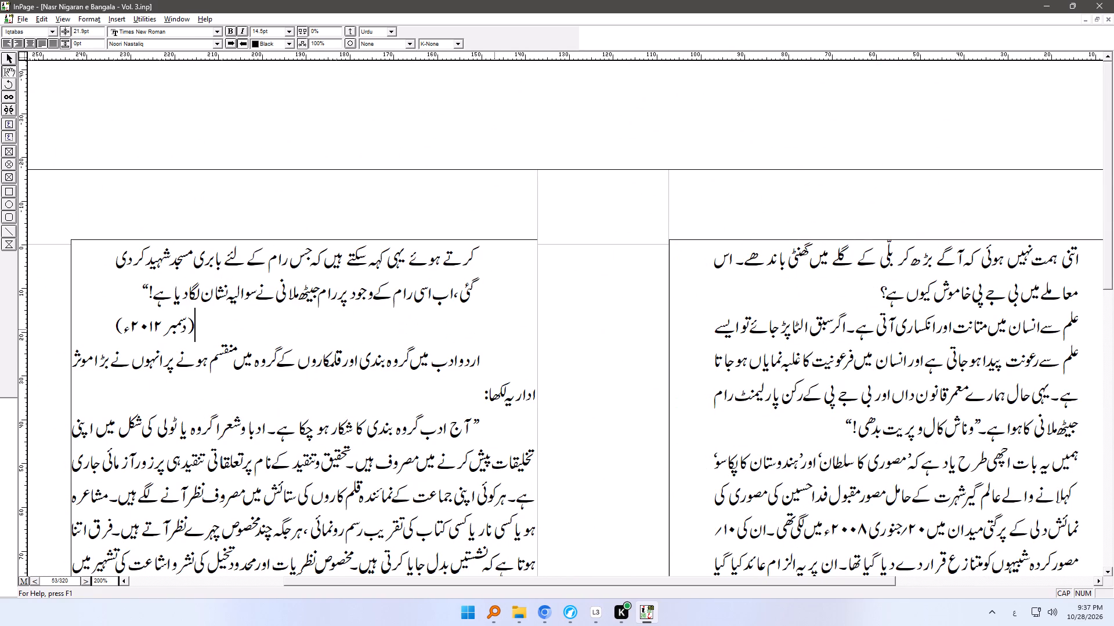
Apply the Iqtabas style to the quoted paragraphs beginning "آج ادب گروہ بندی کا شکار" and "آج کے محقق حضرات".
left_click(428, 428)
right_click_drag(363, 451, 549, 191, "ctrl")
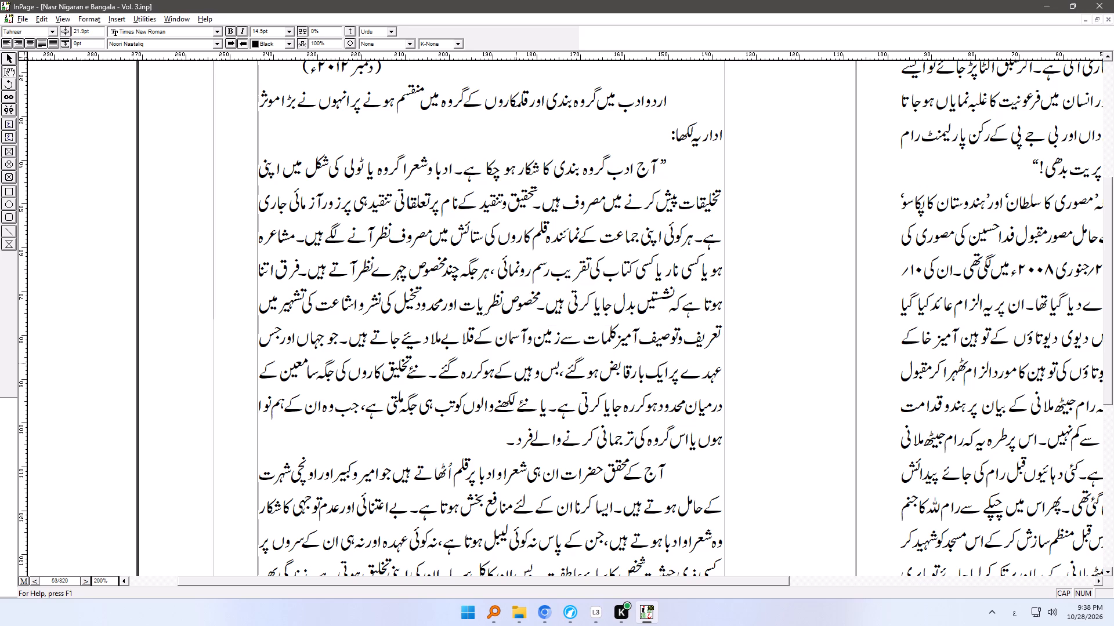
key("ctrl+shift+q")
right_click_drag(501, 477, 547, 194, "ctrl")
left_click(550, 263)
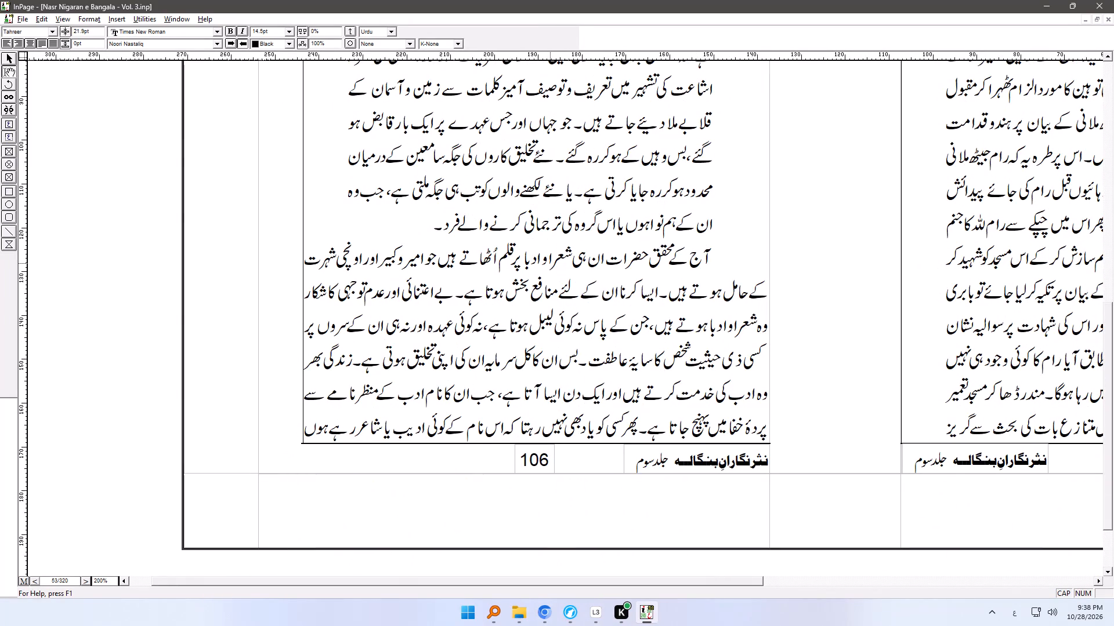
key("ctrl+shift+q")
Apply the Iqtabas style to the paragraphs beginning "کچھ ایسے قلم کار حضرات بھی ہیں" and "عصری اور علاقائی تخلیق کار" on the following page.
left_click(560, 427)
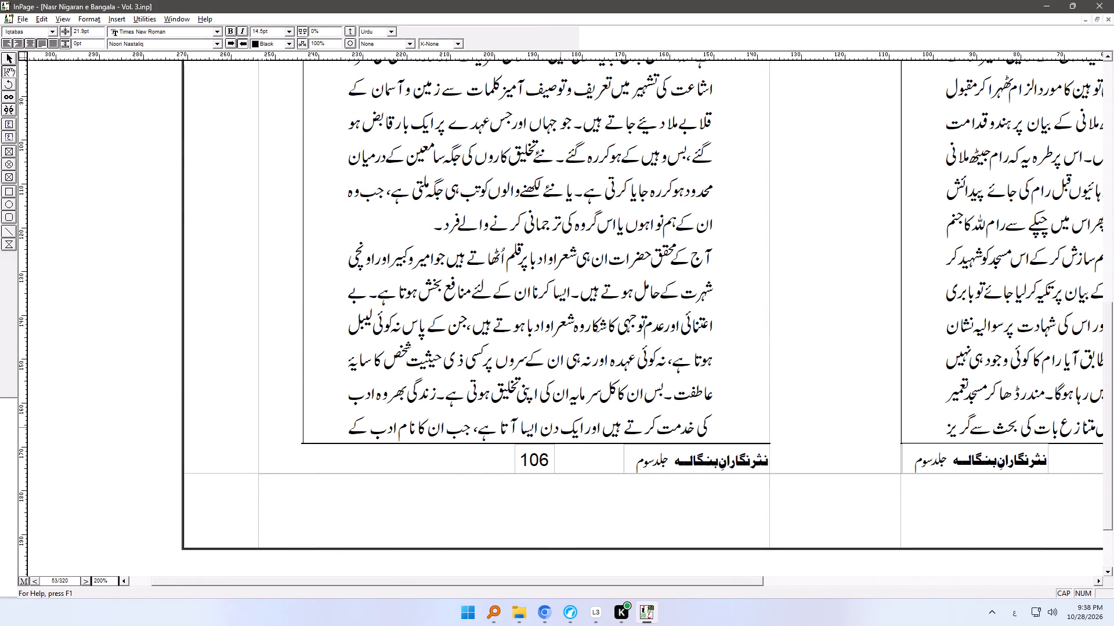
key("Down")
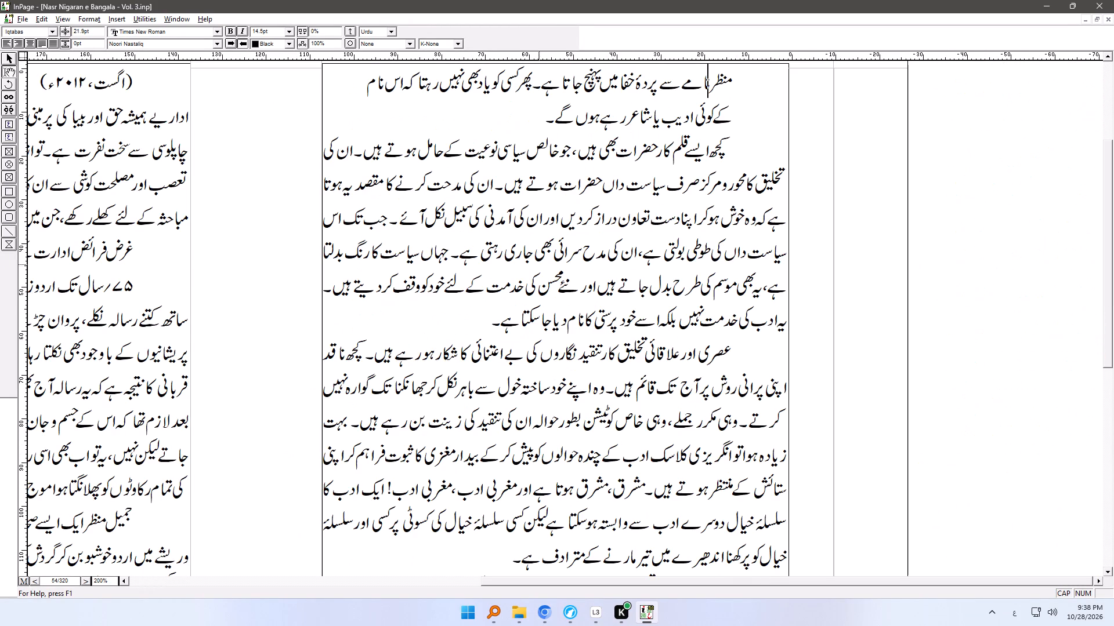
right_click_drag(565, 339, 549, 241, "ctrl")
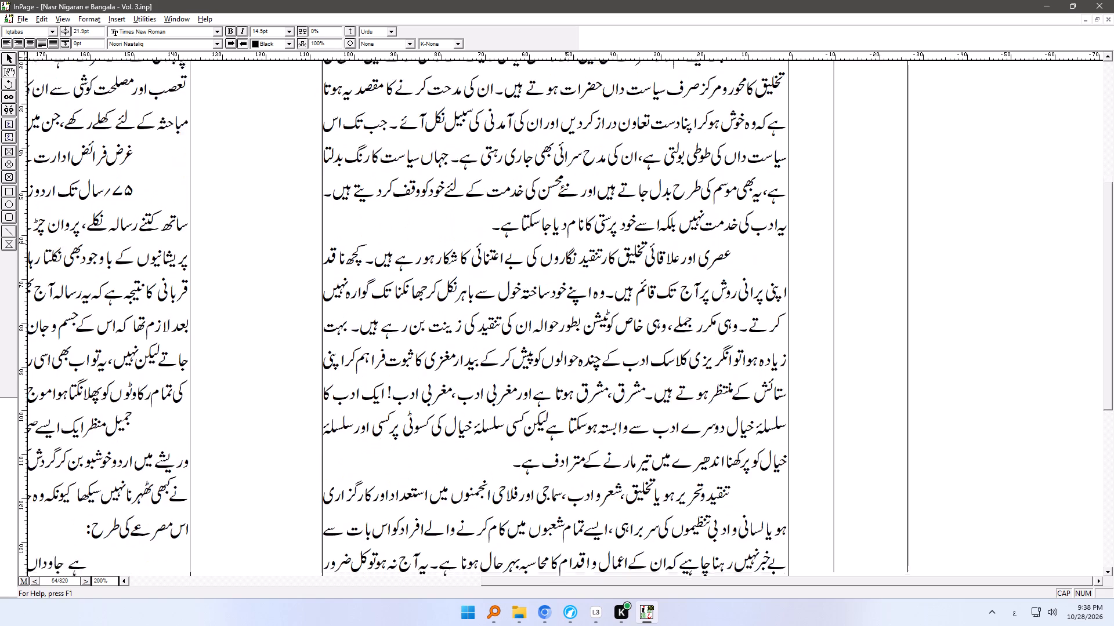
right_click_drag(549, 241, 613, 89, "ctrl")
right_click_drag(552, 166, 712, 432, "ctrl")
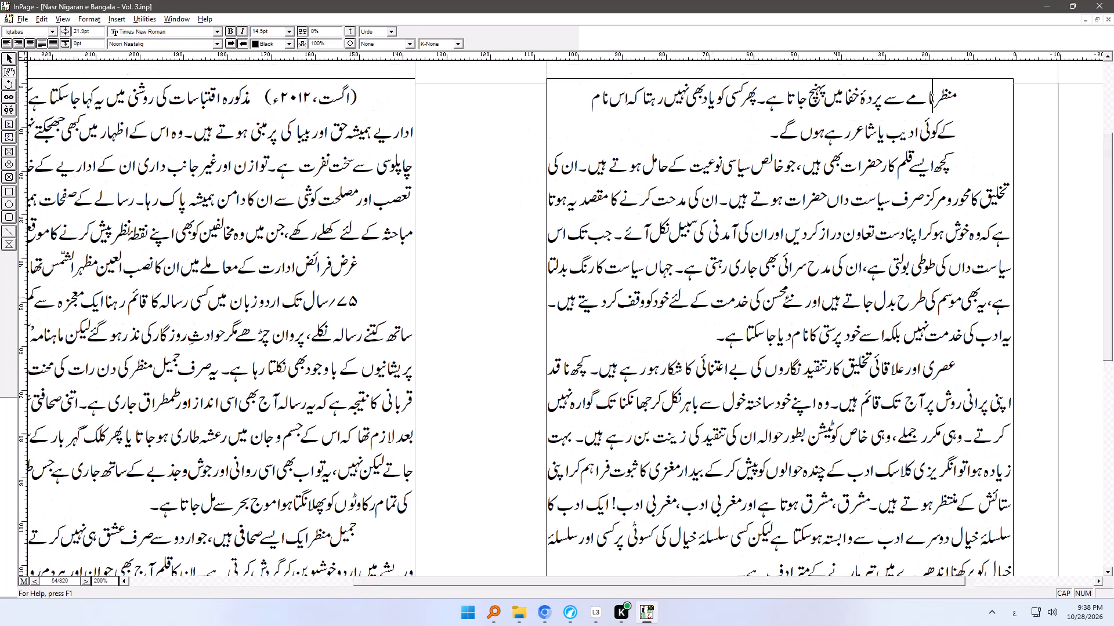
right_click_drag(639, 222, 573, 181, "ctrl")
left_click(716, 132)
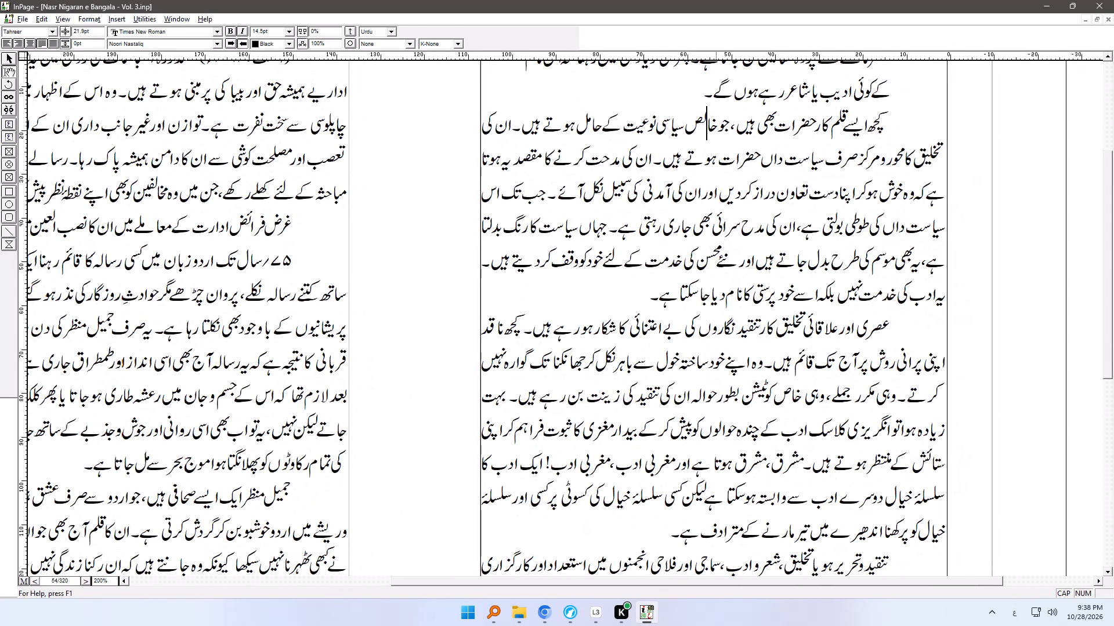
key("ctrl+shift+q")
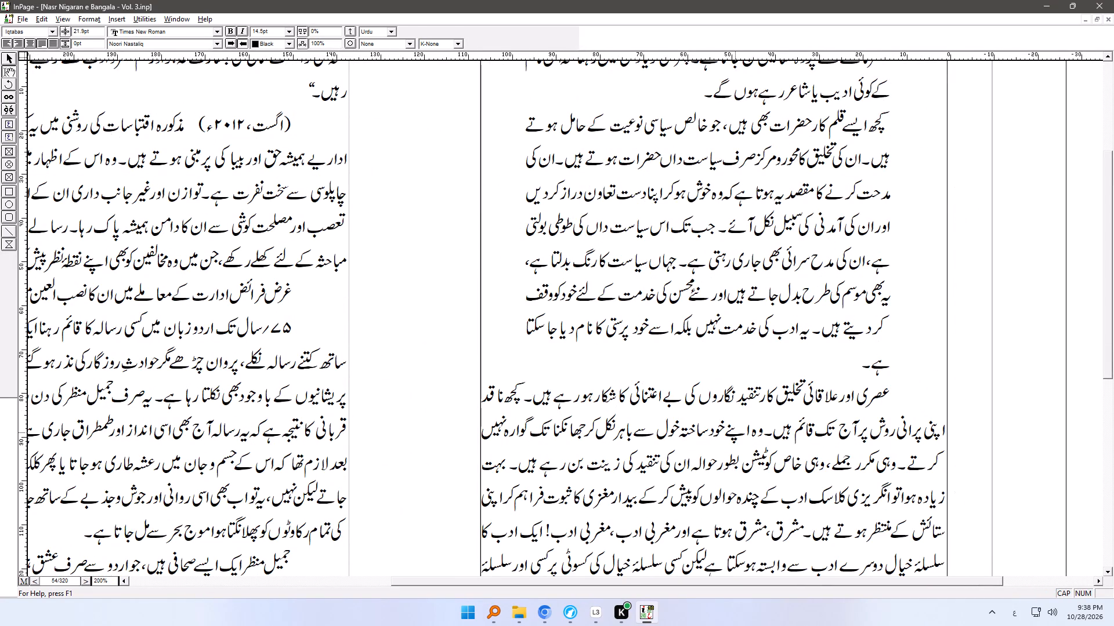
left_click(743, 401)
key("ctrl+shift+q")
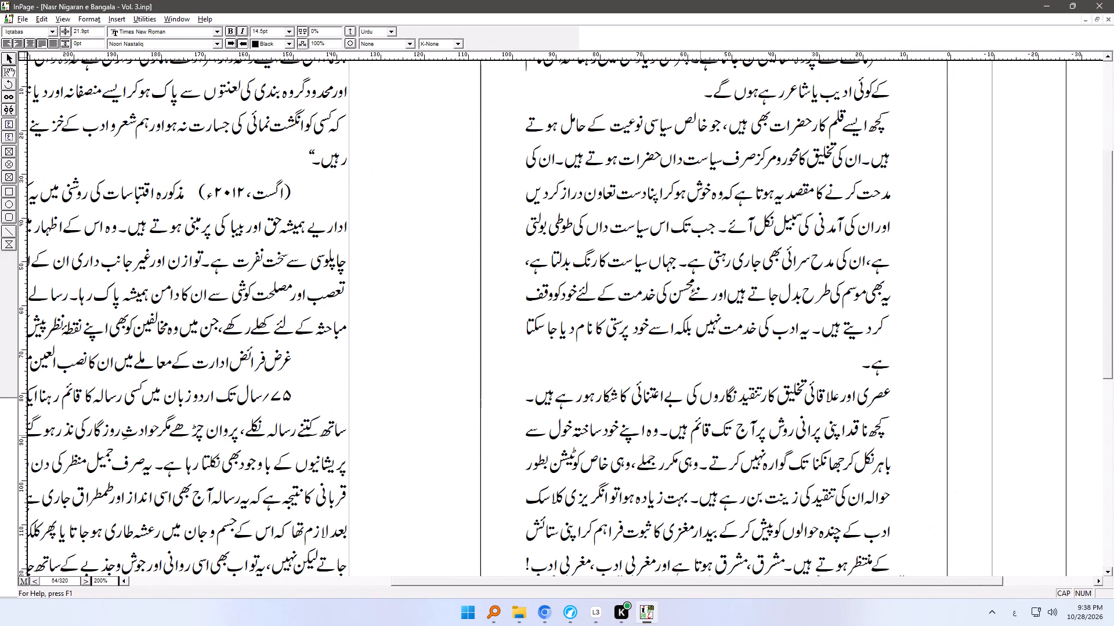
left_click(850, 363)
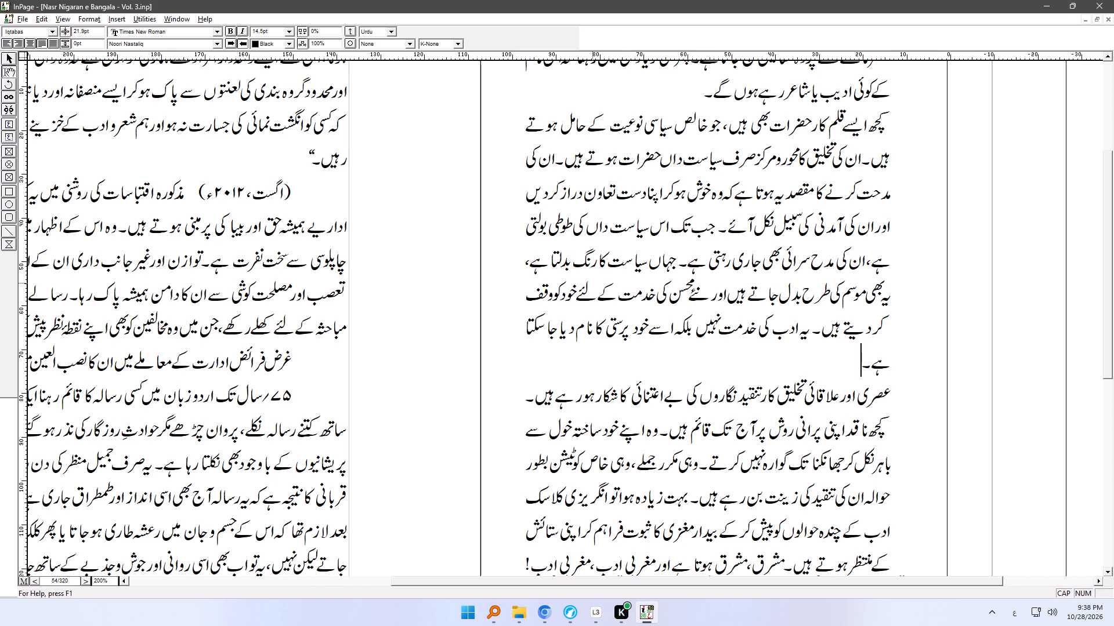
Move the date "(اگست، ۲۰۱۲ء)" from before "مذکورہ اقتباسات" to the end of the preceding quotation, and apply the Iqtabas style to that quotation.
right_click_drag(521, 213, 827, 380, "ctrl")
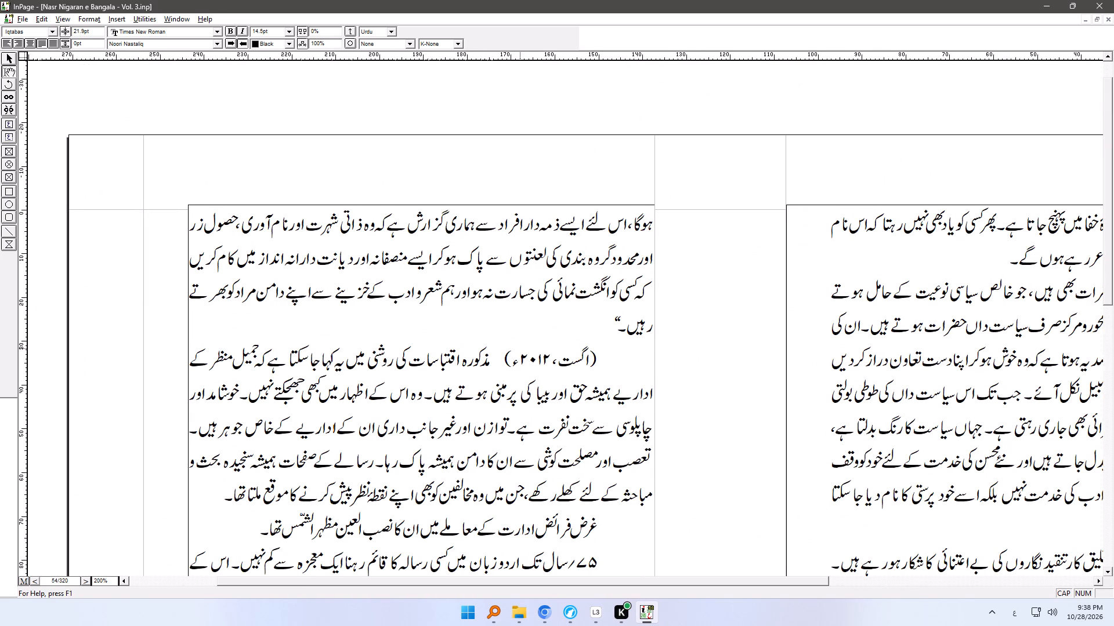
left_click_drag(493, 359, 588, 356)
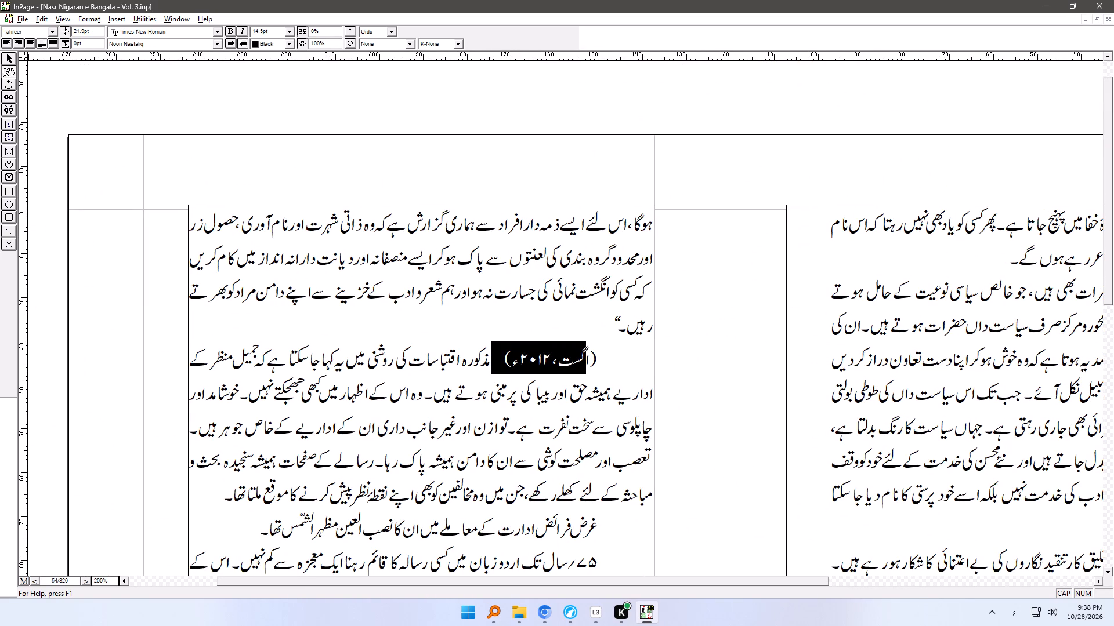
left_click_drag(588, 356, 602, 356)
key("ctrl+x")
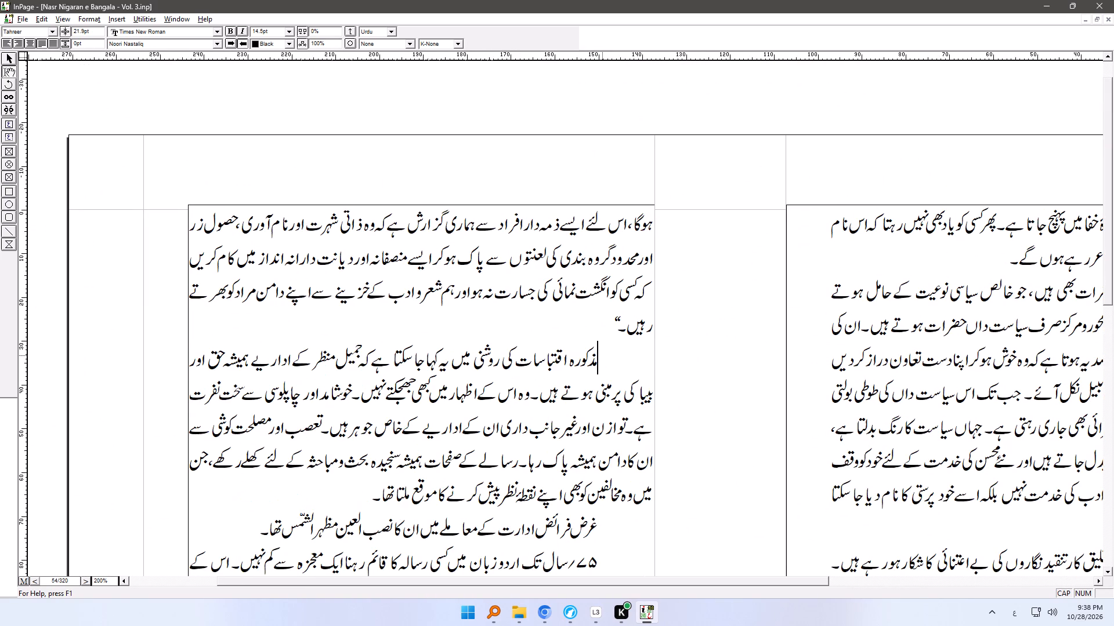
left_click(597, 325)
key("ctrl+shift+q")
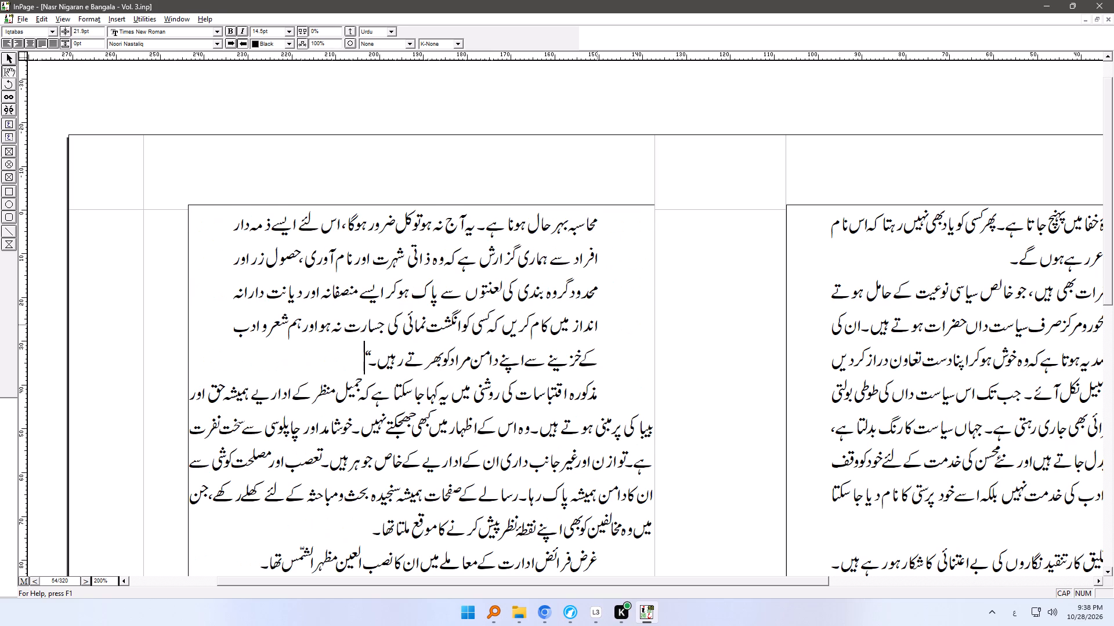
key("ctrl+v")
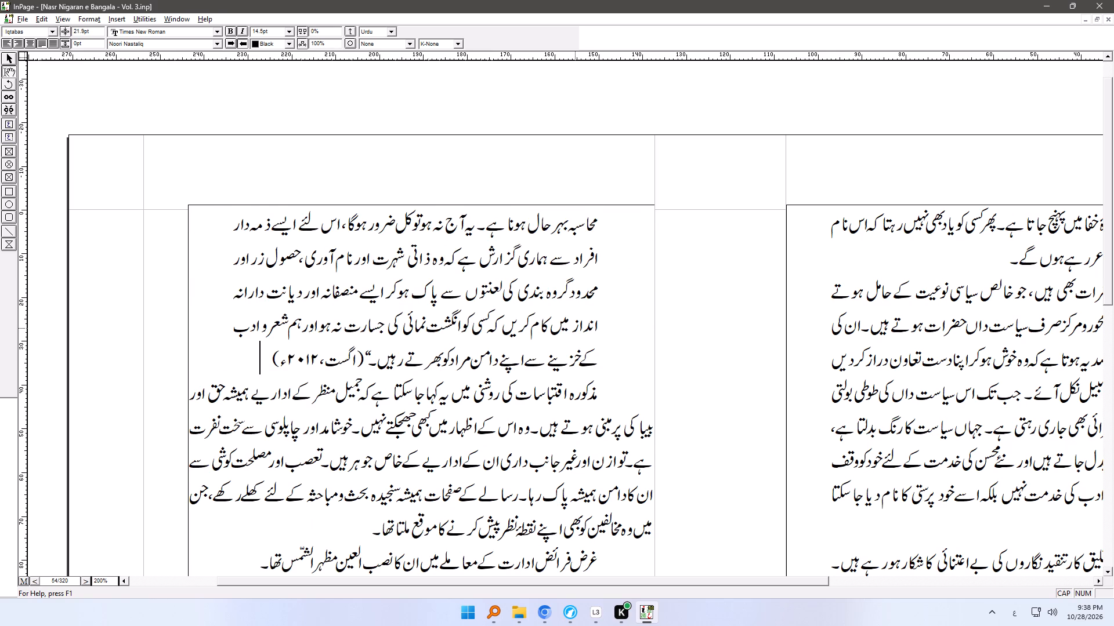
key("BackSpace")
key("BackSpace")
Insert a tab between the closing quotation mark and the date "(اگست، ۲۰۱۲ء)".
left_click(364, 354)
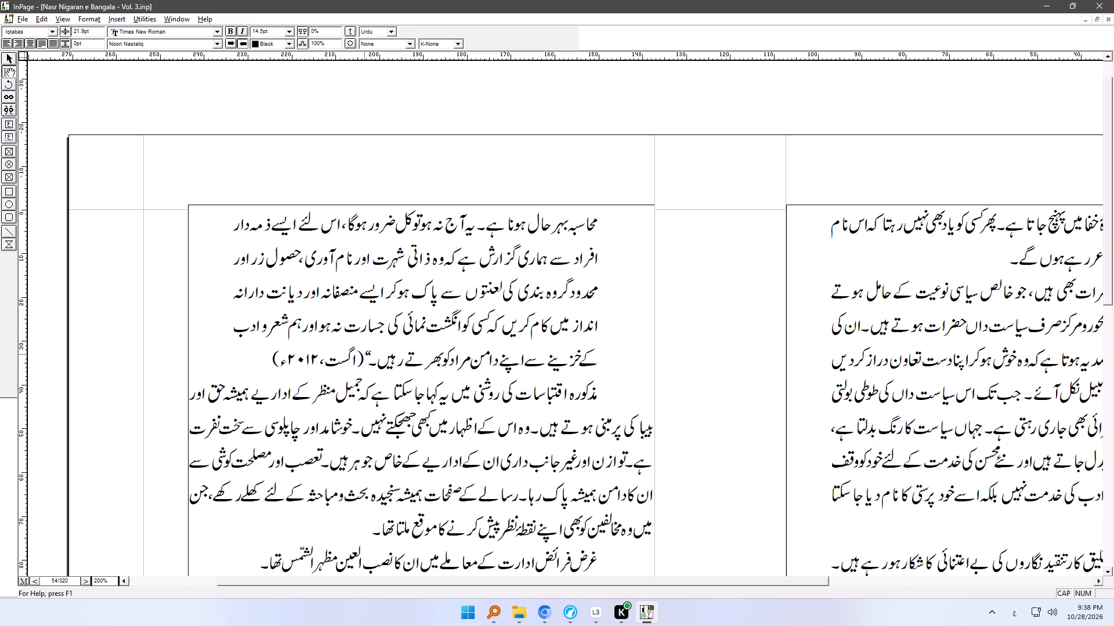
key("Tab")
left_click(559, 385)
Join the line beginning "غرض فرائض ادارت" to the end of the preceding "مذکورہ اقتباسات" paragraph.
right_click_drag(475, 423, 496, 202, "ctrl")
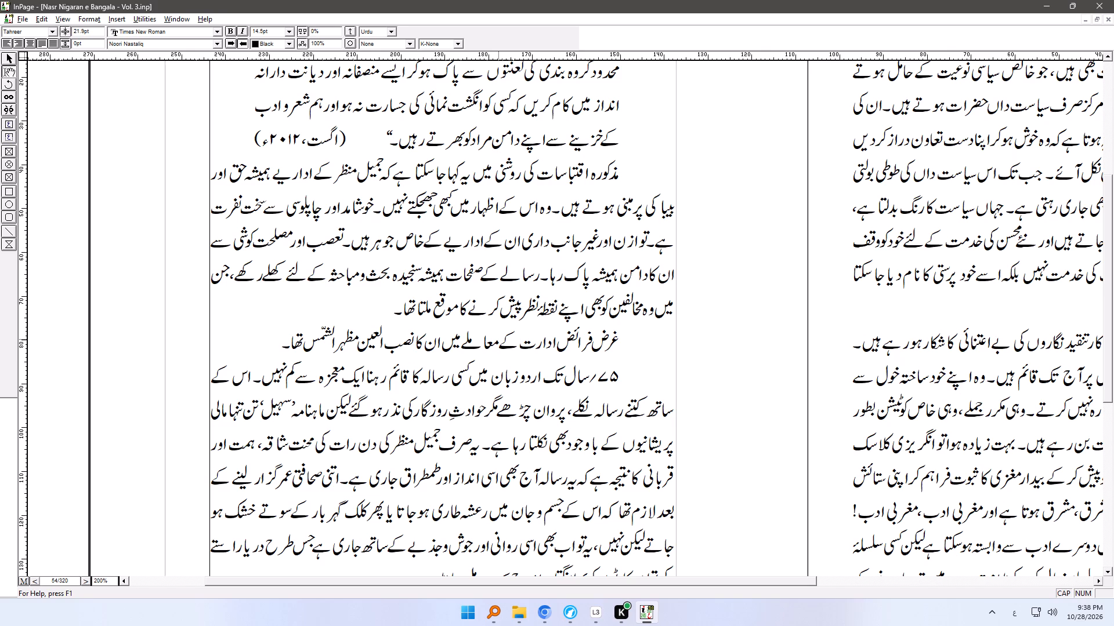
left_click(363, 304)
key("Delete")
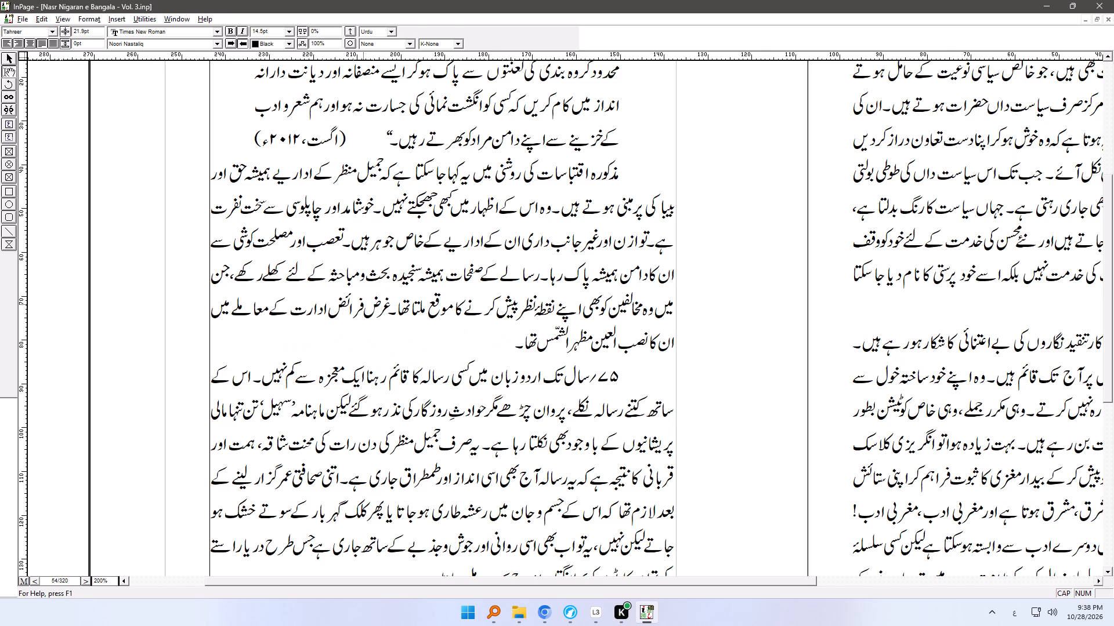
left_click(493, 460)
Tighten the character spacing of the page 107 paragraph beginning "کچھ ایسے قلم کار حضرات بھی ہیں", trying -1% and settling on -2%.
right_click_drag(485, 485, 486, 237, "ctrl")
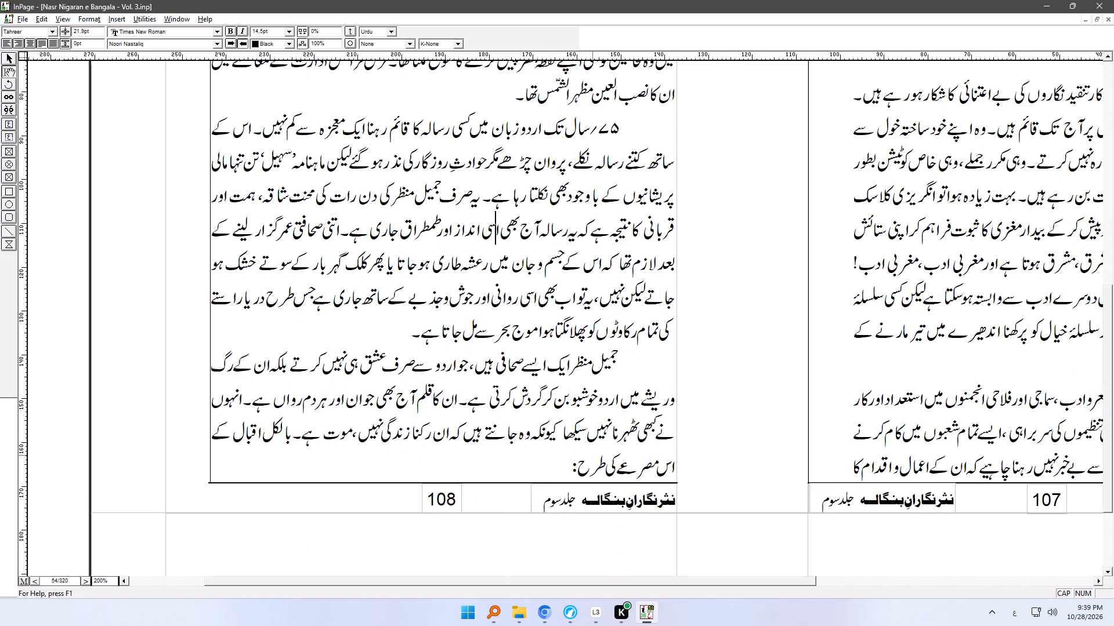
left_click(610, 471)
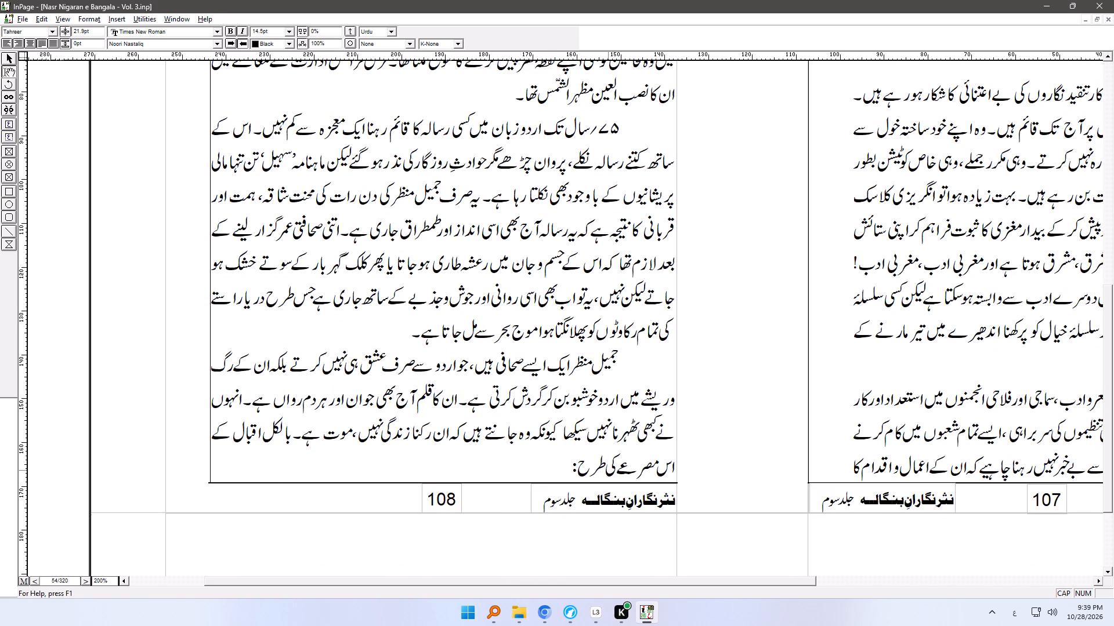
key("Down")
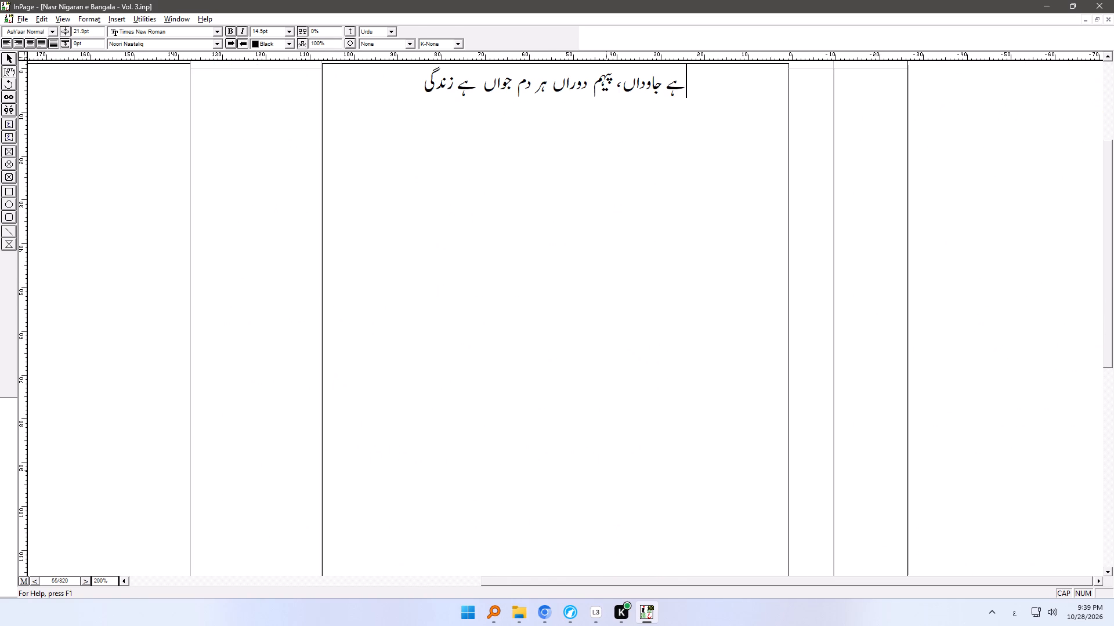
key("Up")
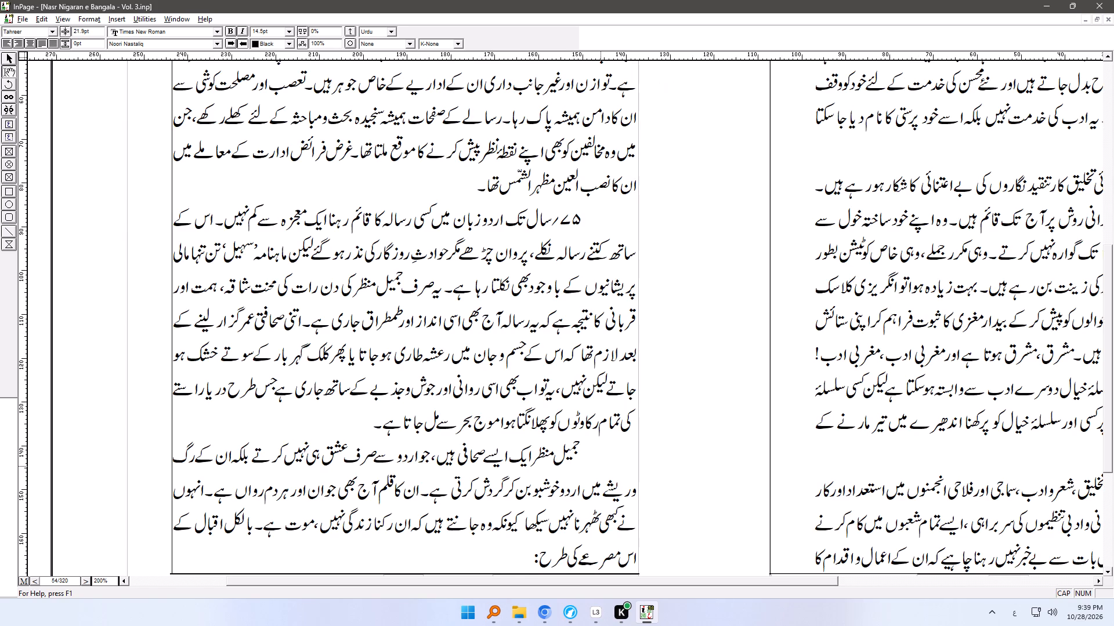
right_click_drag(821, 323, 479, 427, "ctrl")
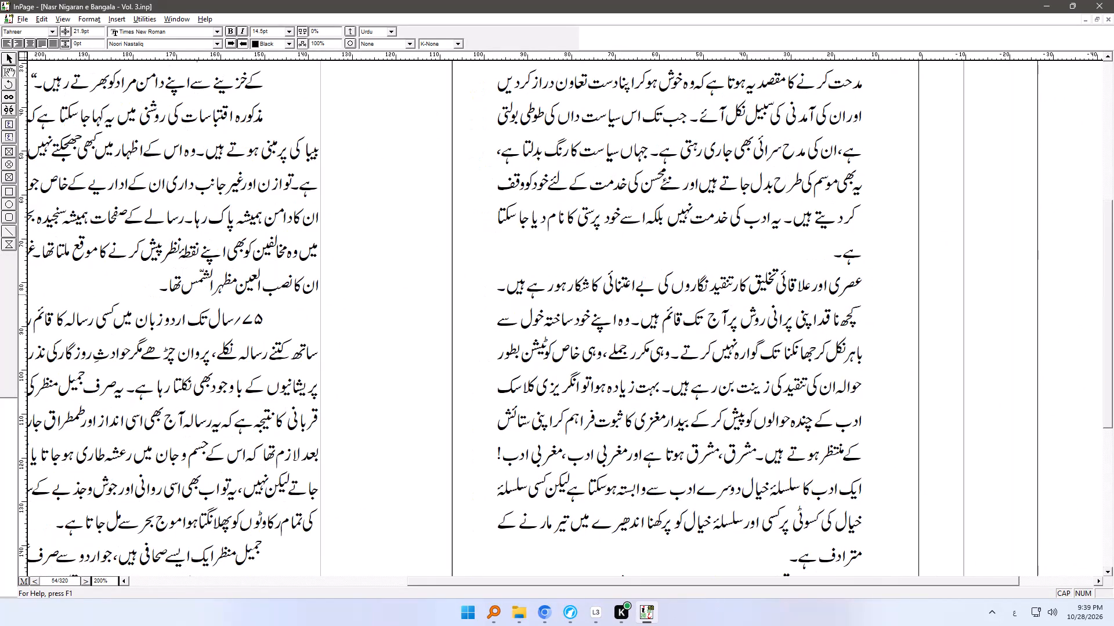
left_click(819, 251)
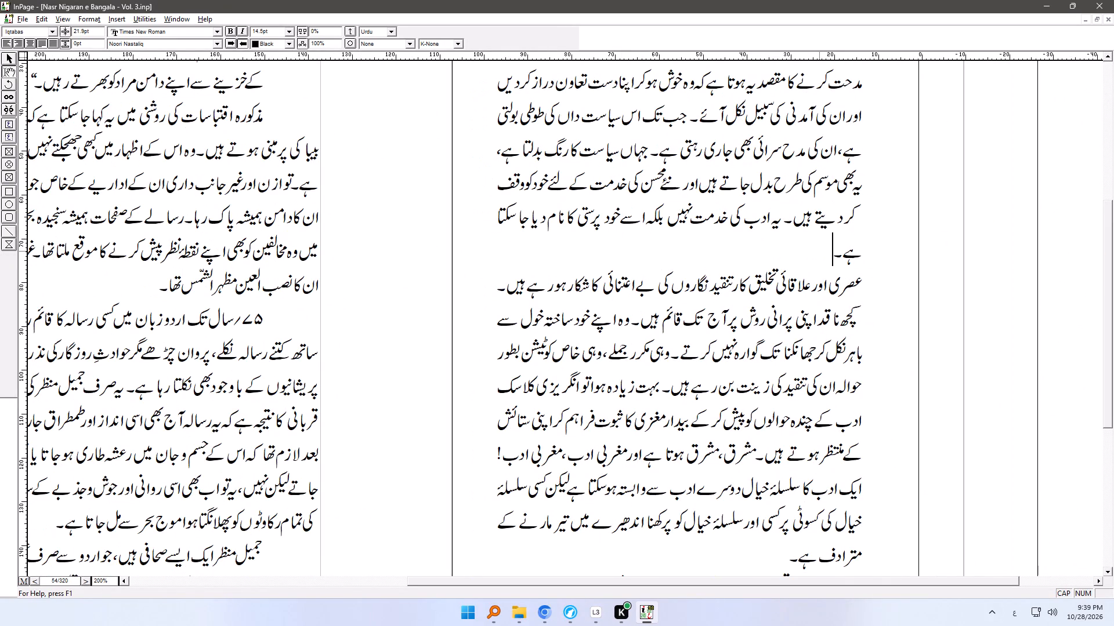
key("ctrl+shift+Up")
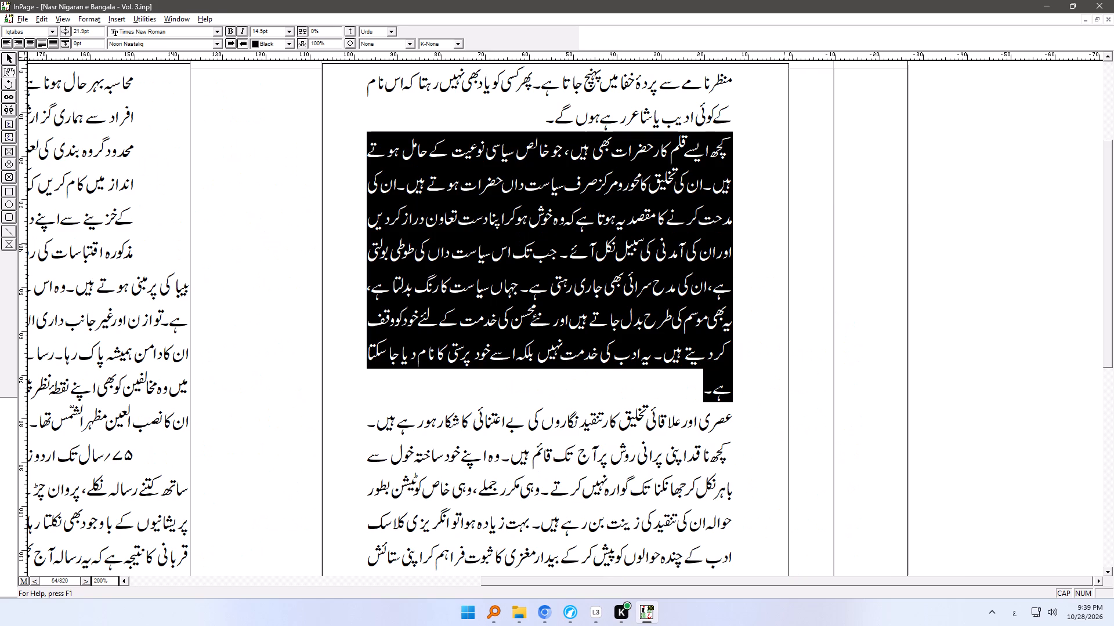
right_click_drag(734, 383, 768, 386, "ctrl")
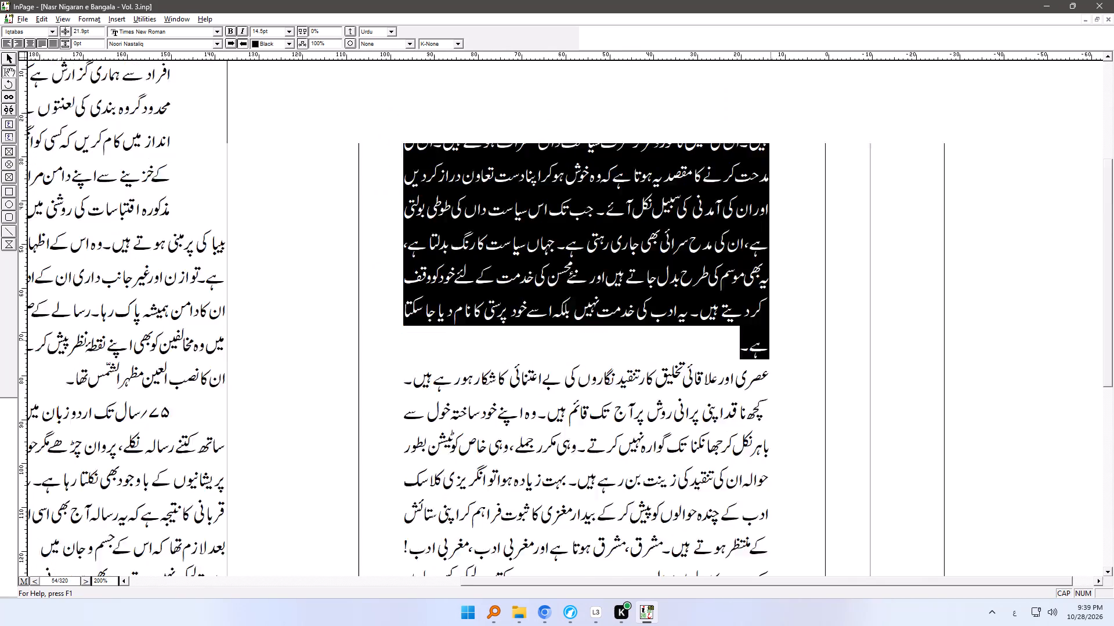
right_click_drag(768, 386, 759, 403, "ctrl")
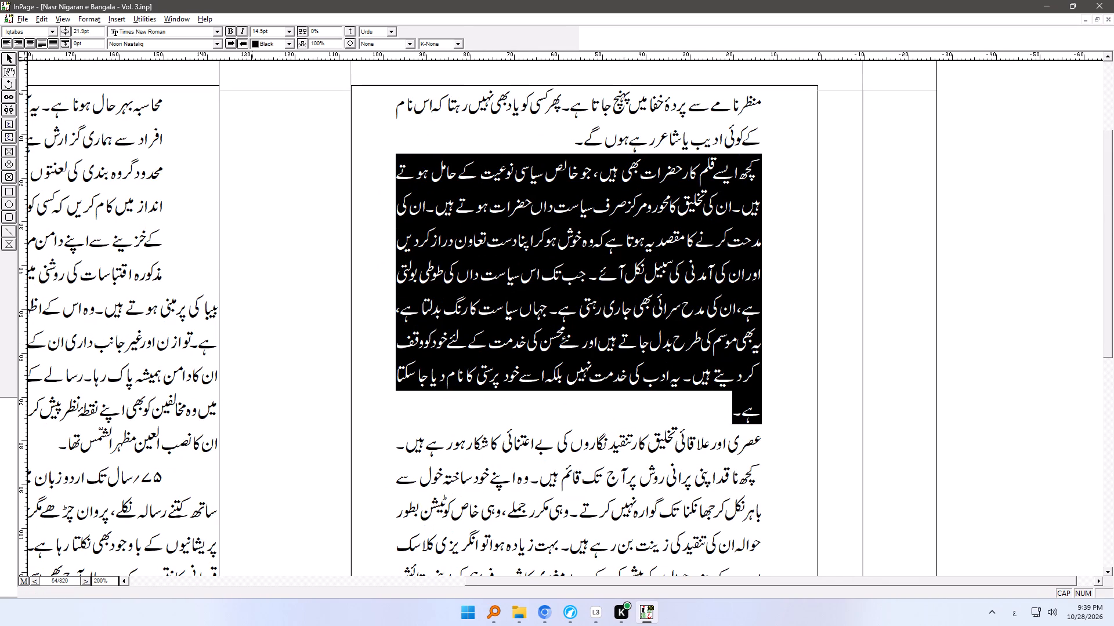
left_click_drag(325, 30, 284, 33)
type("-1")
key("Return")
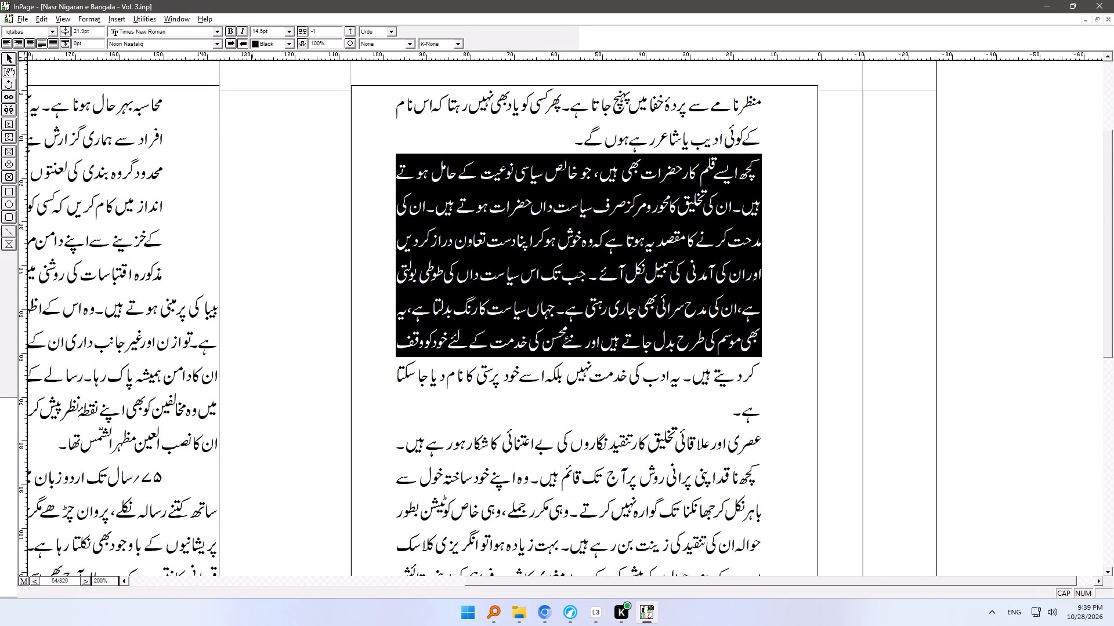
left_click(313, 31)
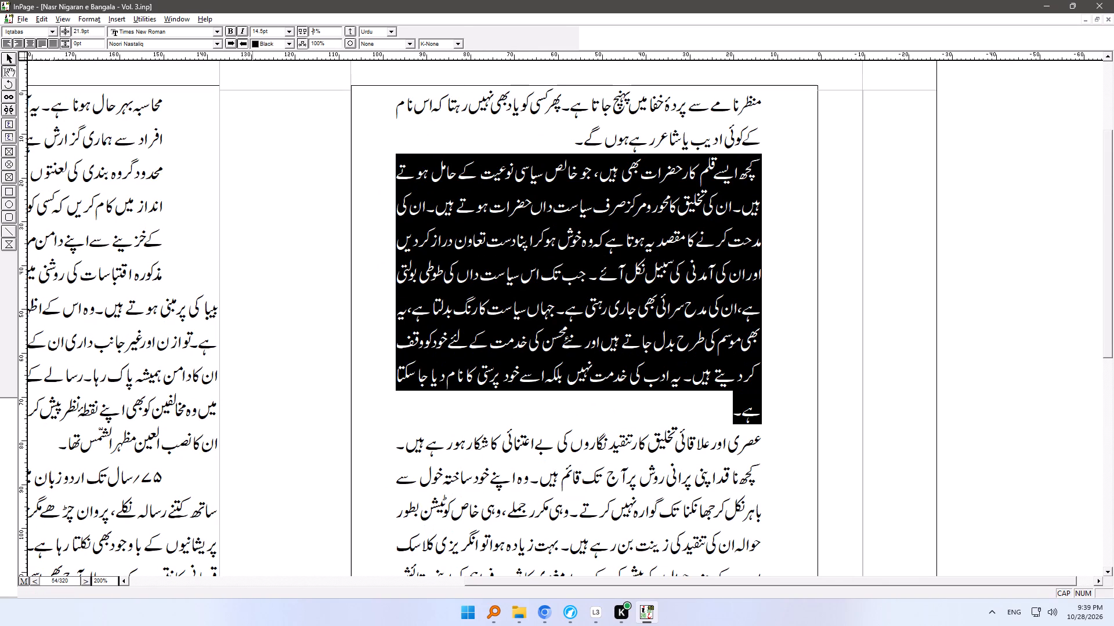
key("2")
key("Return")
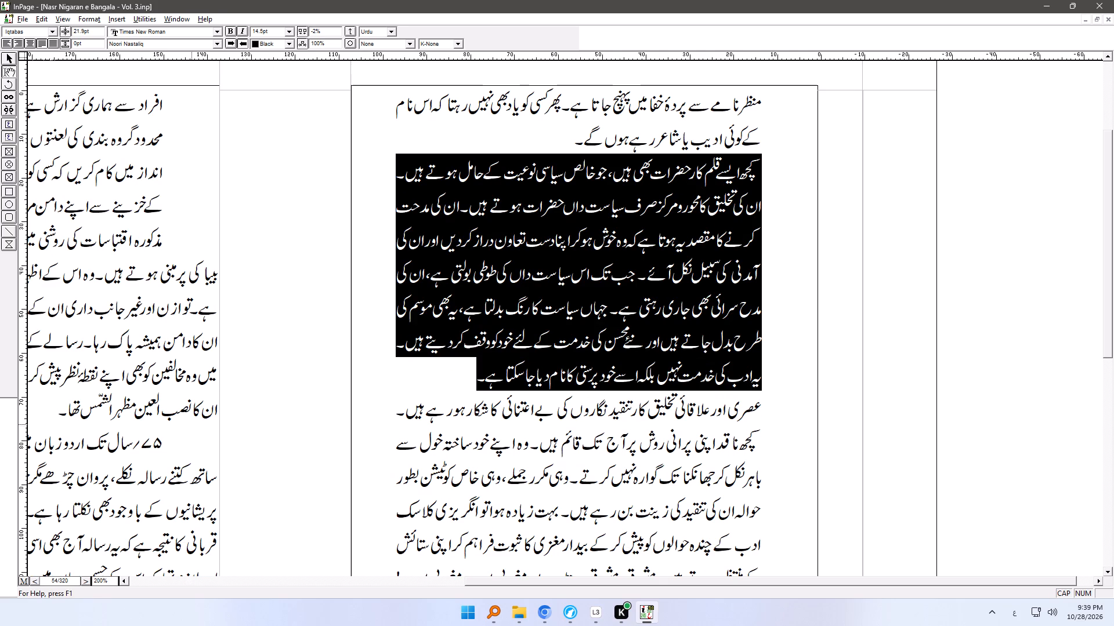
Check the verse line at the end of page 108 and save the document.
right_click_drag(168, 428, 504, 377, "ctrl")
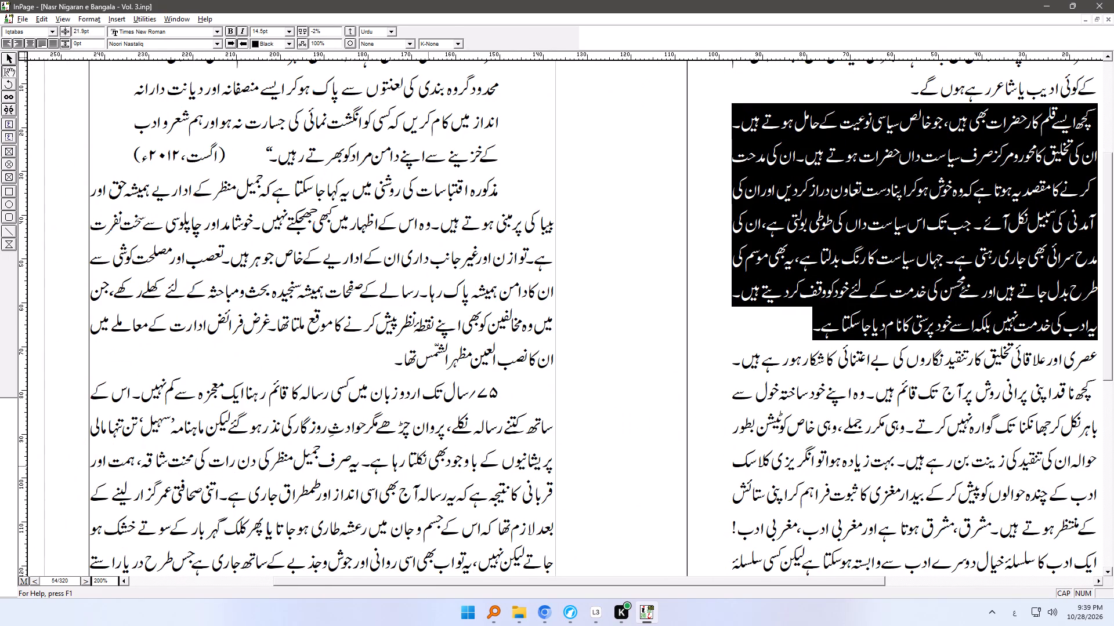
right_click_drag(425, 485, 440, 196, "ctrl")
left_click(442, 480)
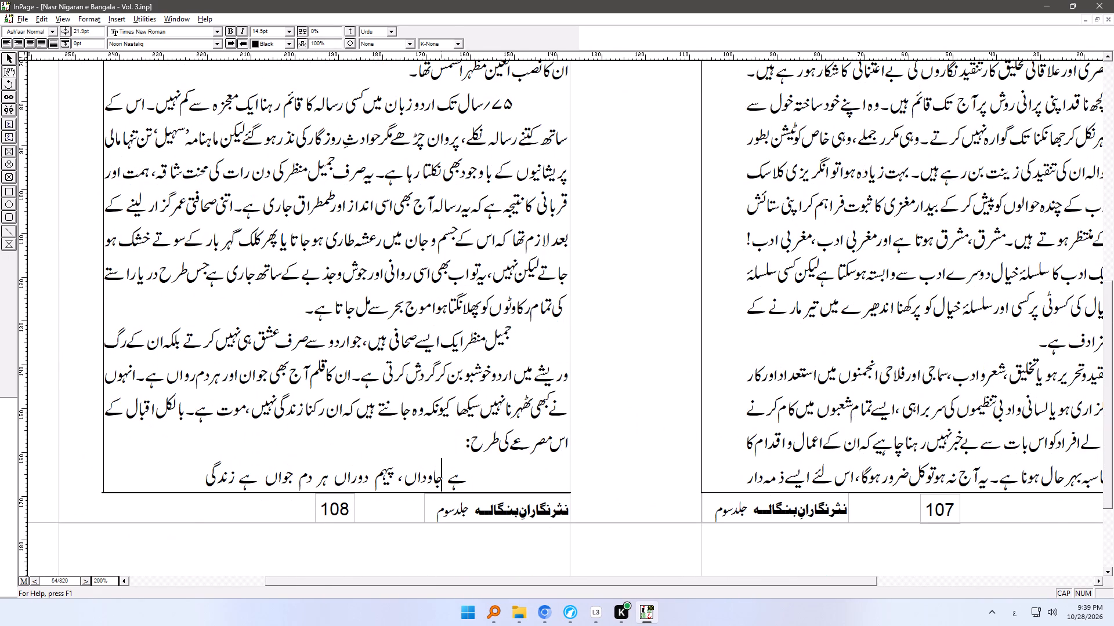
key("ctrl+s")
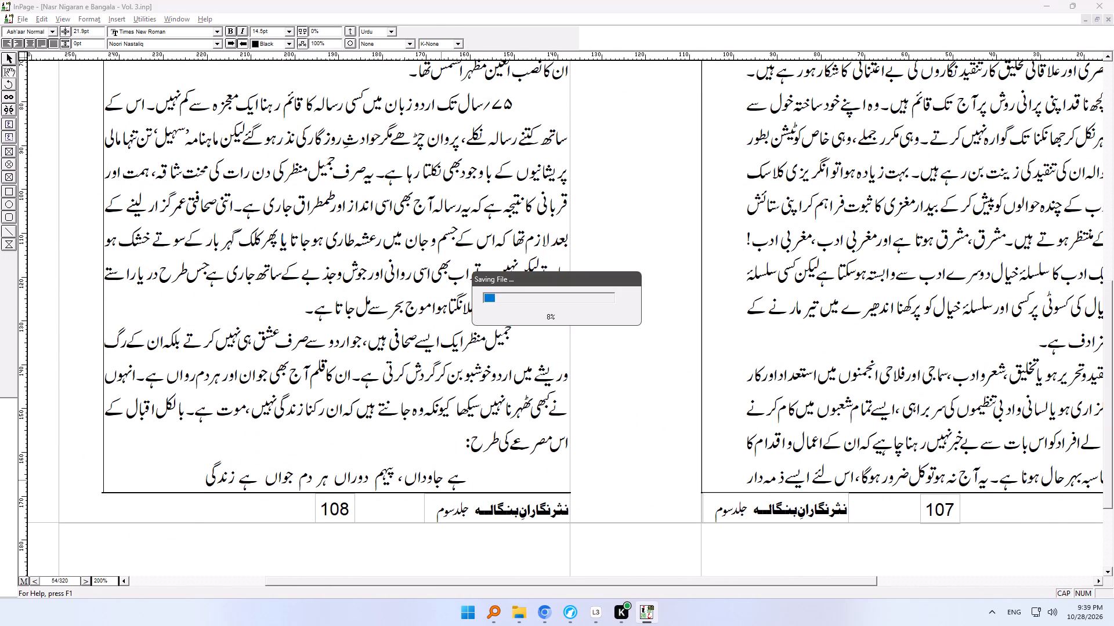
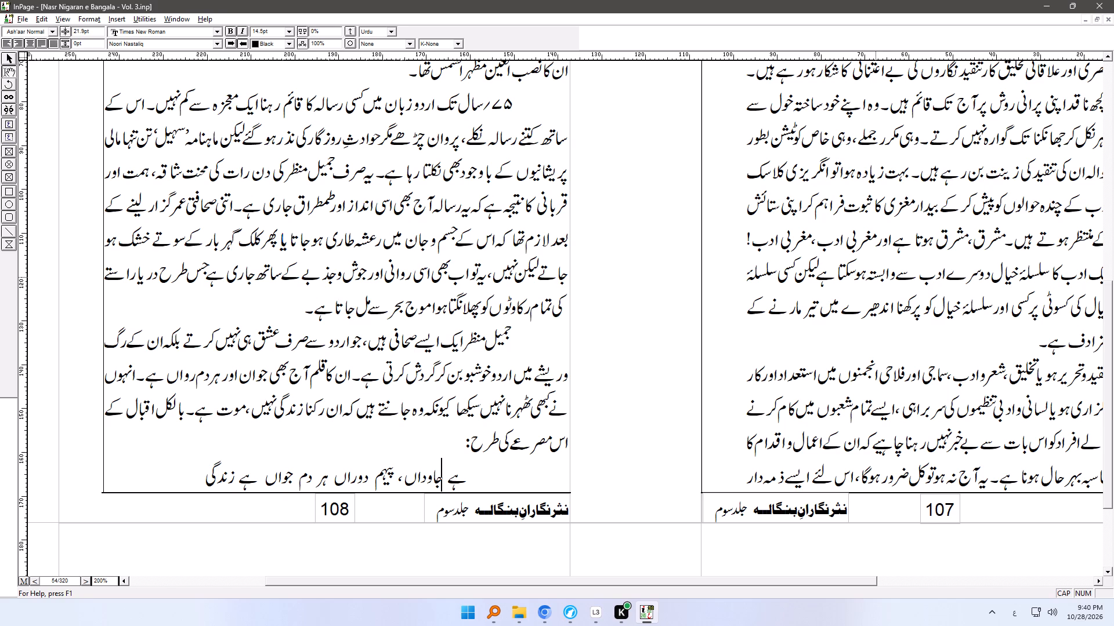
Review the spreads backwards from pages 107–108 to pages 91–92, examining the formatting of quotations and their references.
right_click_drag(867, 246, 775, 526, "ctrl")
right_click_drag(865, 250, 867, 274, "ctrl")
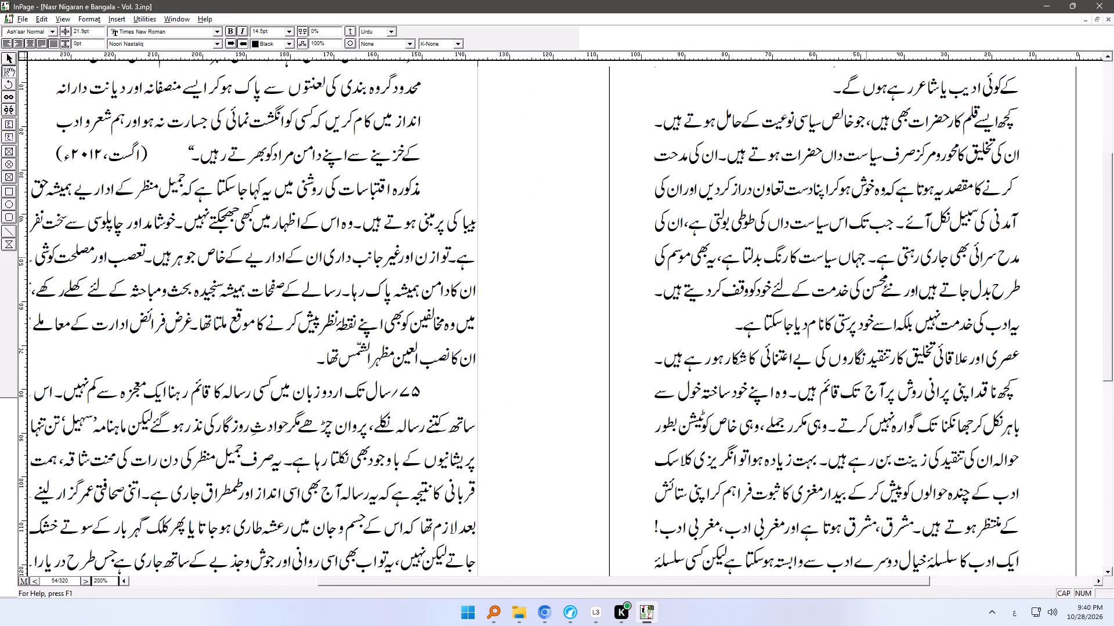
right_click_drag(867, 274, 866, 431, "ctrl")
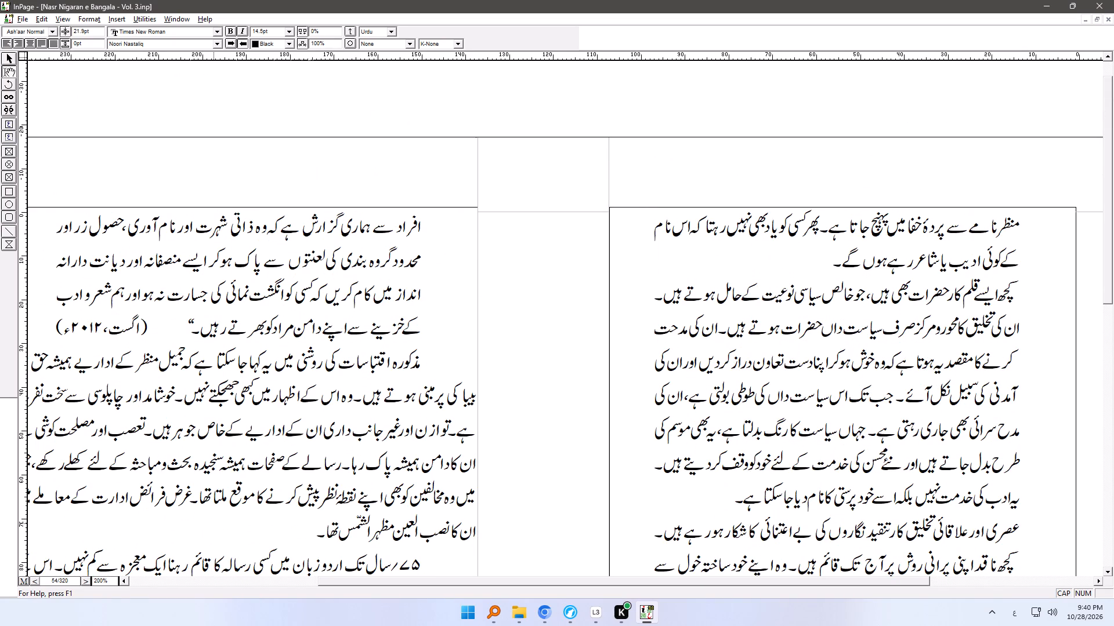
left_click(86, 583)
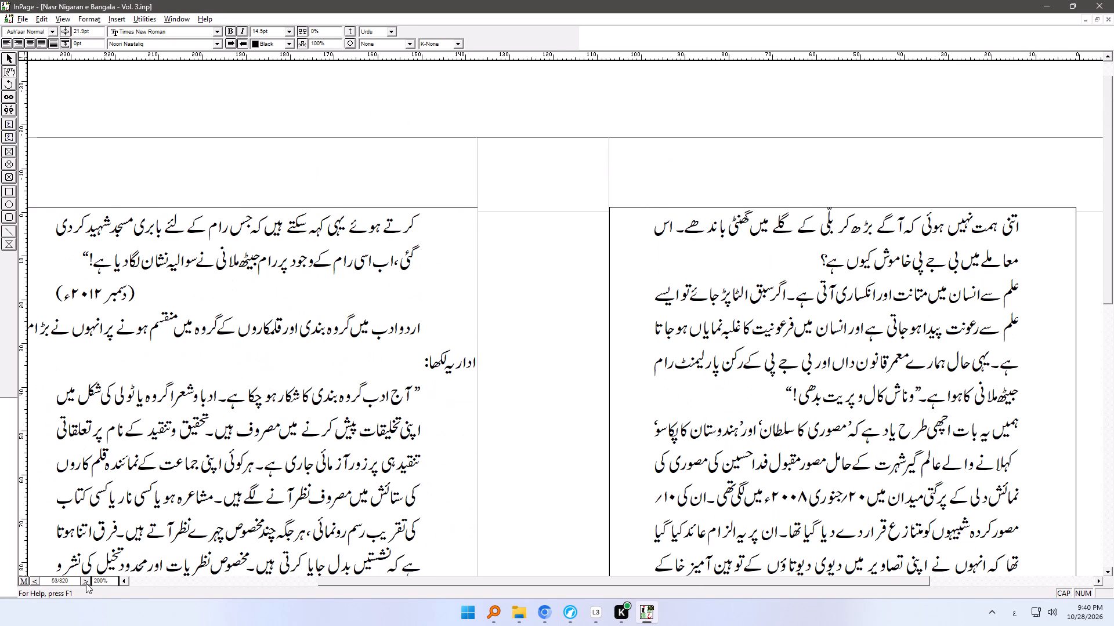
left_click(86, 583)
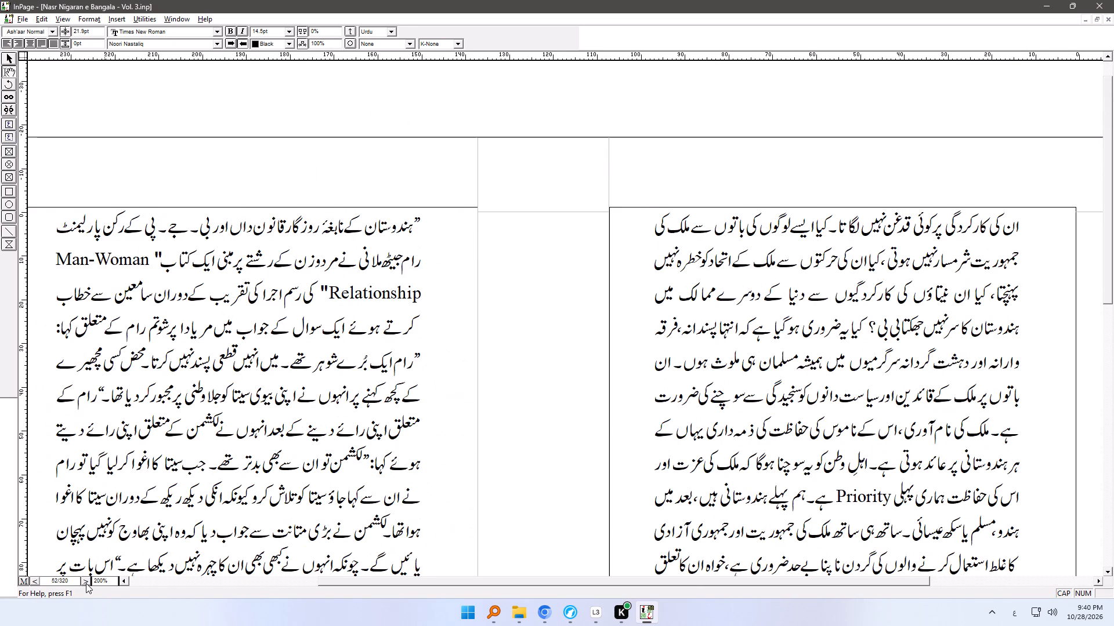
left_click(86, 583)
left_click(86, 583)
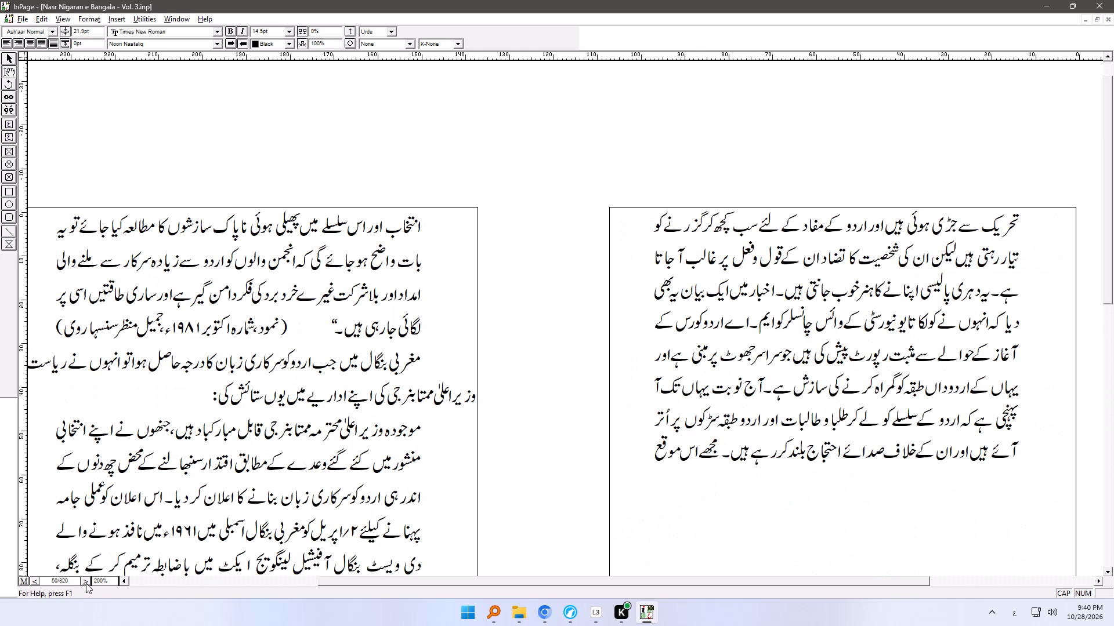
left_click(86, 583)
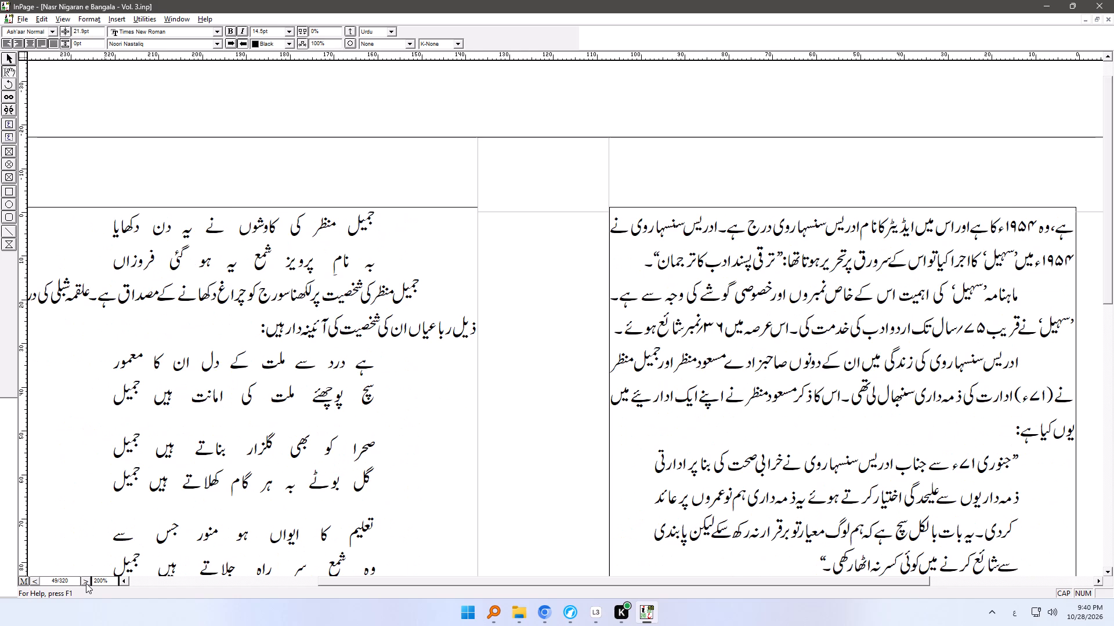
left_click(86, 583)
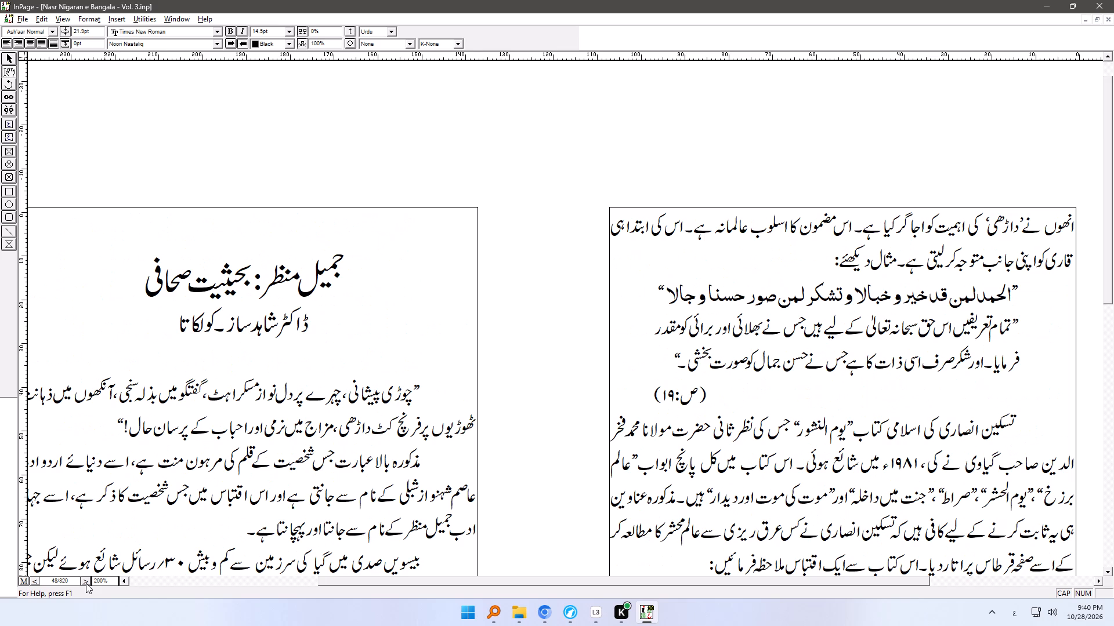
left_click(86, 583)
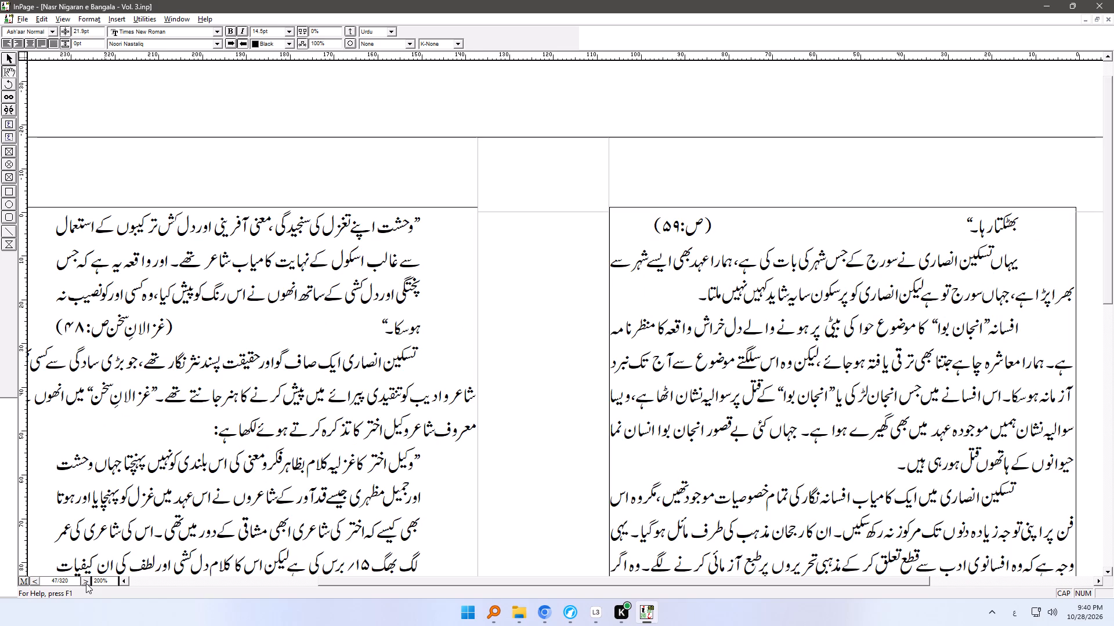
left_click(86, 583)
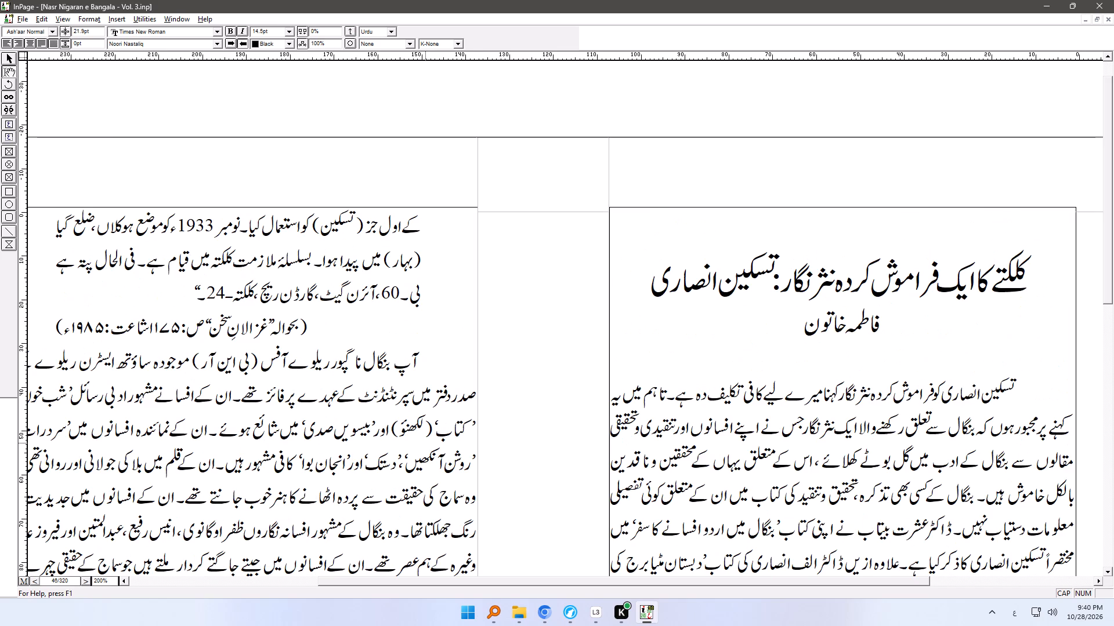
right_click_drag(469, 506, 454, 241, "ctrl")
right_click_drag(482, 471, 483, 276, "ctrl")
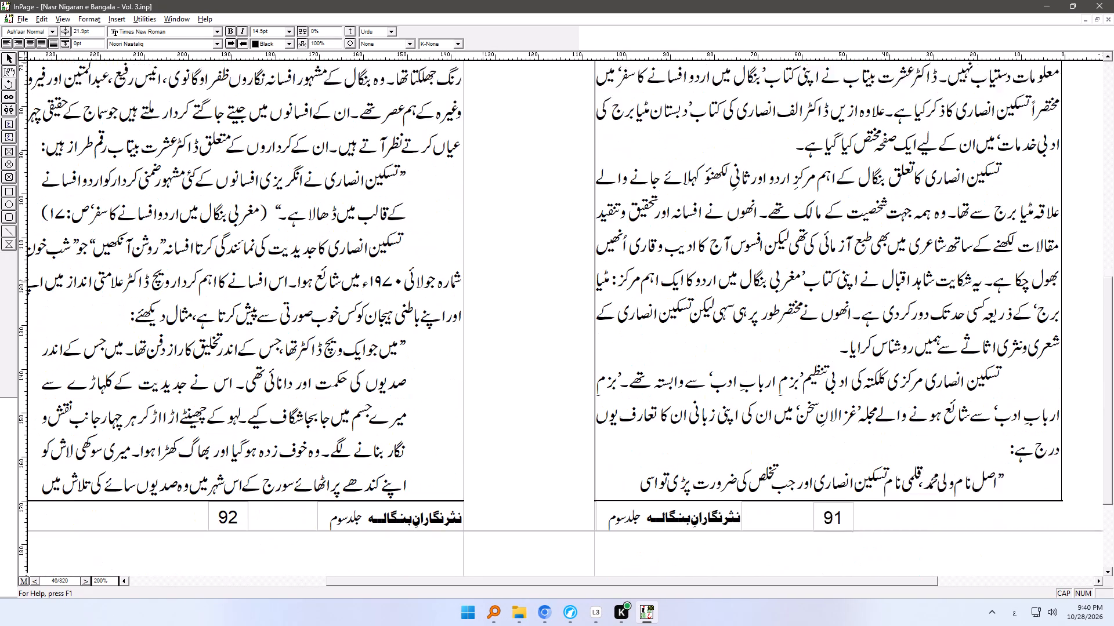
right_click_drag(483, 276, 483, 236, "ctrl")
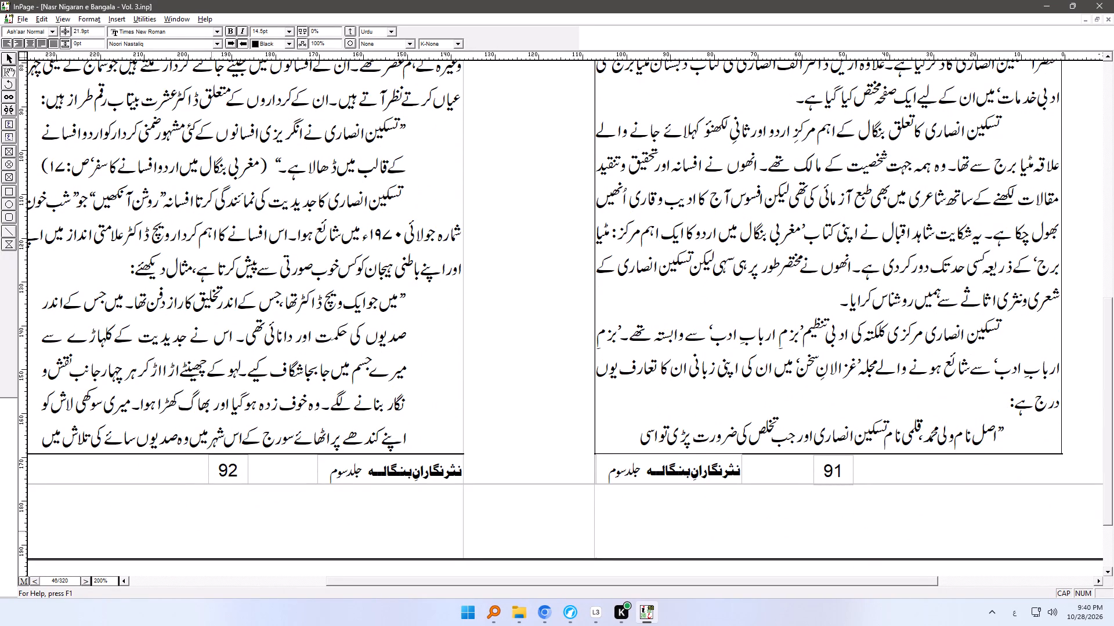
Continue reviewing backwards from pages 89–90 to pages 77–78, examining the quotation formatting and page layout.
left_click(85, 580)
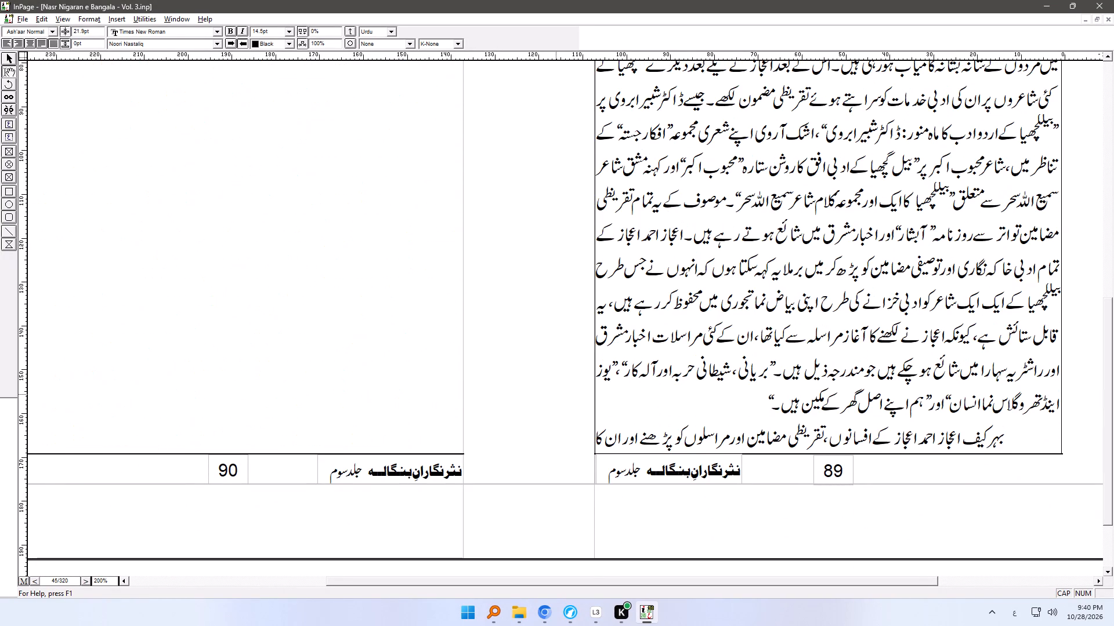
right_click_drag(603, 265, 559, 590, "ctrl")
right_click_drag(589, 314, 638, 528, "ctrl")
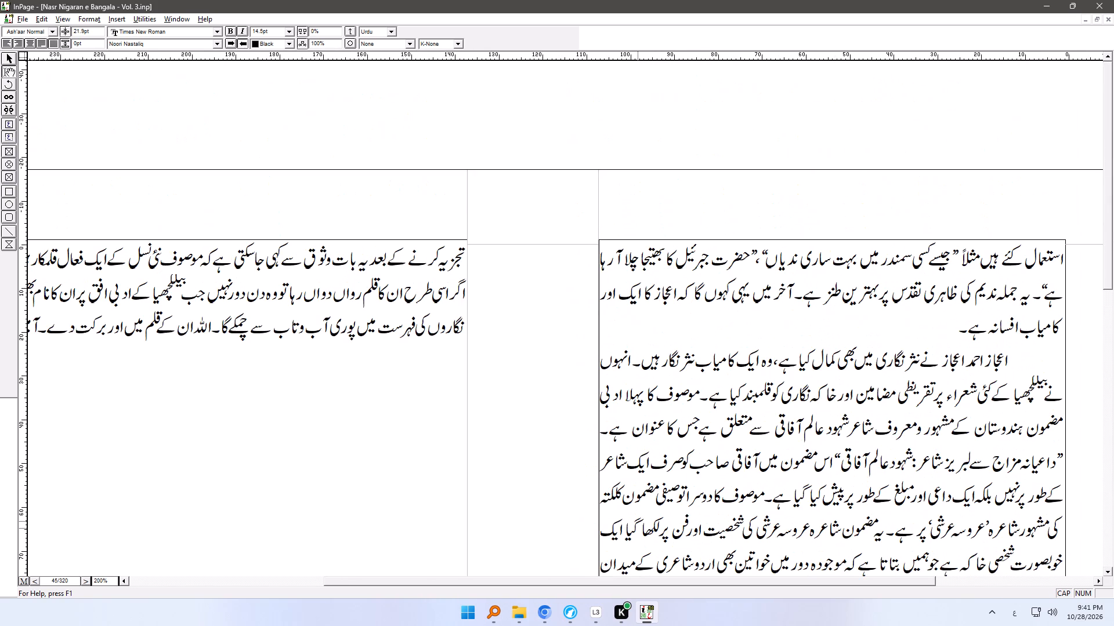
left_click(85, 583)
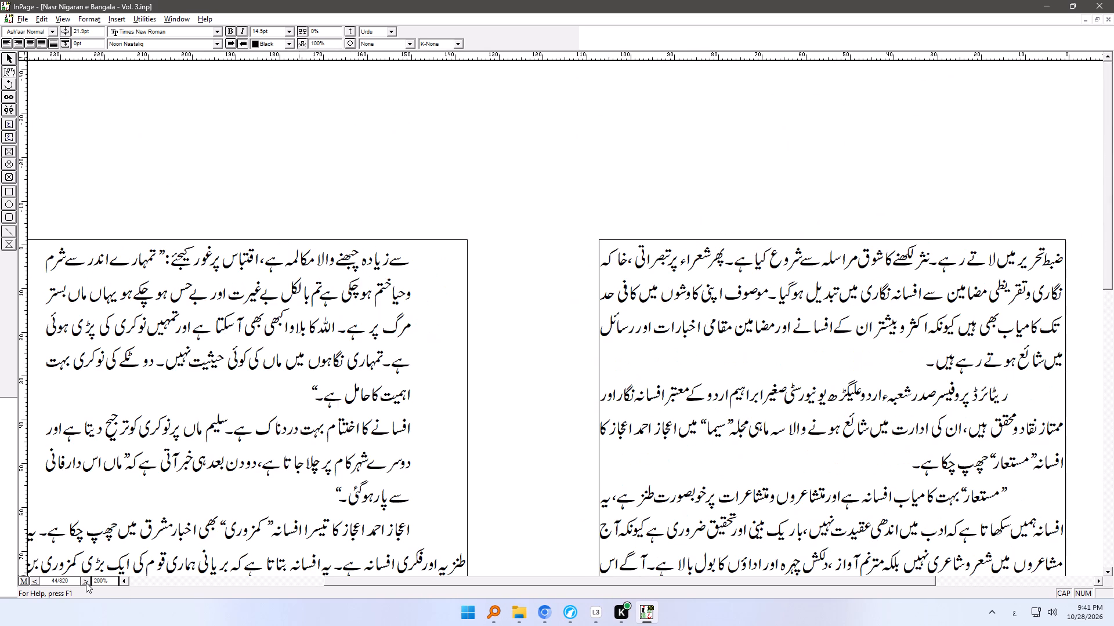
left_click(86, 583)
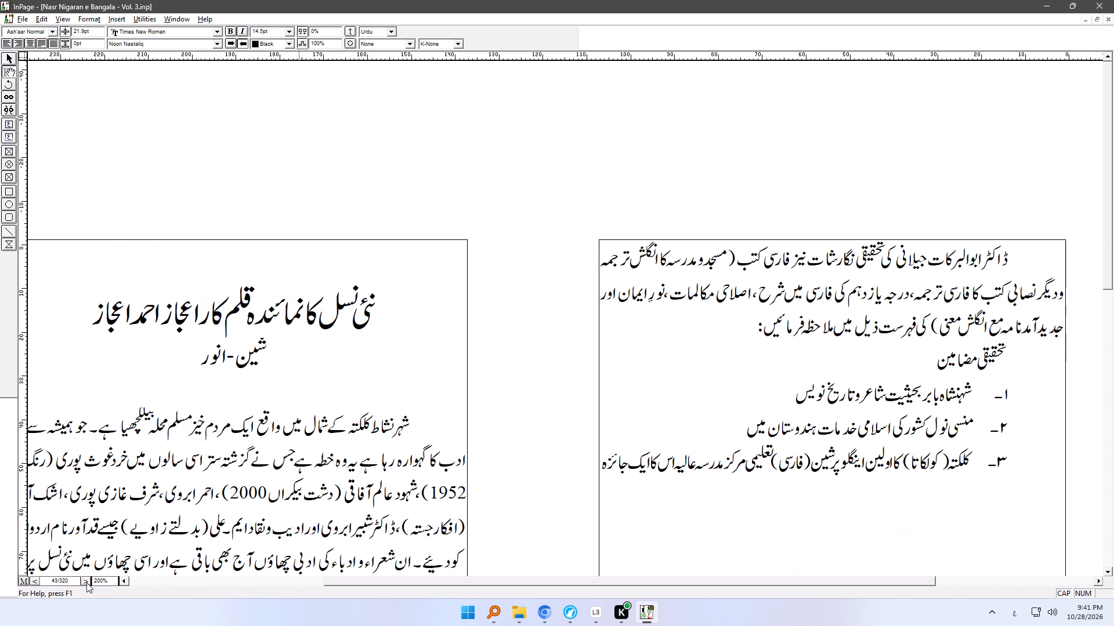
left_click(86, 583)
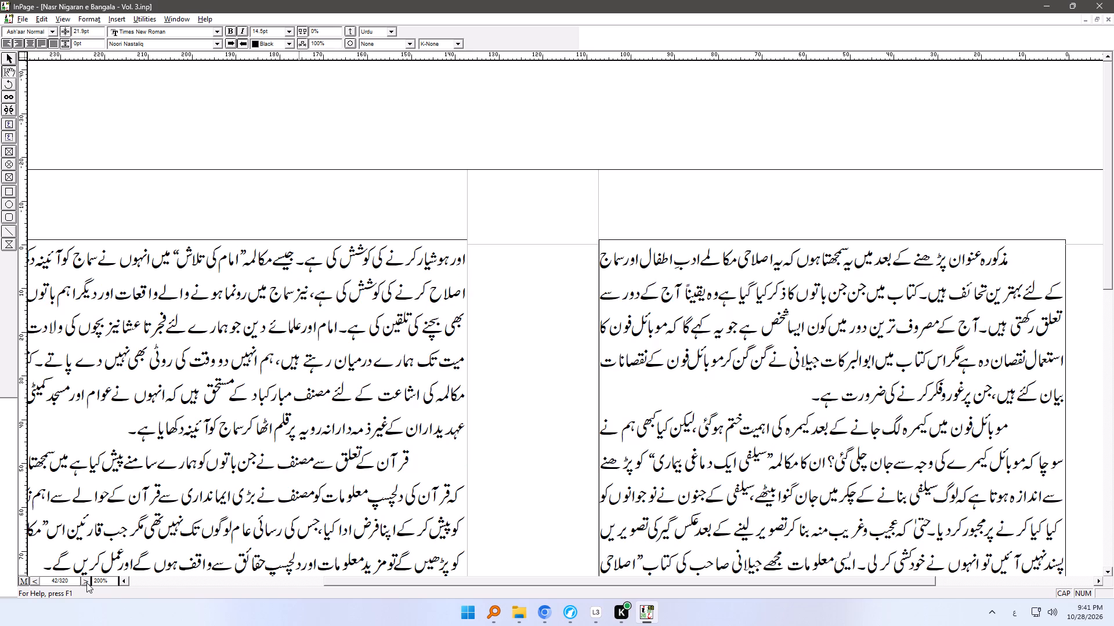
left_click(86, 583)
left_click(86, 583)
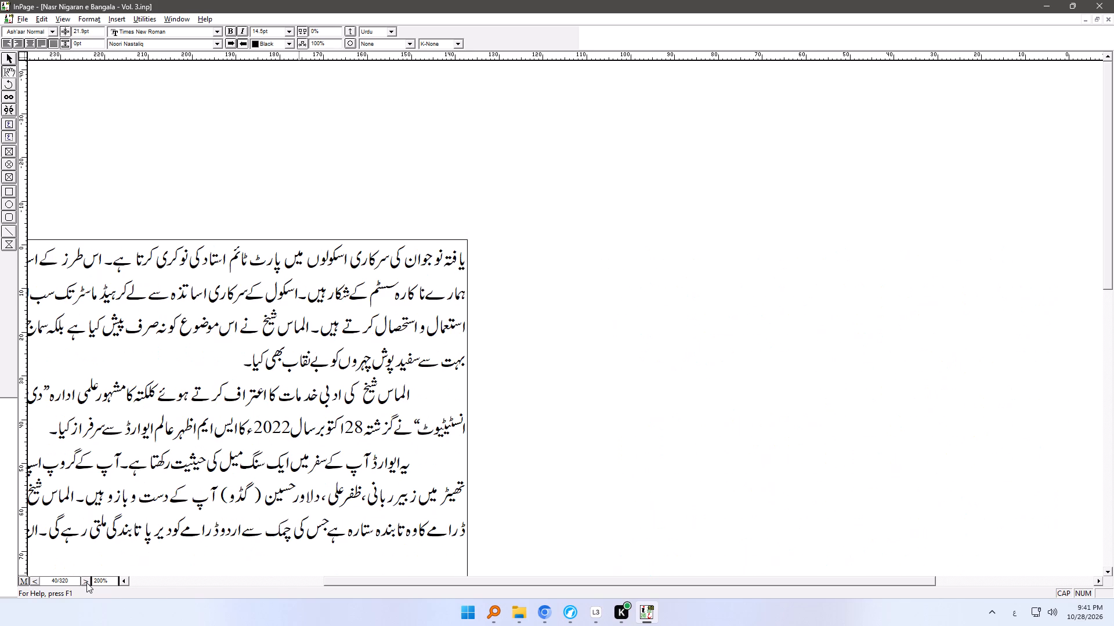
left_click(86, 583)
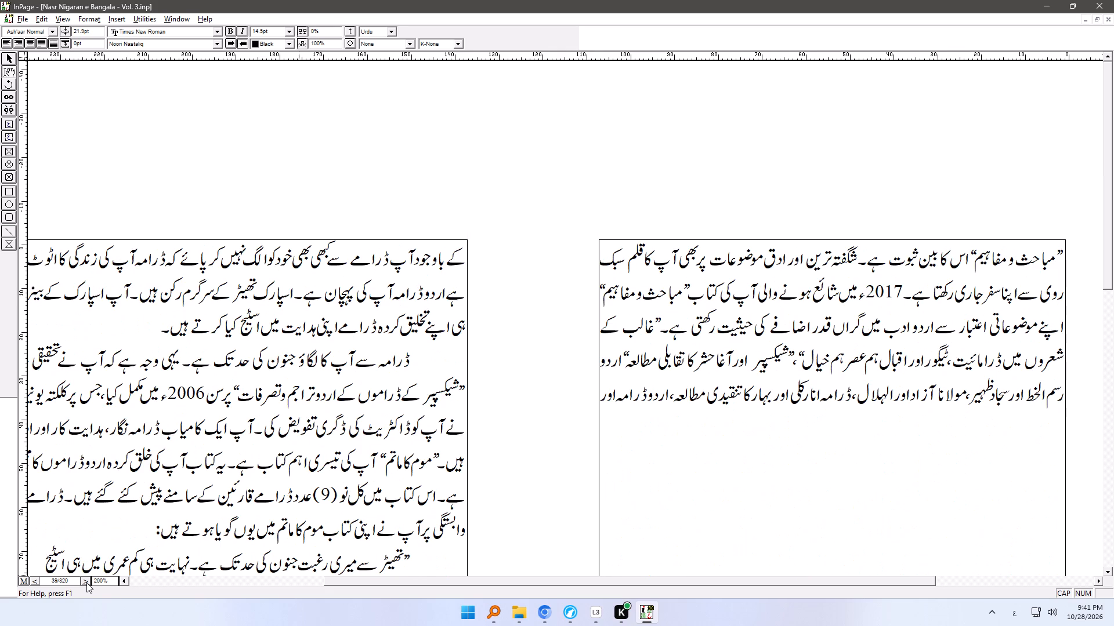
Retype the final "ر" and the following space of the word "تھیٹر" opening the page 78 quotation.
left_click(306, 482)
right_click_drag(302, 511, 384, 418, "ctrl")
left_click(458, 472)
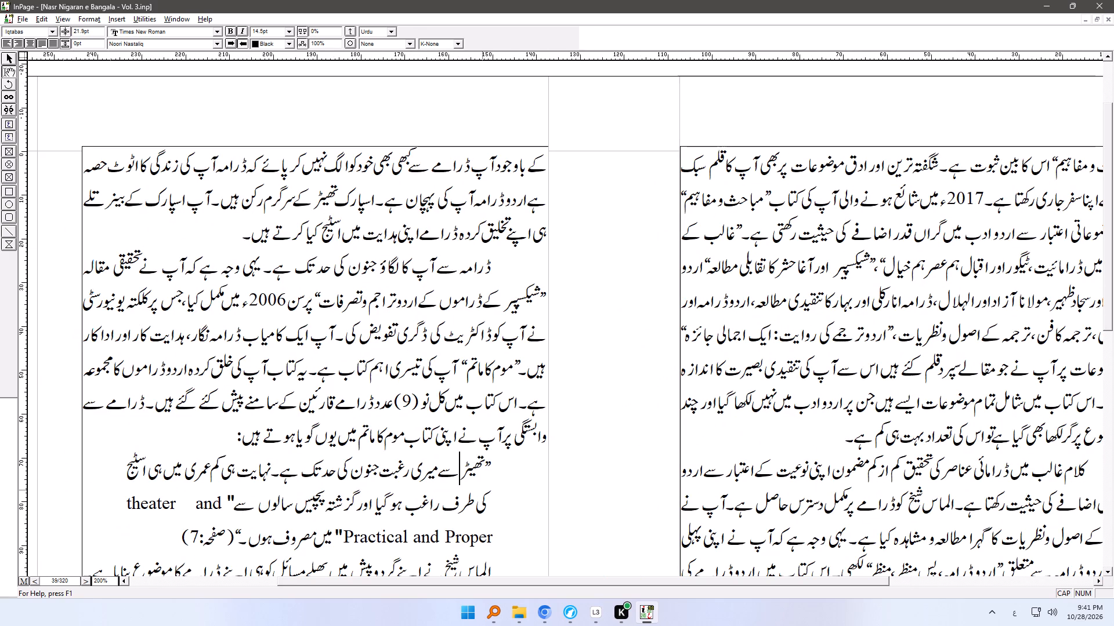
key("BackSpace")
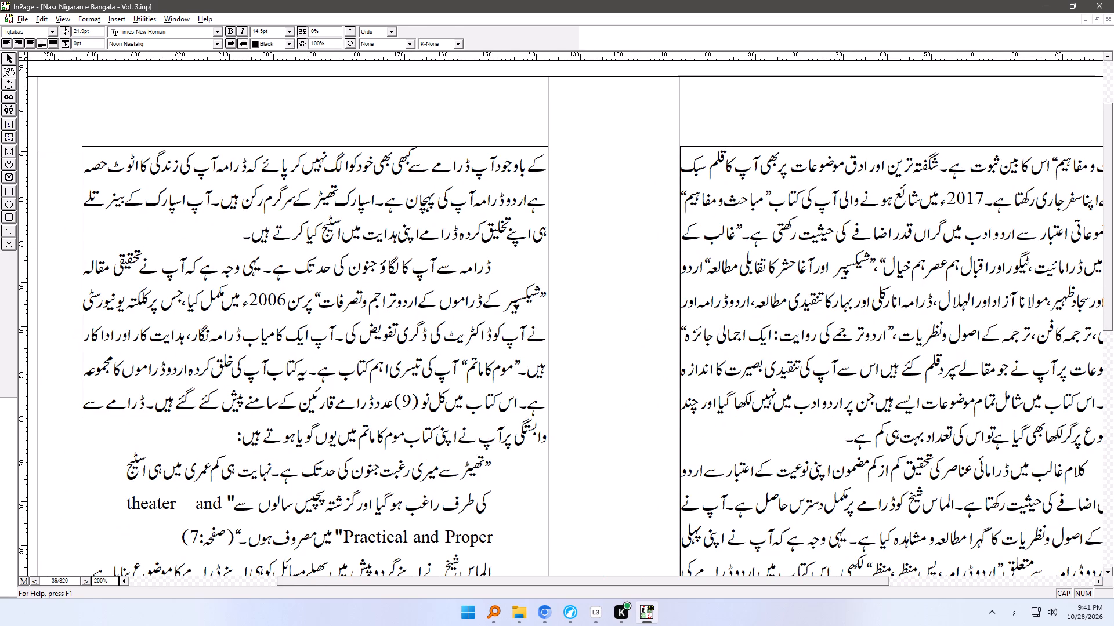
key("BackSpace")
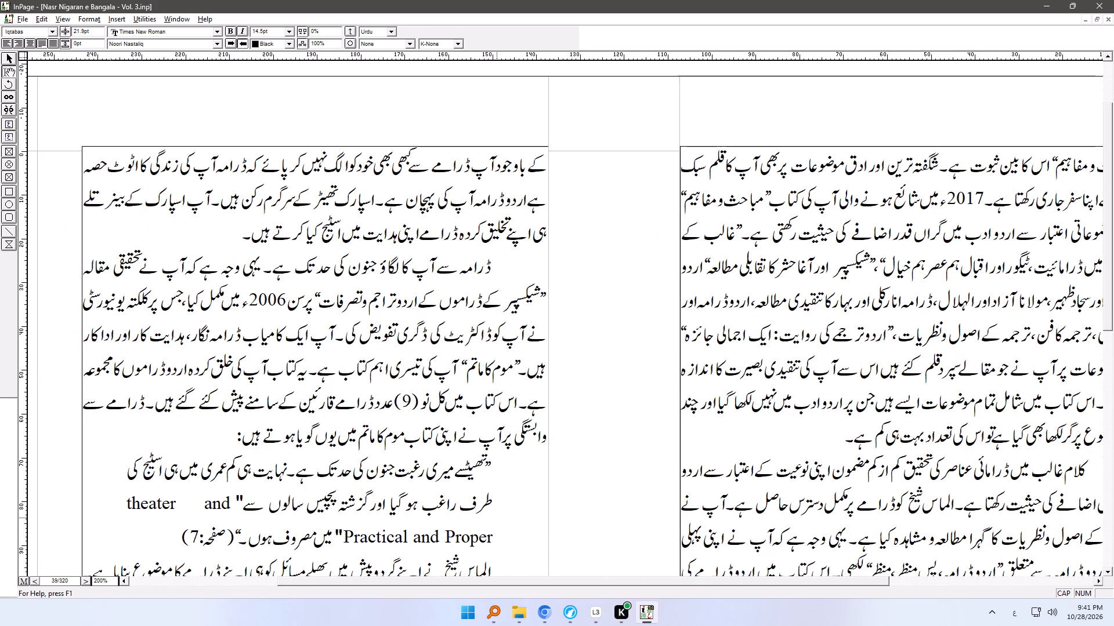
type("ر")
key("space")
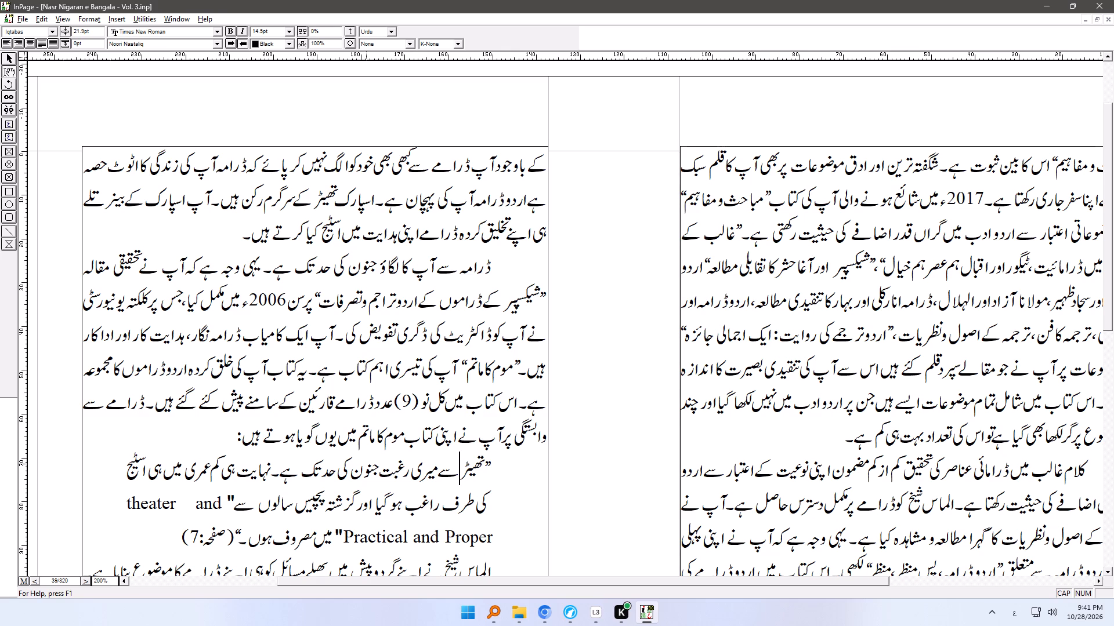
Insert a tab between the closing quotation mark and the reference "(صفحہ:7)" in the page 78 quotation.
right_click_drag(366, 463, 425, 322, "ctrl")
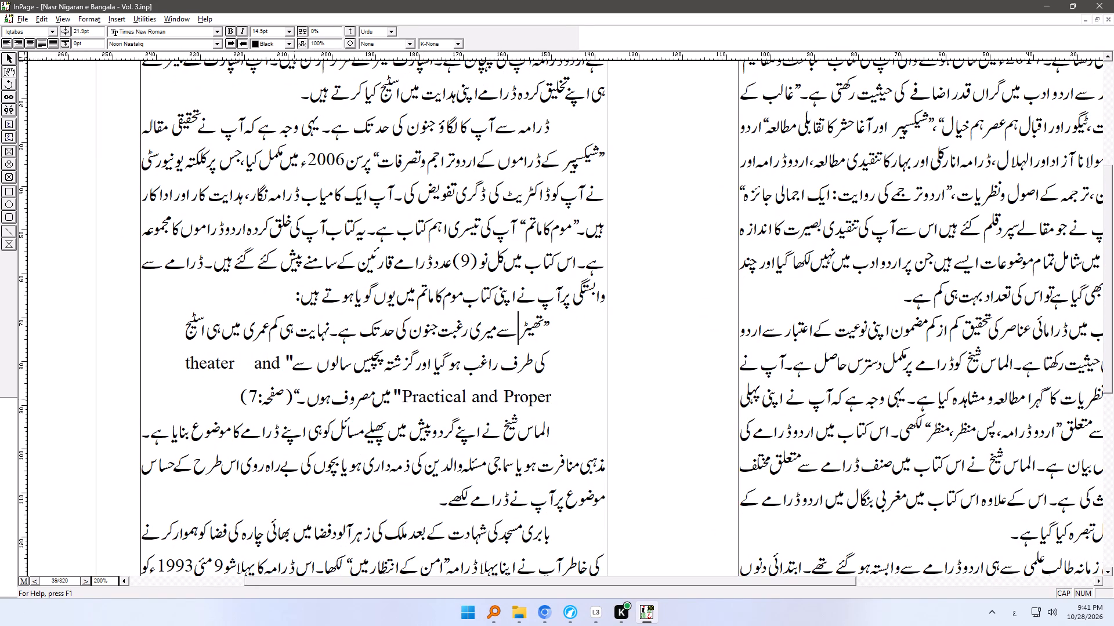
left_click(292, 394)
key("Tab")
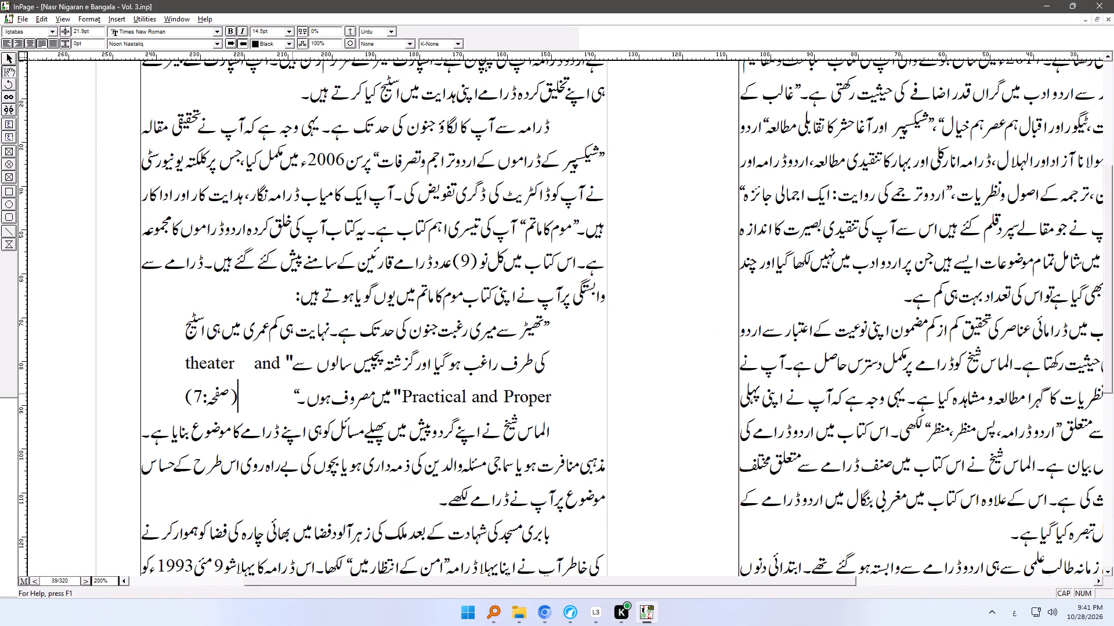
Check the rest of pages 77 and 78 and save the document.
right_click_drag(613, 501, 403, 363, "ctrl")
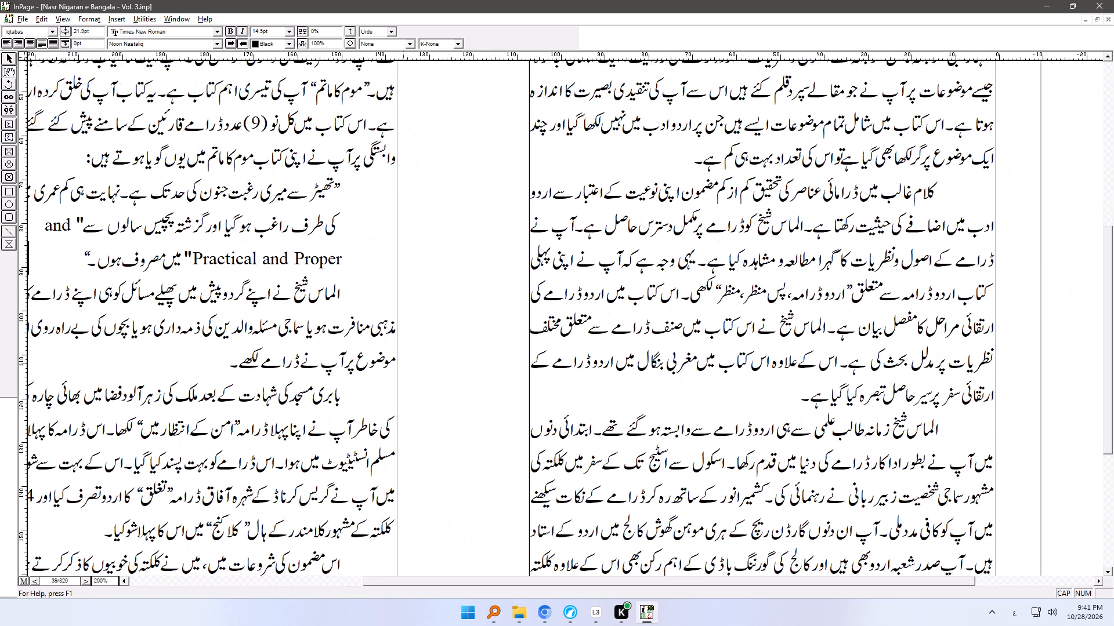
right_click_drag(558, 523, 529, 312, "ctrl")
right_click_drag(428, 347, 429, 347, "ctrl")
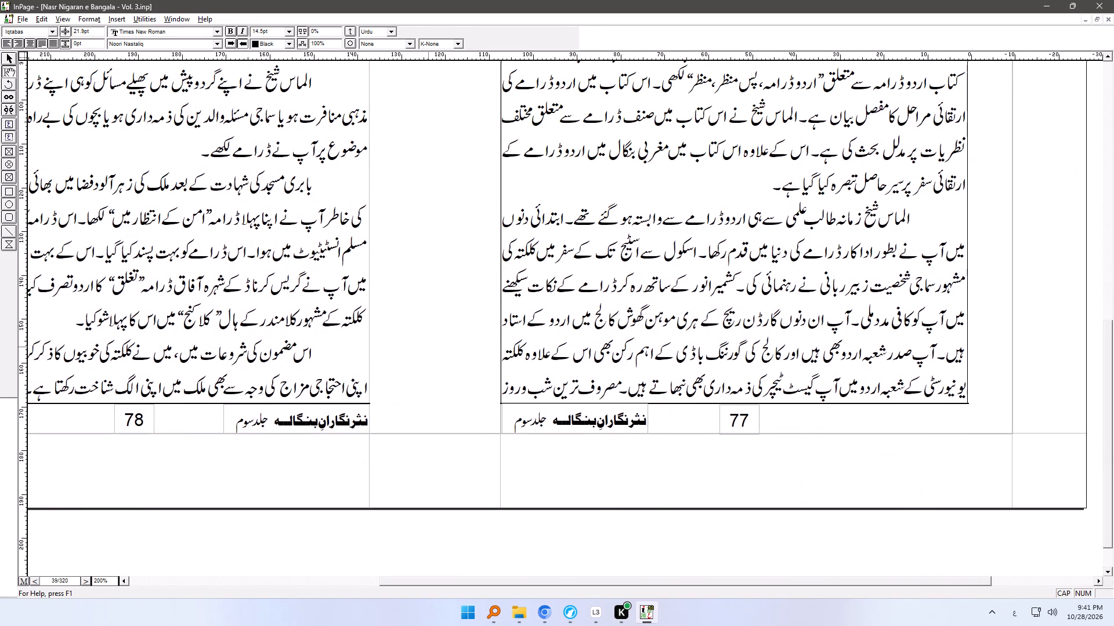
right_click_drag(429, 347, 532, 455, "ctrl")
right_click_drag(479, 351, 556, 509, "ctrl")
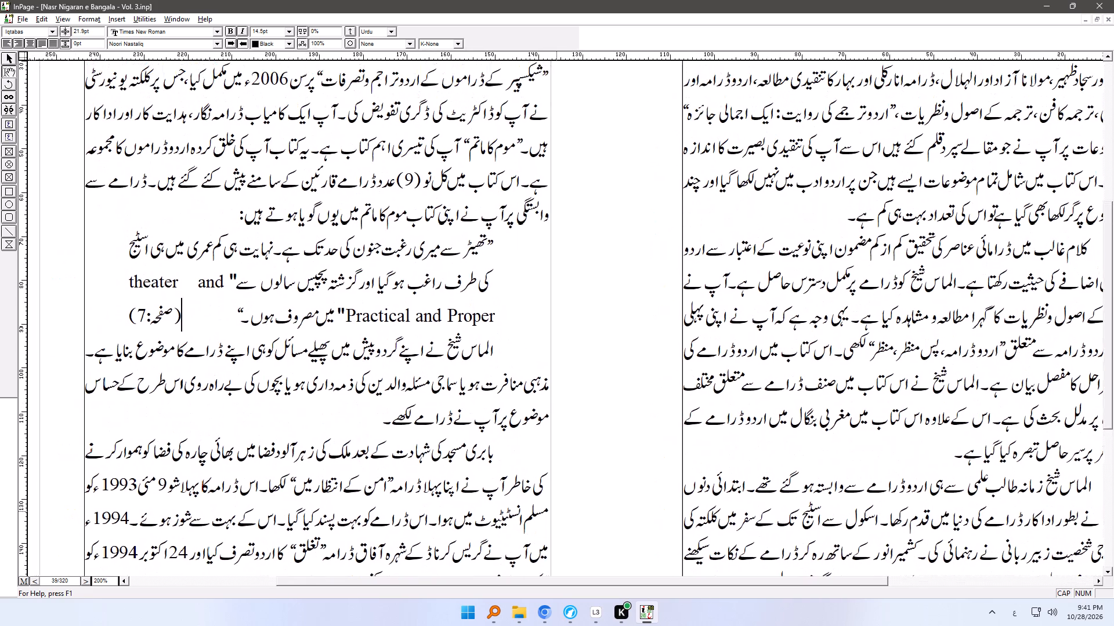
key("ctrl+s")
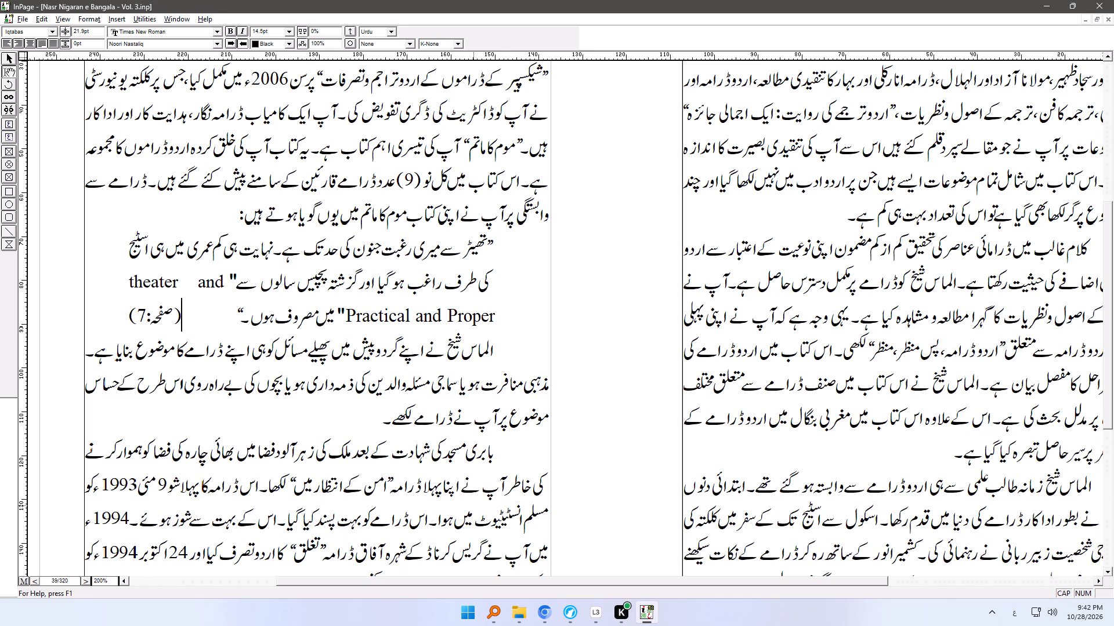
Switch to the Loggy3 window to check the recording session.
left_click(598, 612)
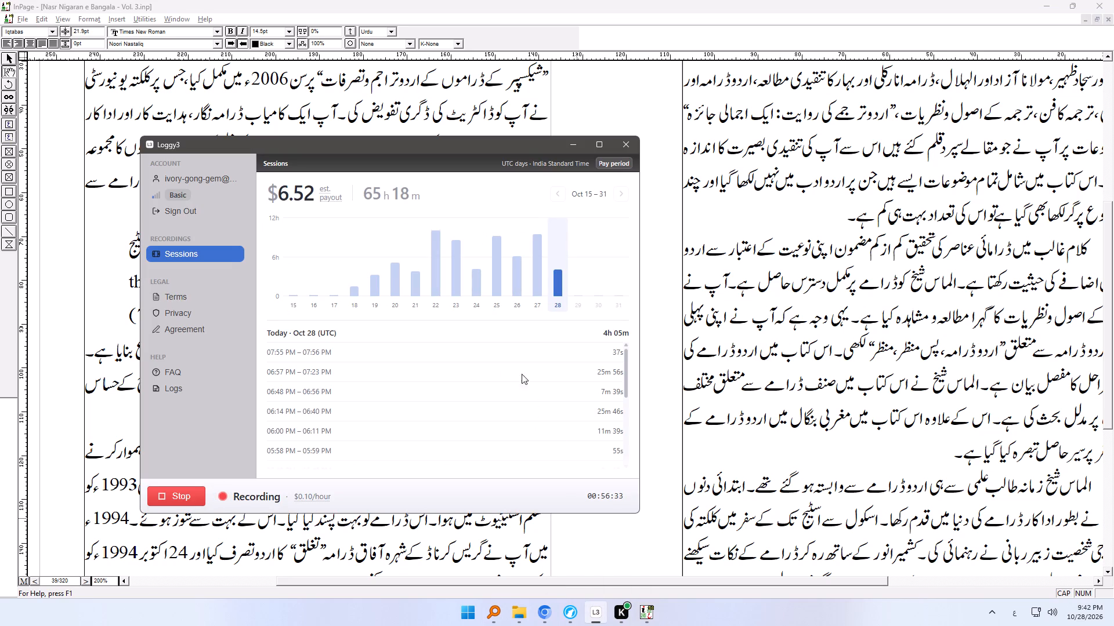
Switch back to the InPage document "Nasr Nigaran e Bangala - Vol. 3".
left_click(649, 617)
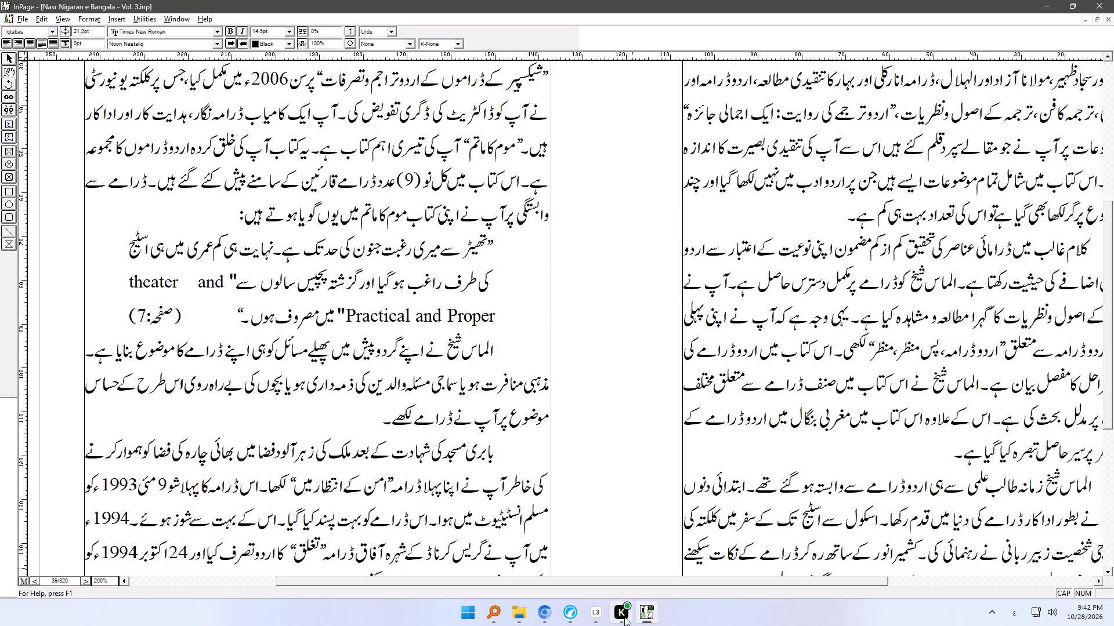